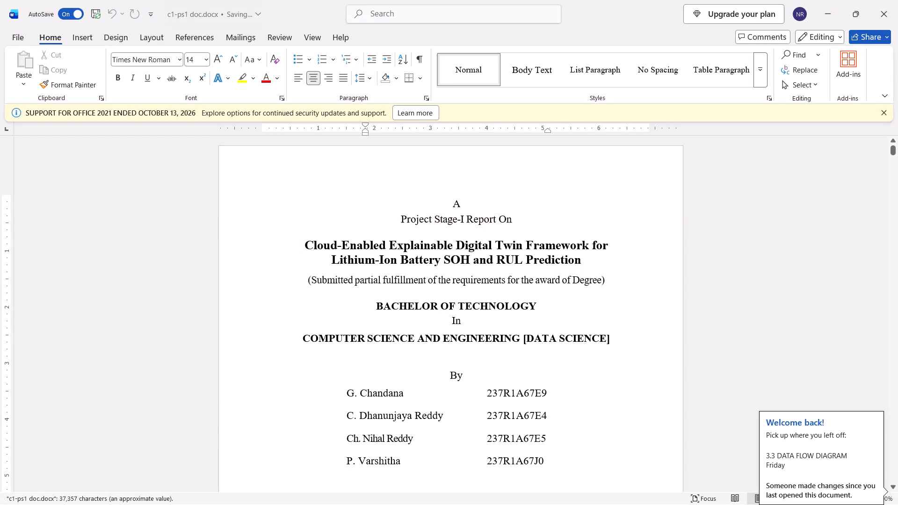
Resume at the 3.3 DATA FLOW DIAGRAM section, dismiss the support notice, and examine the section's text, figure and page-number placement.
click(823, 458)
scroll(551, 362, up, 1)
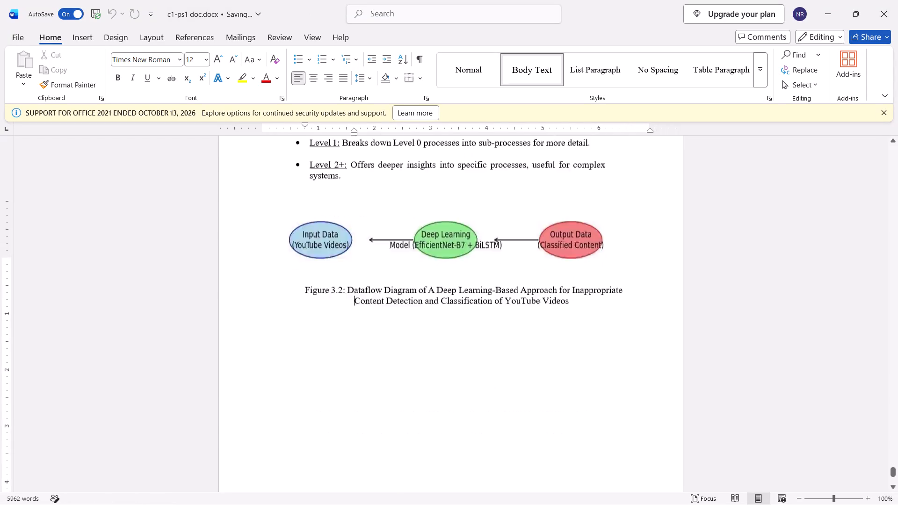
scroll(551, 362, up, 4)
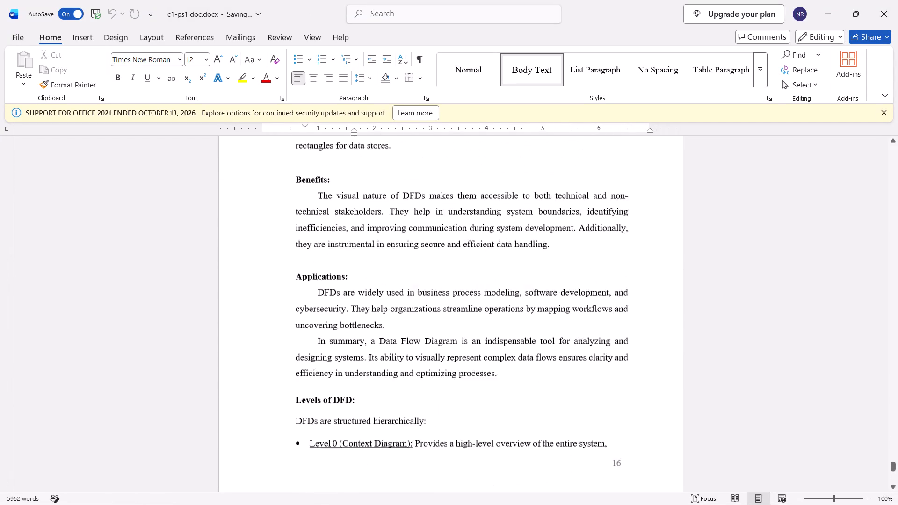
scroll(551, 362, up, 3)
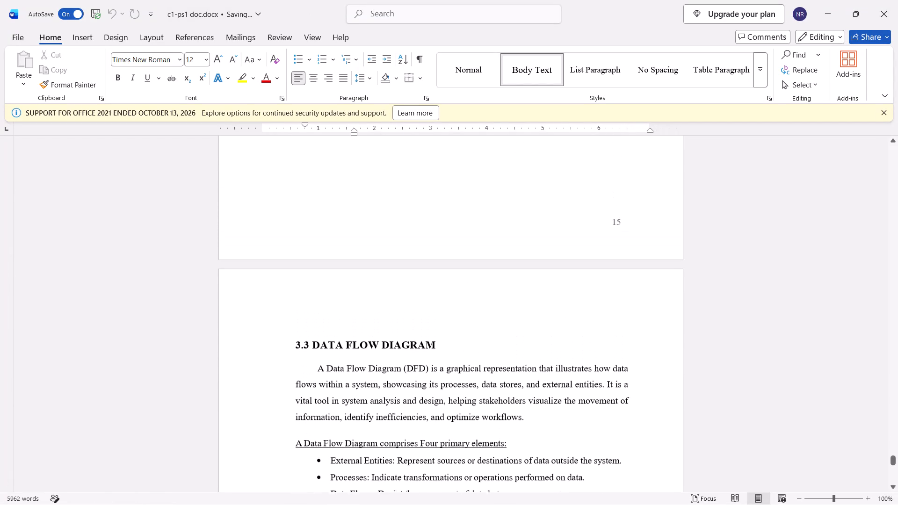
scroll(551, 362, up, 1)
scroll(558, 268, down, 2)
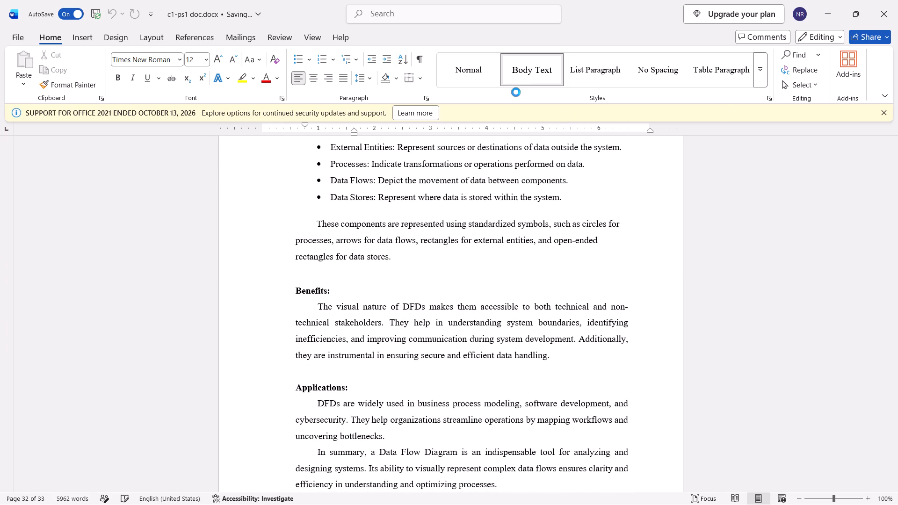
click(881, 111)
scroll(497, 343, down, 5)
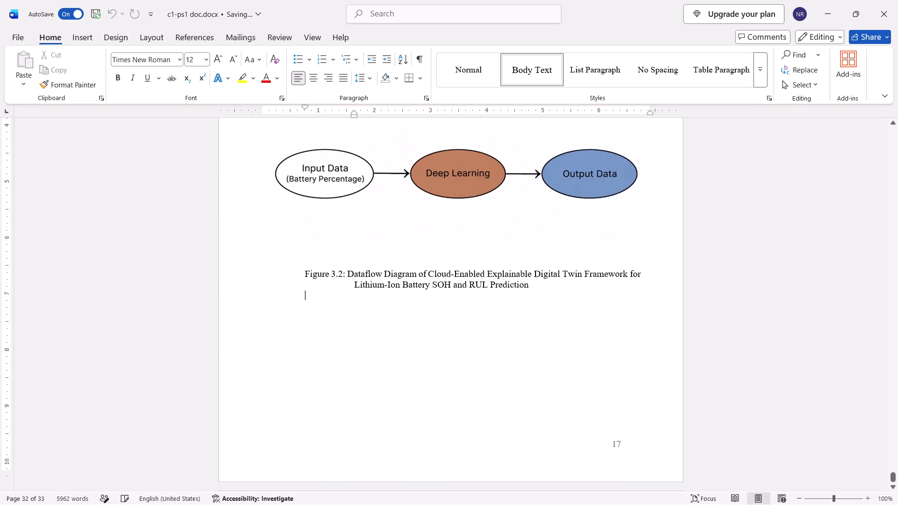
scroll(497, 343, down, 8)
scroll(497, 343, up, 3)
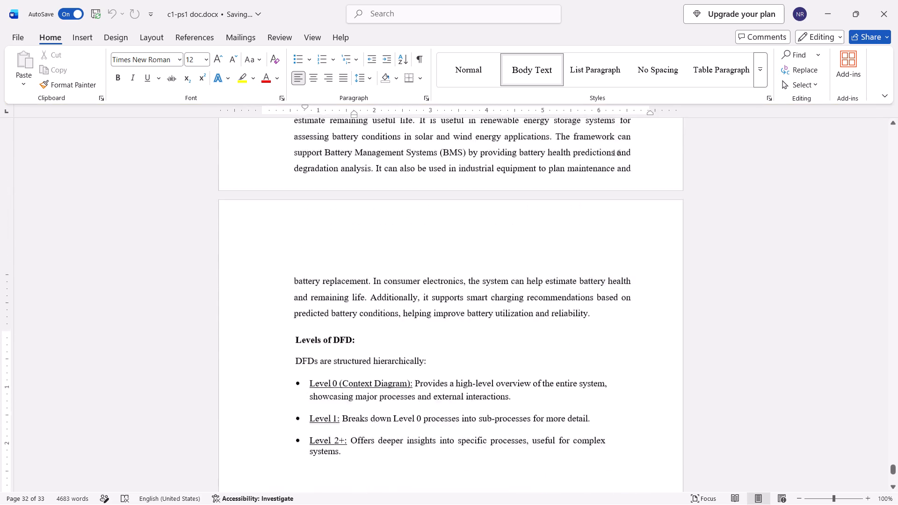
scroll(497, 343, up, 1)
Open the Section 15 footer for editing on page 16, beneath the Applications paragraph.
double_click(639, 249)
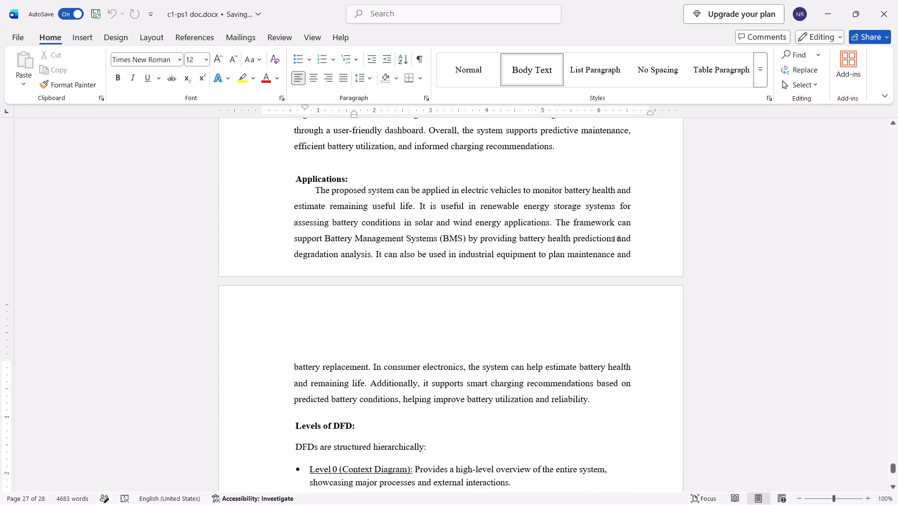
double_click(639, 265)
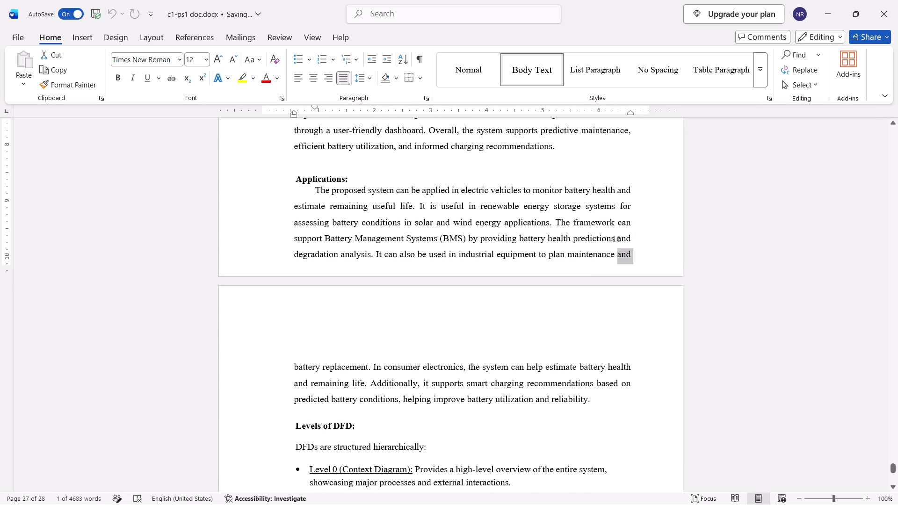
double_click(593, 302)
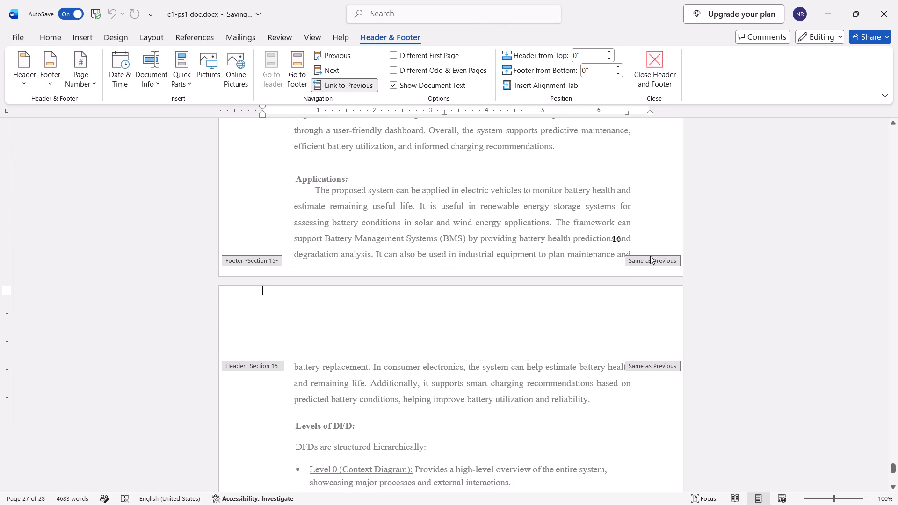
click(615, 262)
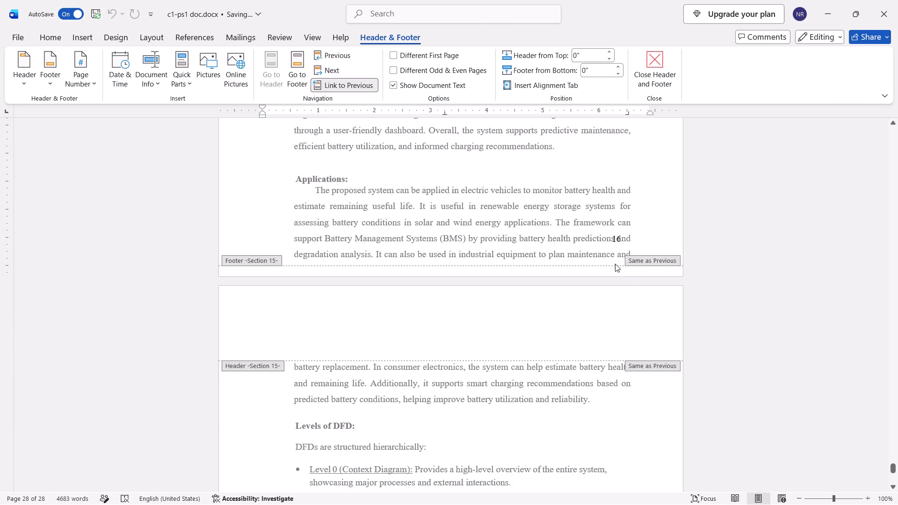
click(617, 269)
click(422, 273)
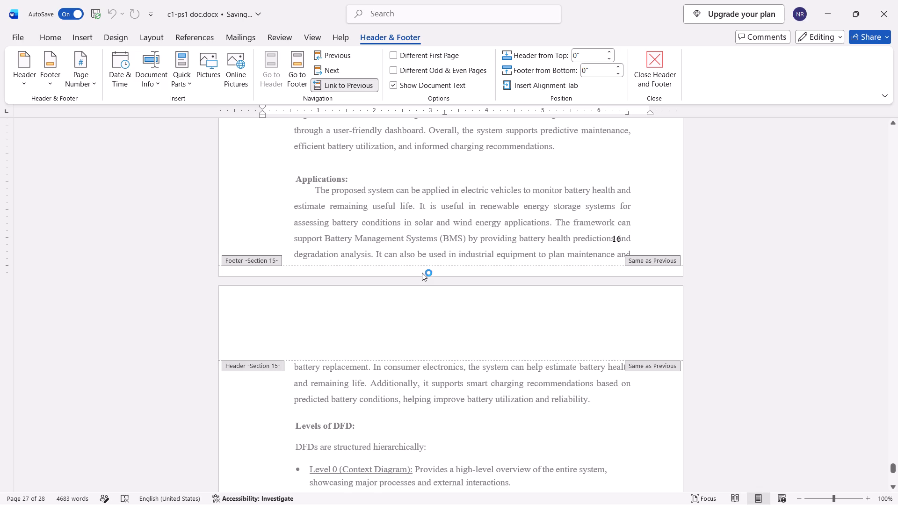
click(431, 266)
click(251, 260)
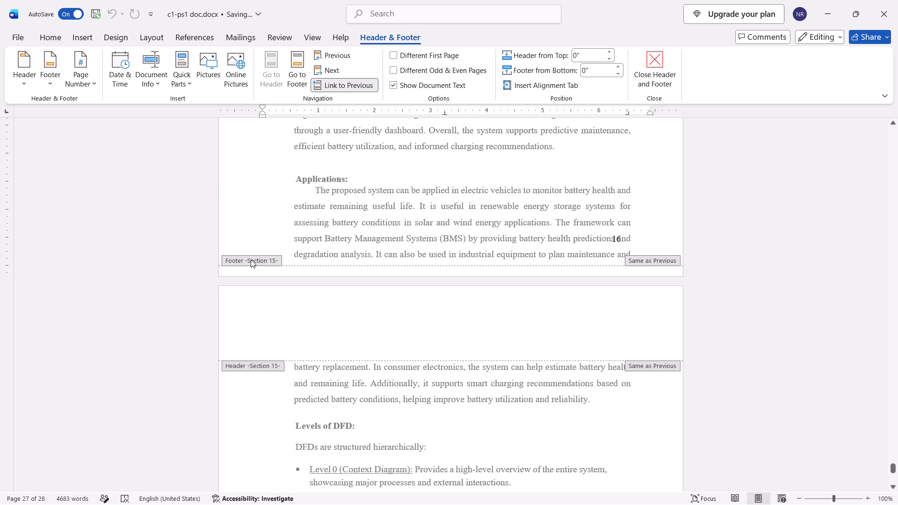
click(251, 260)
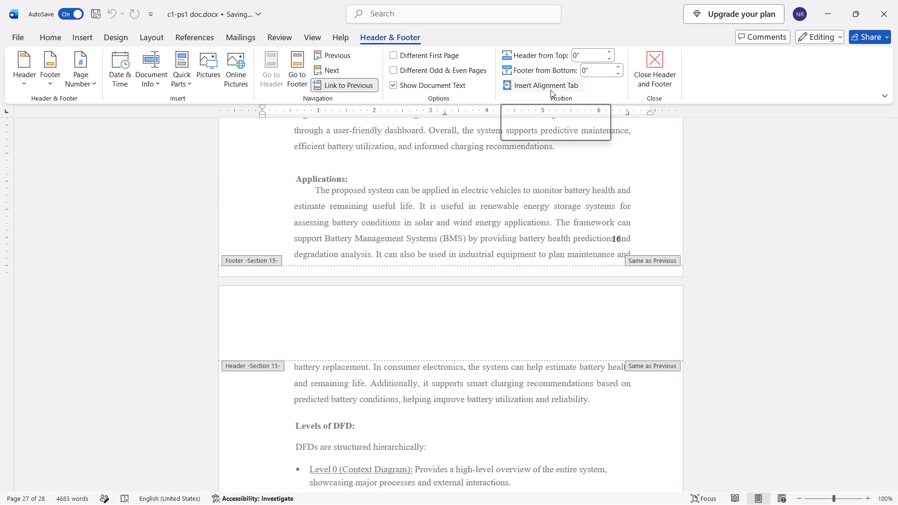
click(49, 80)
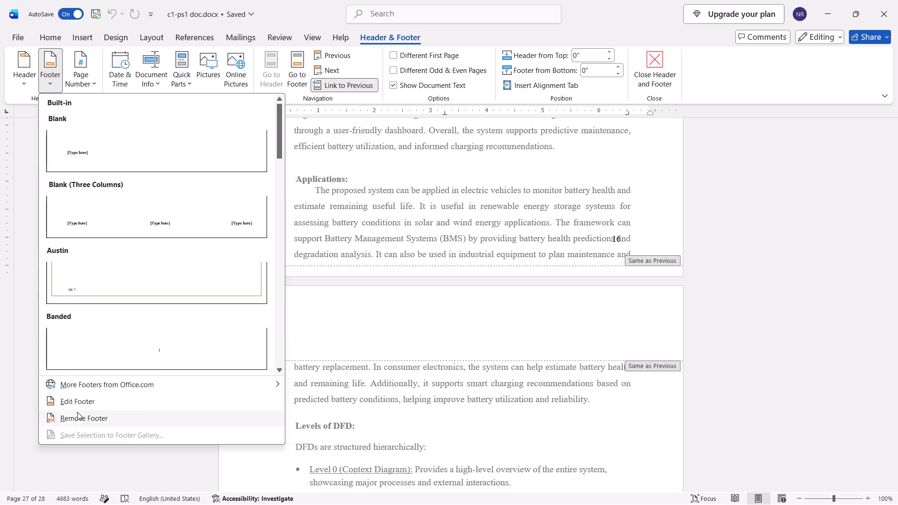
click(104, 406)
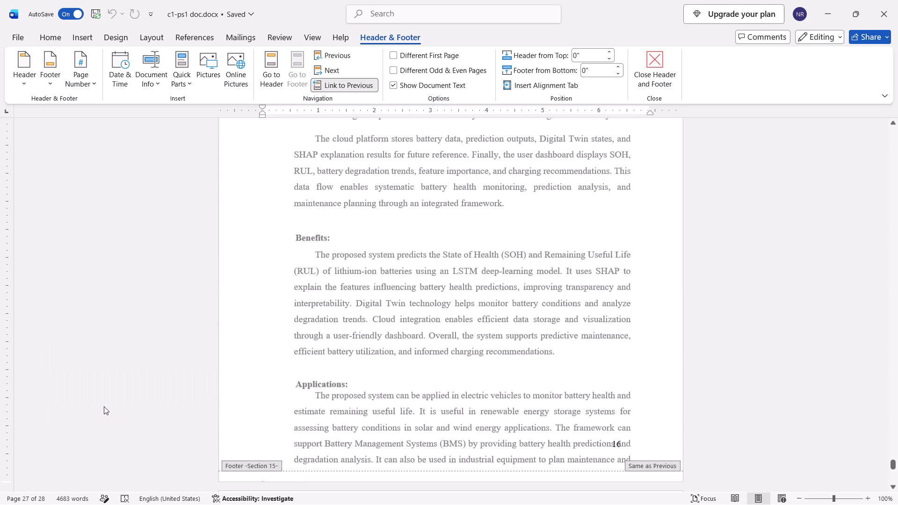
Compare the footer and page-number placement on the Data Flow Diagram pages with the preceding chapter 3 pages.
scroll(478, 342, down, 2)
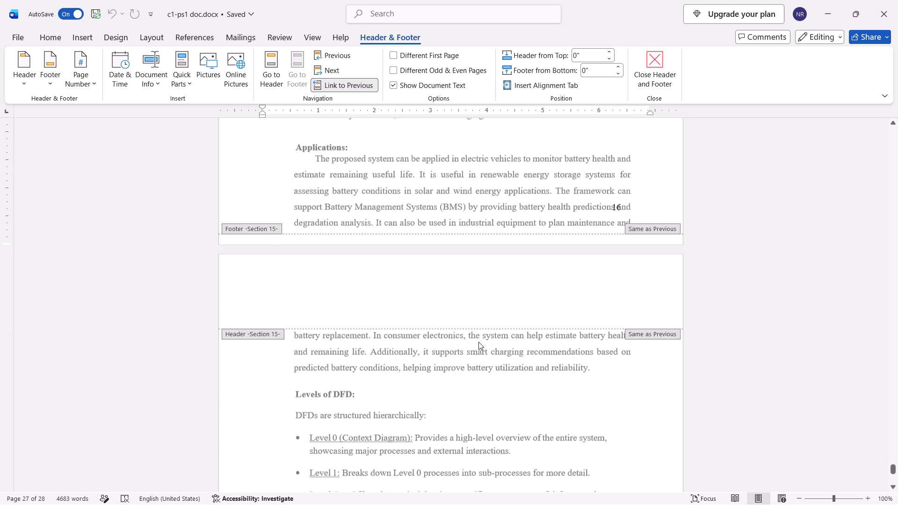
scroll(478, 342, down, 7)
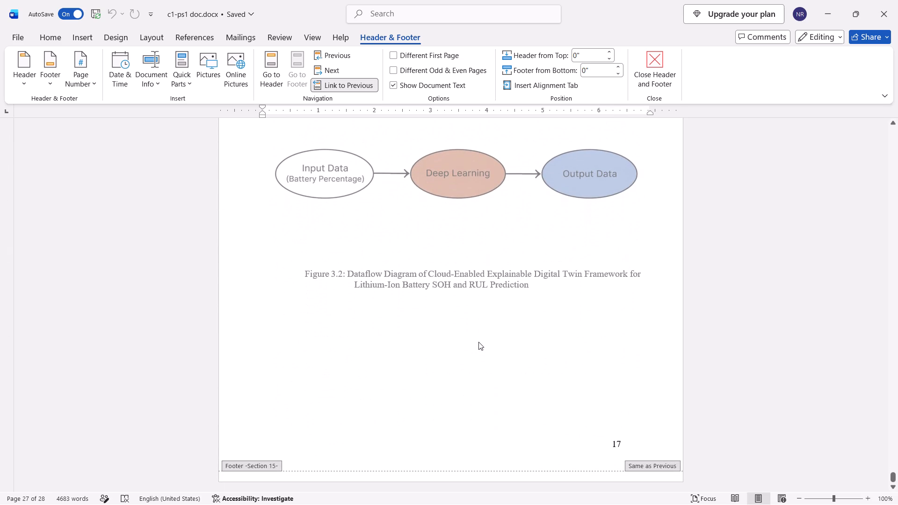
scroll(478, 342, up, 9)
scroll(478, 342, down, 1)
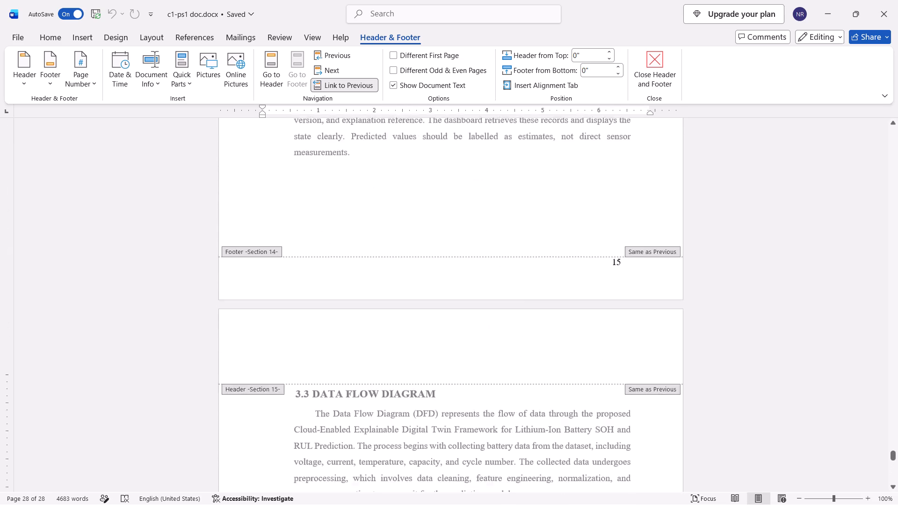
scroll(478, 342, down, 2)
scroll(478, 342, up, 1)
scroll(478, 342, down, 1)
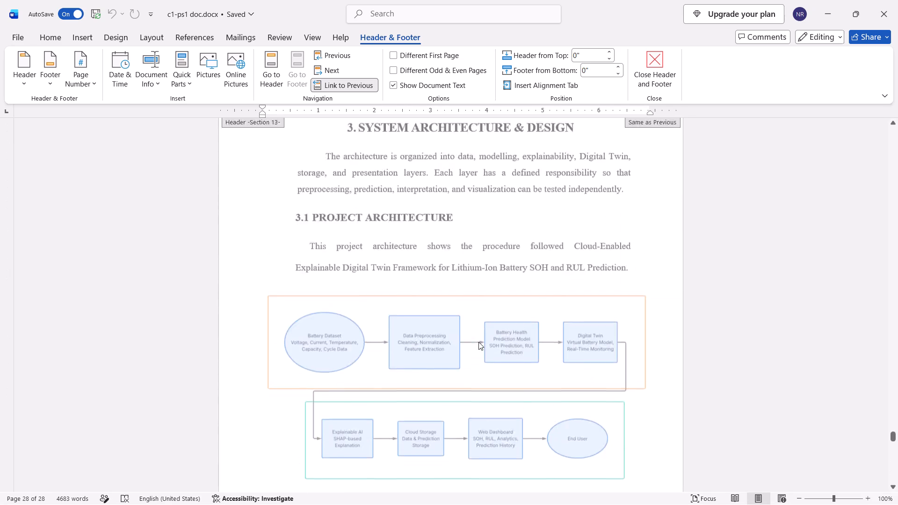
scroll(478, 342, down, 3)
scroll(478, 342, up, 1)
scroll(478, 342, down, 1)
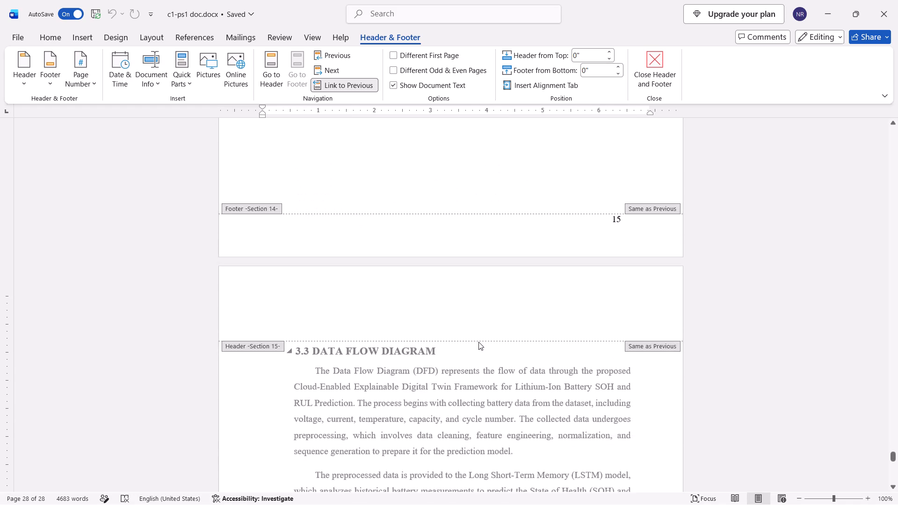
scroll(478, 342, down, 3)
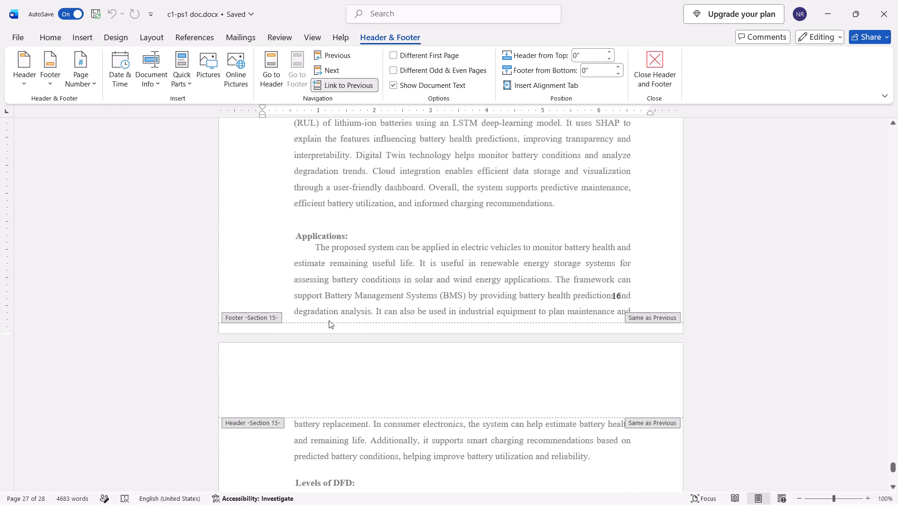
Set the Section 15 footer's distance from the bottom of the page to 1".
drag(259, 315, 257, 303)
drag(257, 303, 257, 301)
click(601, 67)
click(618, 67)
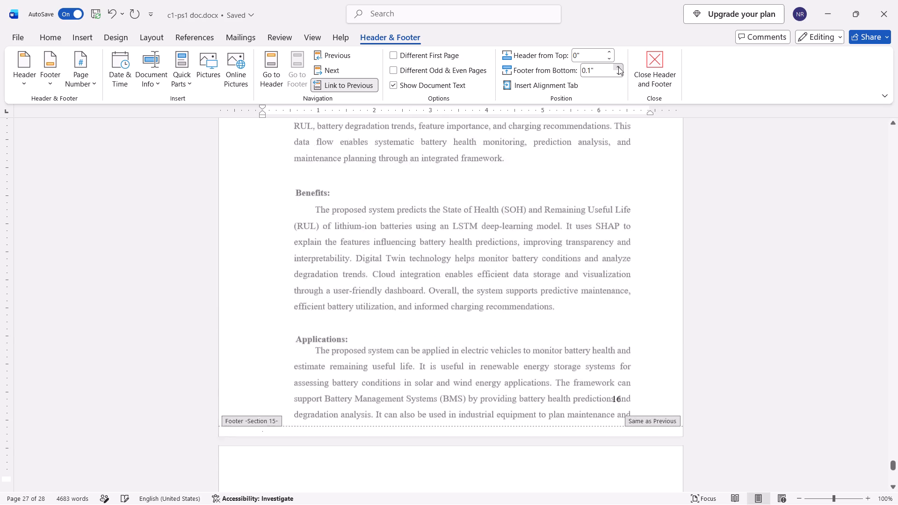
click(618, 67)
click(618, 67)
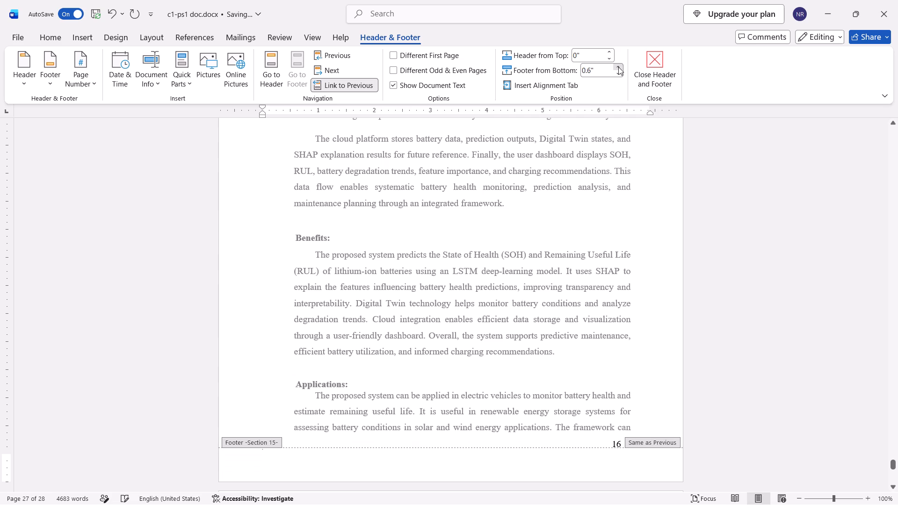
click(618, 67)
click(618, 67)
click(618, 67)
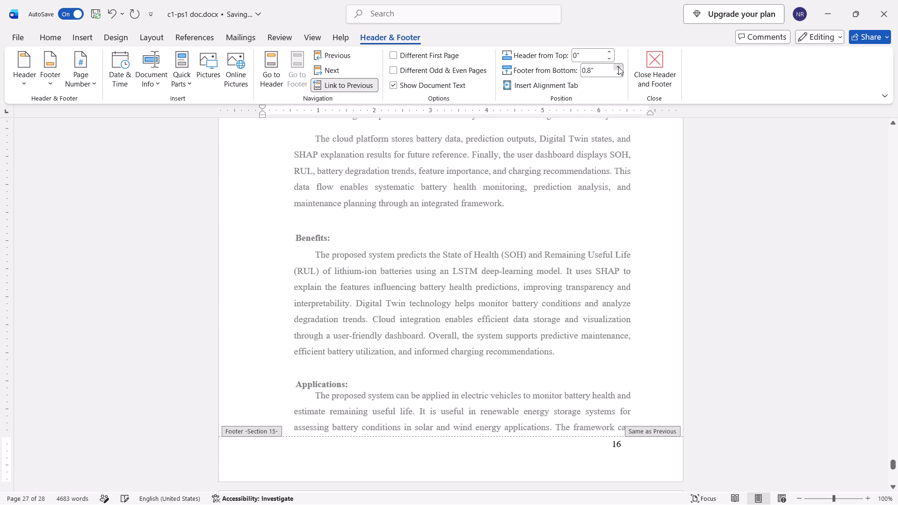
click(618, 67)
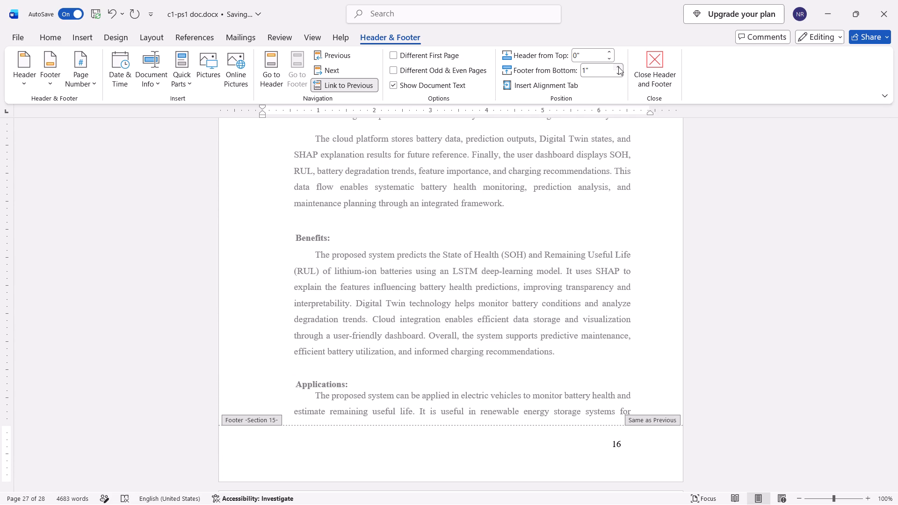
Check the text flow and page-number spacing across the Data Flow Diagram section, from its heading to Figure 3.2.
scroll(602, 225, up, 4)
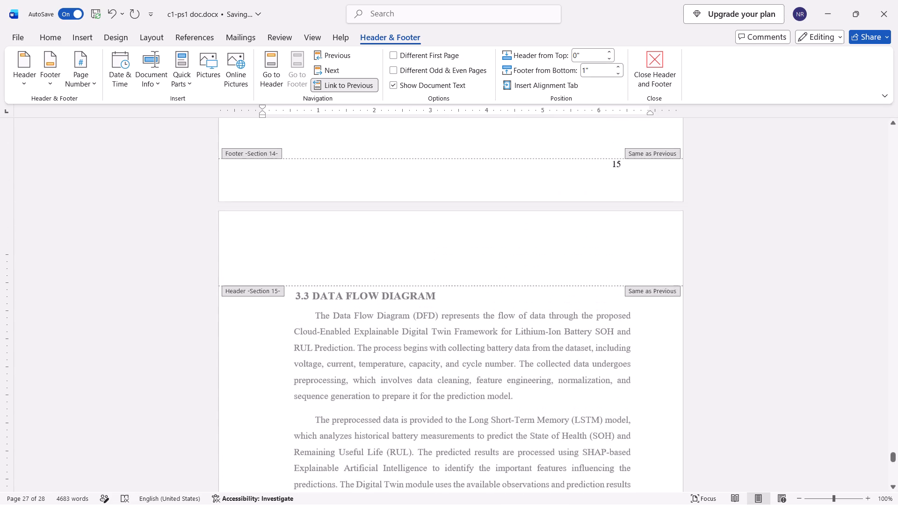
scroll(602, 225, up, 1)
scroll(602, 225, down, 2)
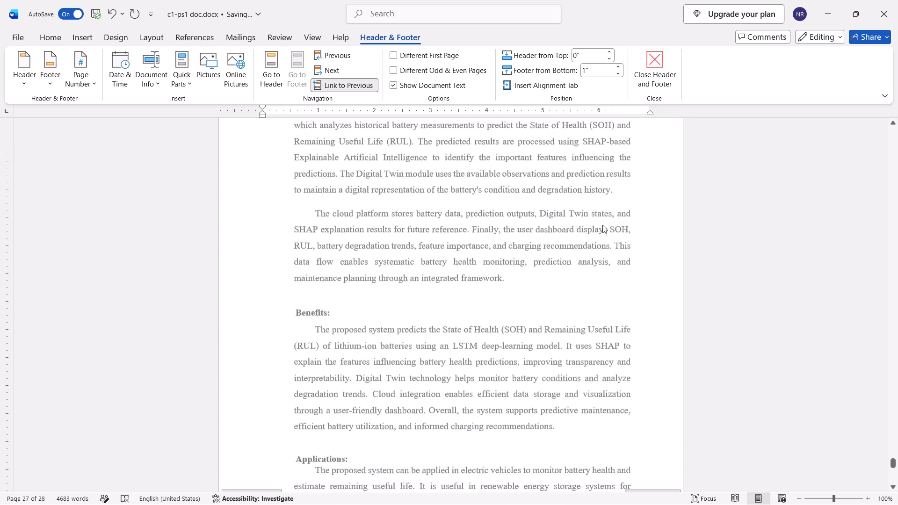
scroll(602, 225, down, 3)
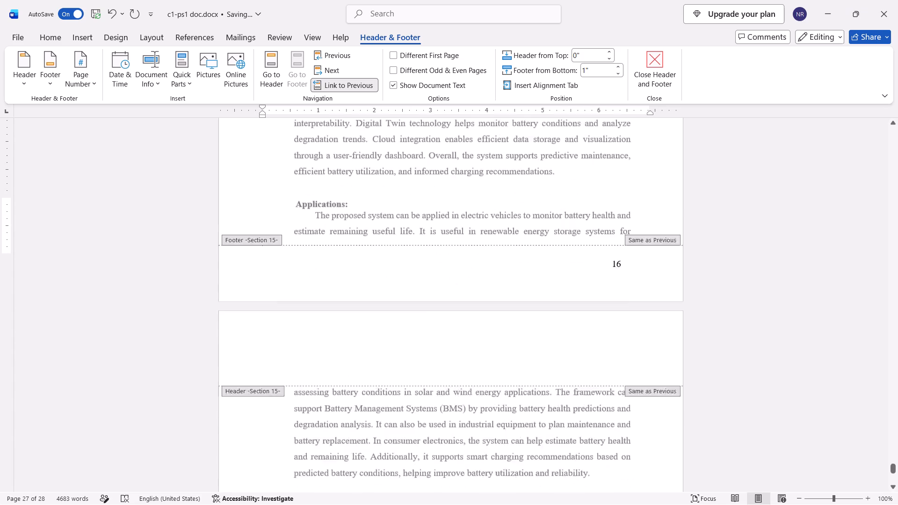
scroll(602, 225, down, 5)
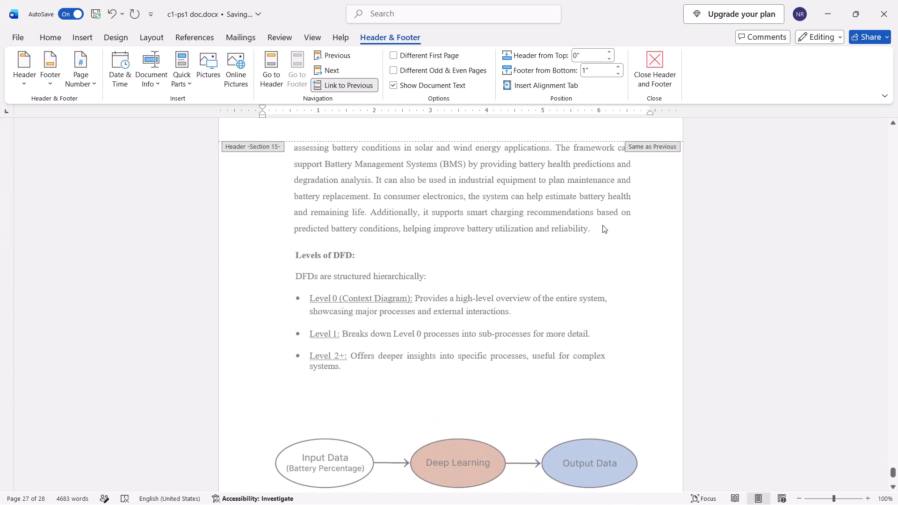
scroll(602, 225, down, 3)
scroll(602, 225, up, 1)
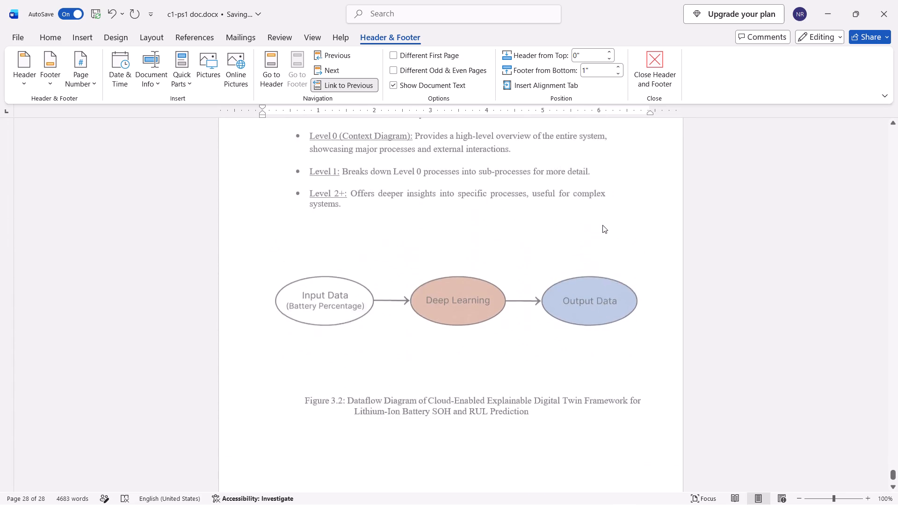
Close footer editing and inspect the page-number placement on pages 16 and 15, including page 15's footer settings.
scroll(602, 225, up, 1)
click(643, 264)
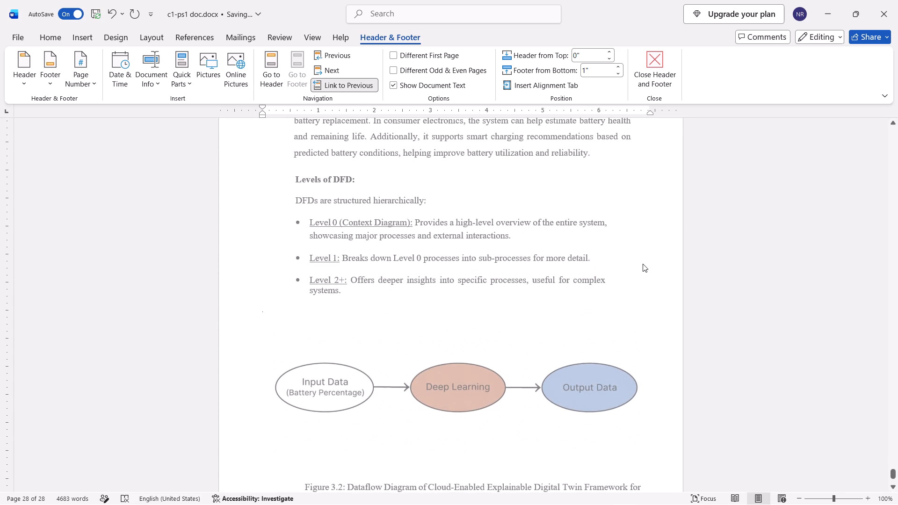
double_click(643, 264)
scroll(643, 264, up, 4)
scroll(536, 332, up, 1)
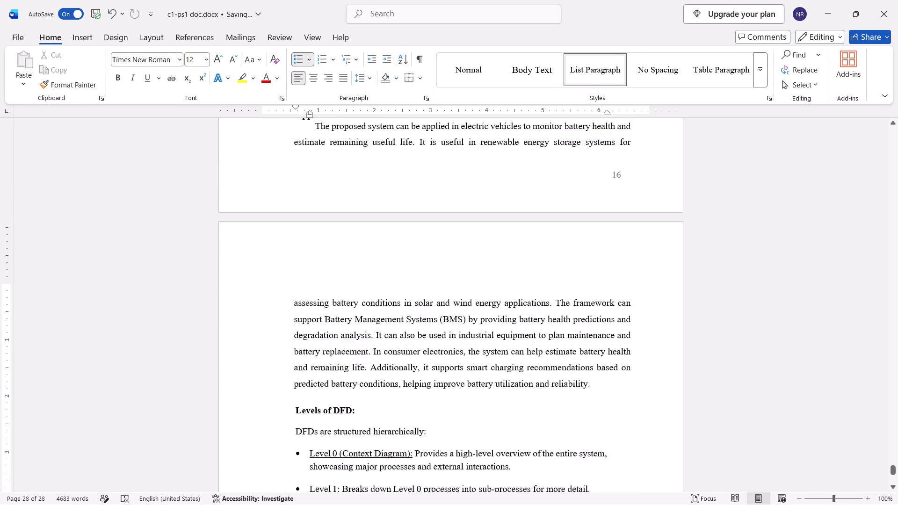
scroll(536, 332, up, 4)
scroll(536, 332, down, 1)
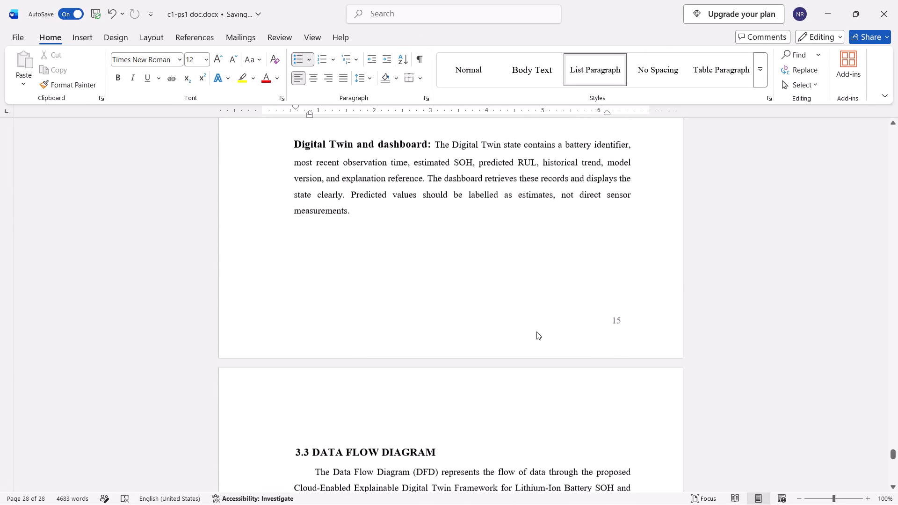
double_click(496, 311)
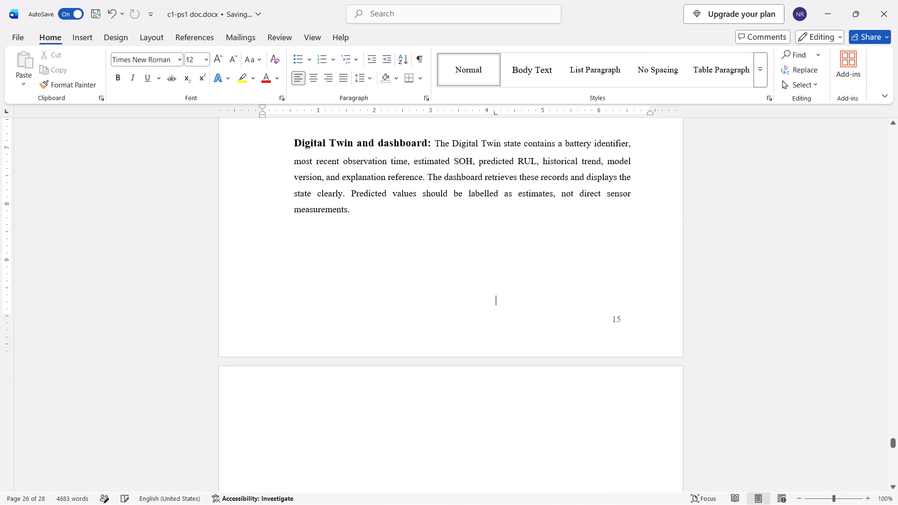
double_click(476, 332)
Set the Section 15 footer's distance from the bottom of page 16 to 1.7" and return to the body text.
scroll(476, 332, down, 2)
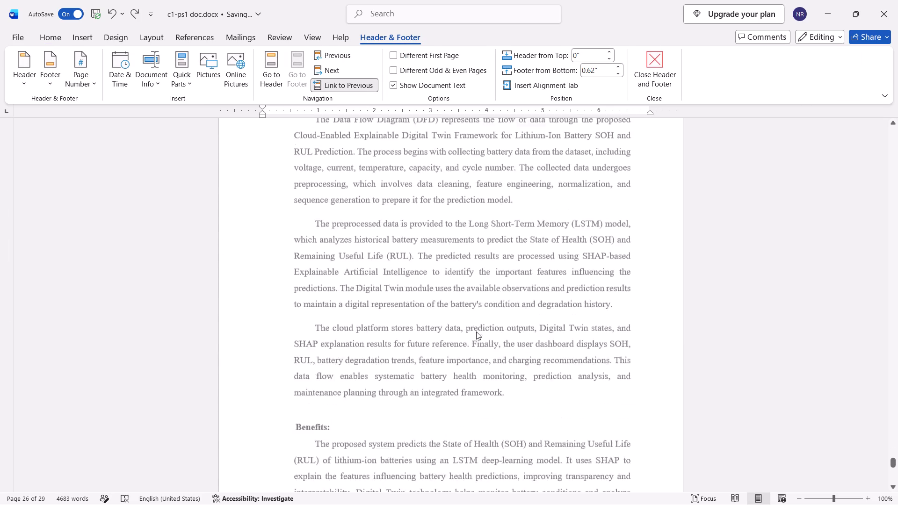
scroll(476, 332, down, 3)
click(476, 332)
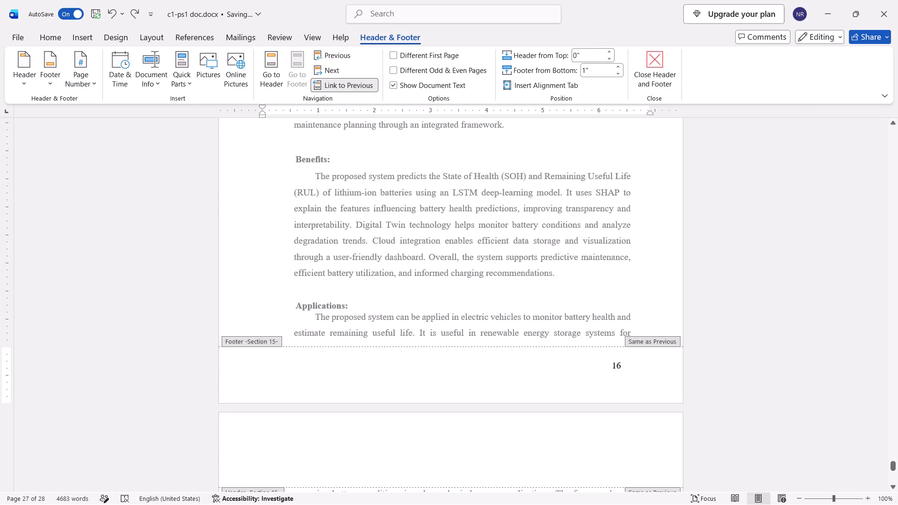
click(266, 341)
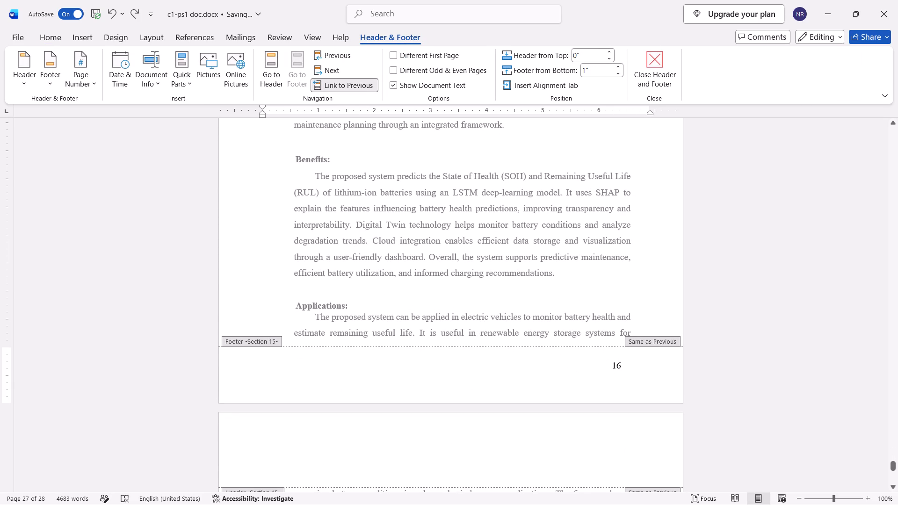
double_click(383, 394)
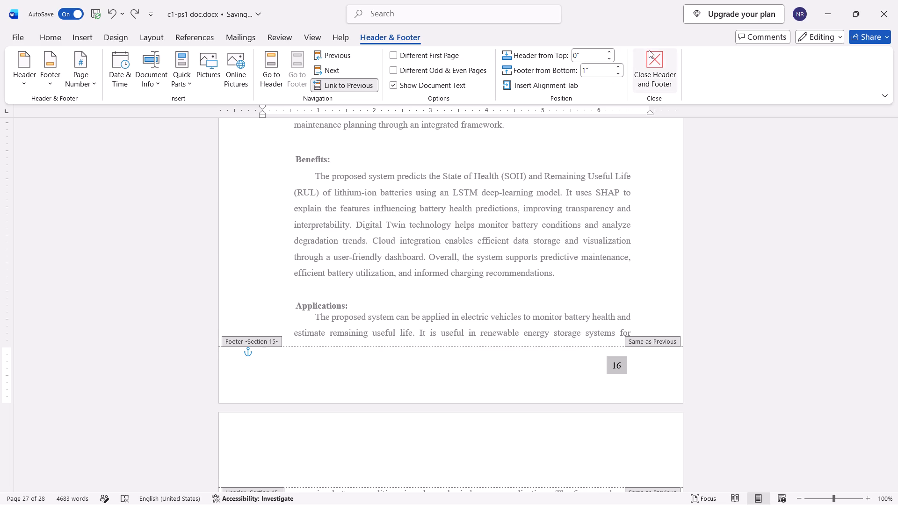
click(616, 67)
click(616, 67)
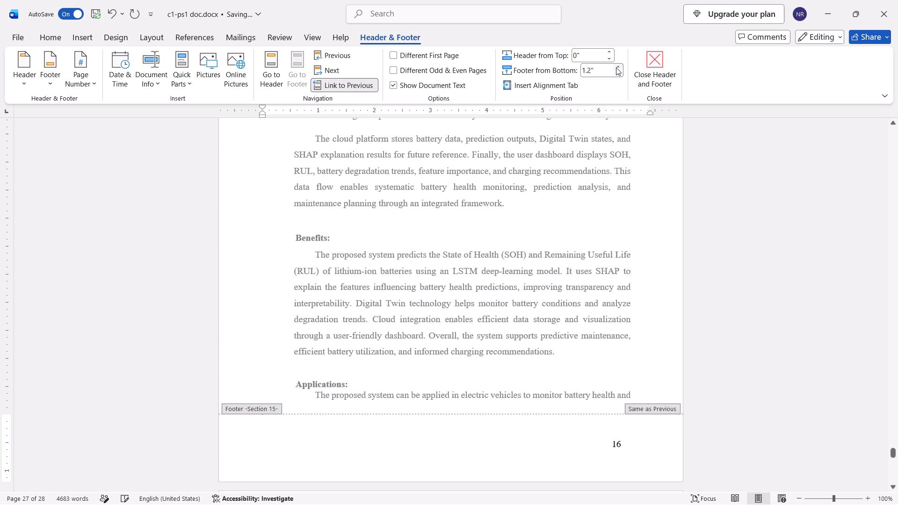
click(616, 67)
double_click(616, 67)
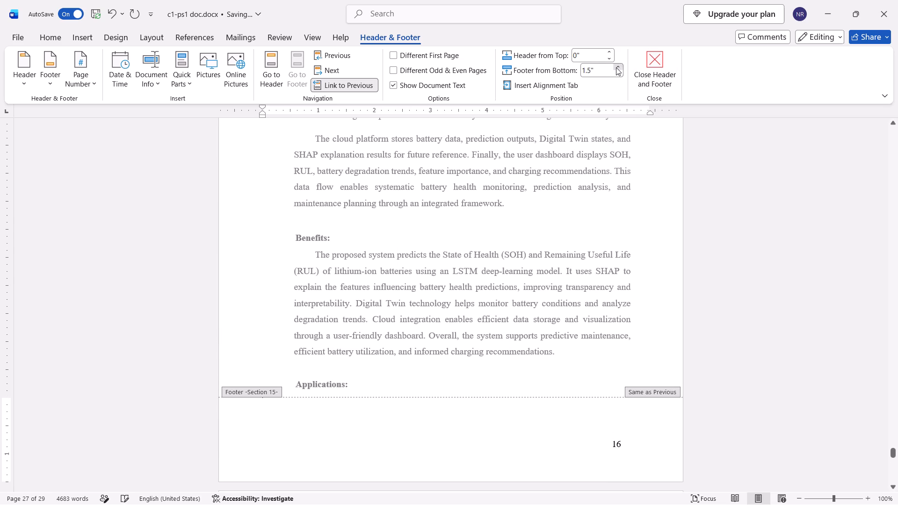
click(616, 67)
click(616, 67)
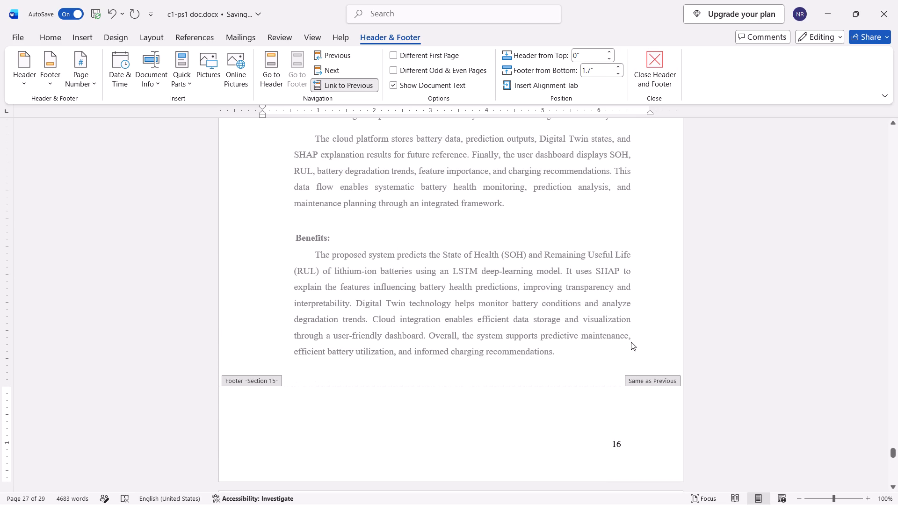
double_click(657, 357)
Open the Format.docx reference report, examine its Section 10 footer settings beneath Project Purpose, and return to the battery report.
scroll(594, 300, up, 4)
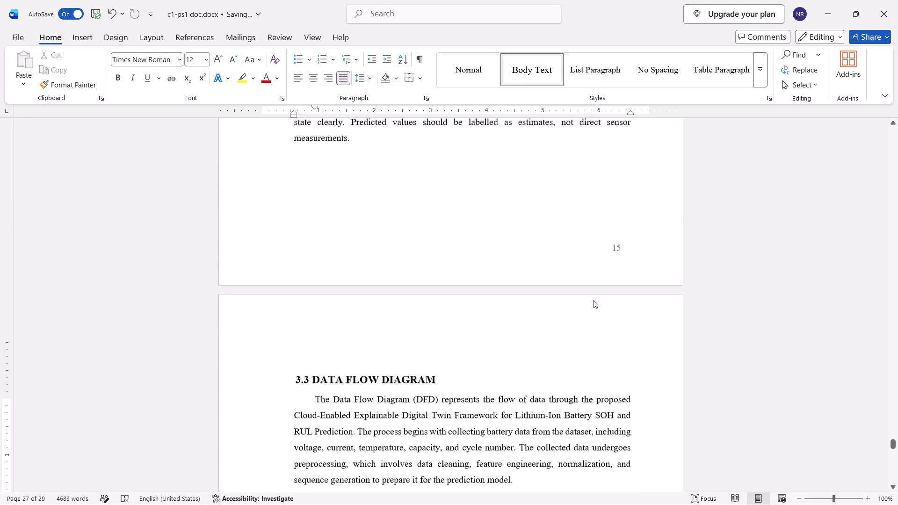
scroll(594, 300, up, 5)
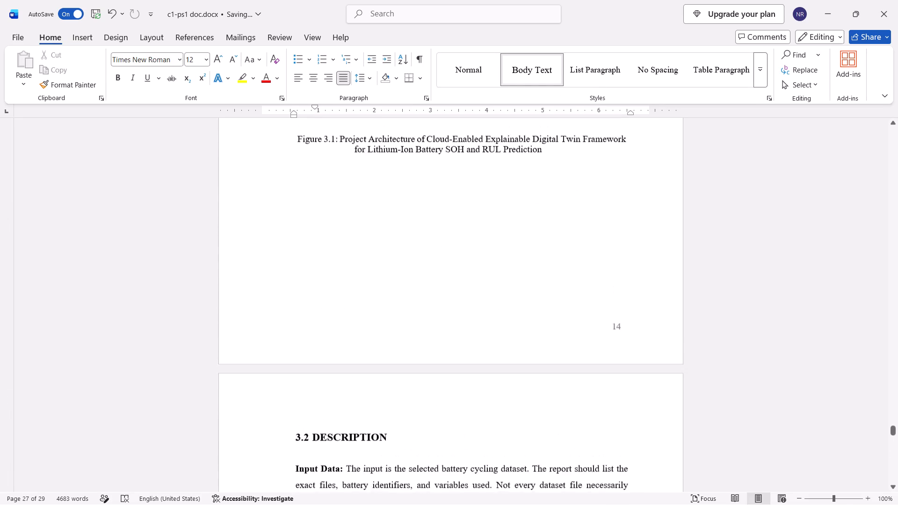
scroll(594, 300, up, 2)
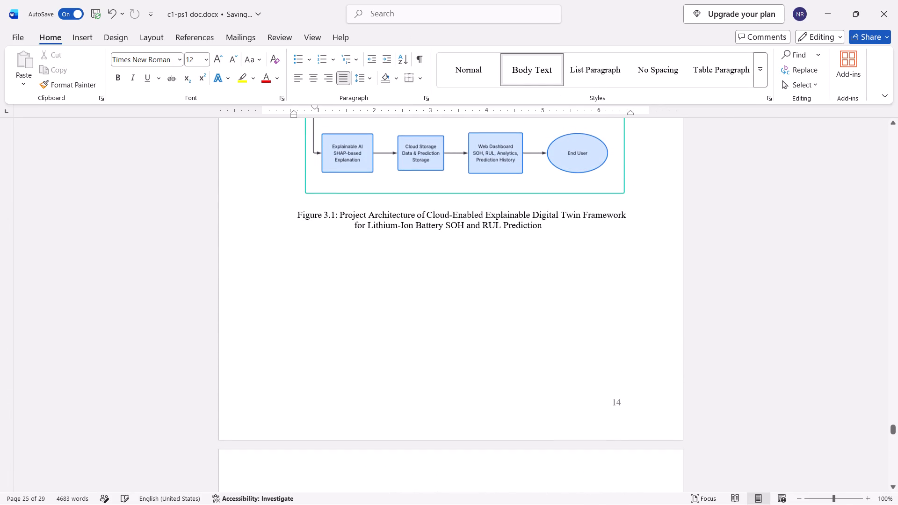
double_click(254, 32)
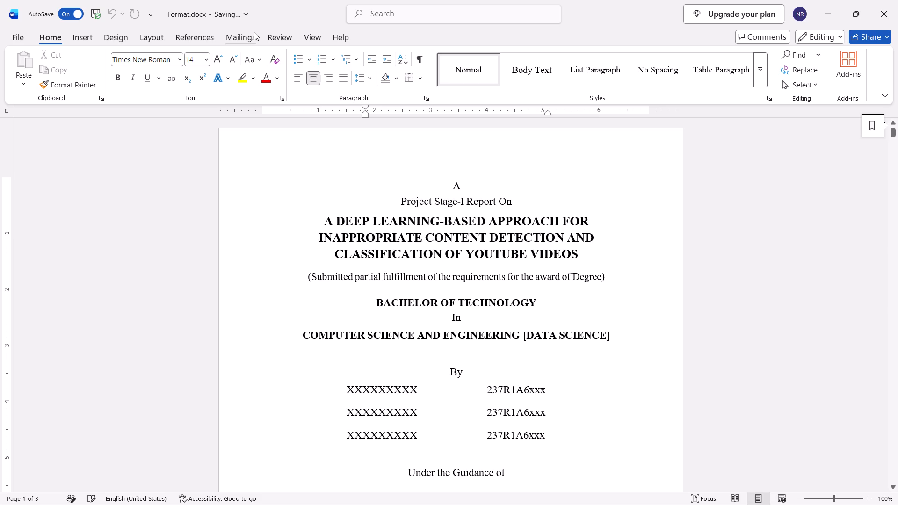
scroll(254, 32, down, 3)
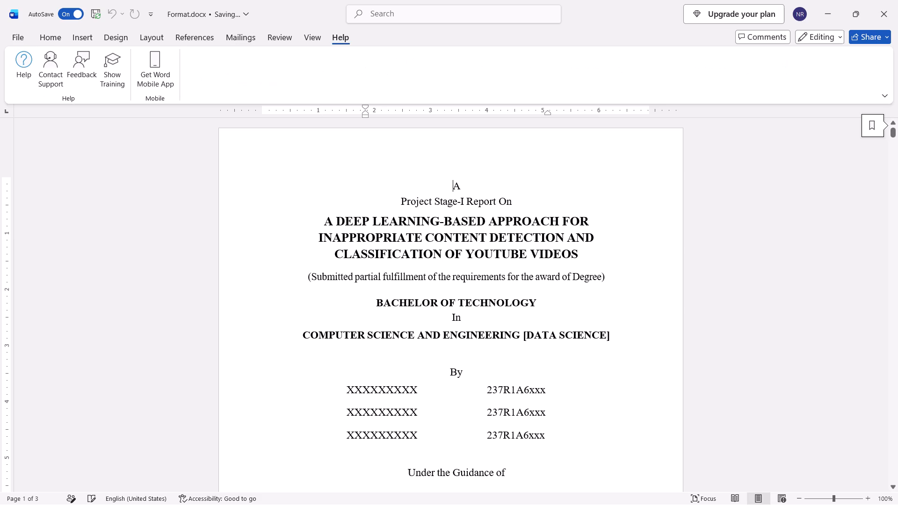
scroll(376, 197, down, 17)
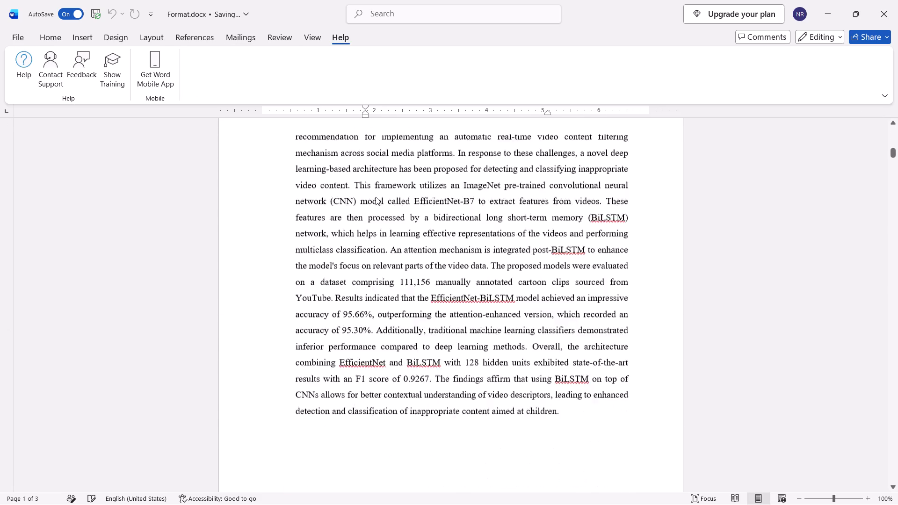
scroll(376, 197, down, 6)
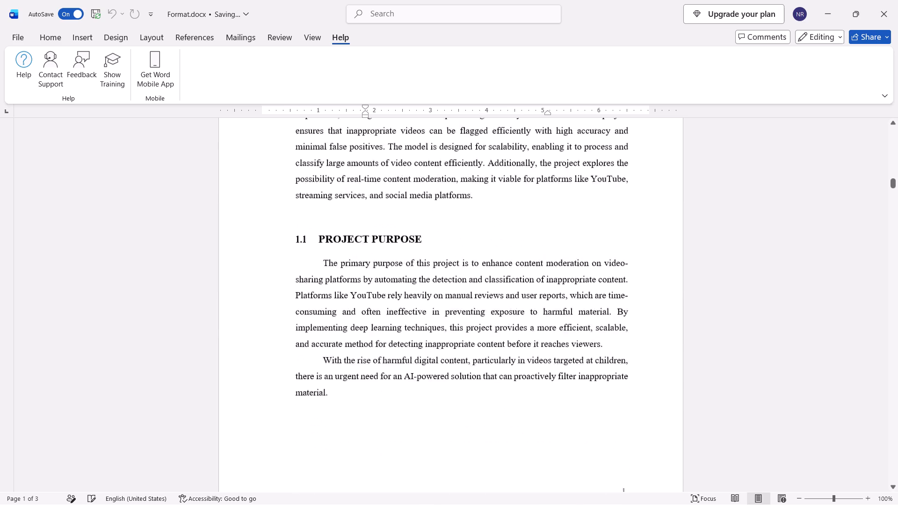
scroll(376, 197, down, 1)
double_click(468, 353)
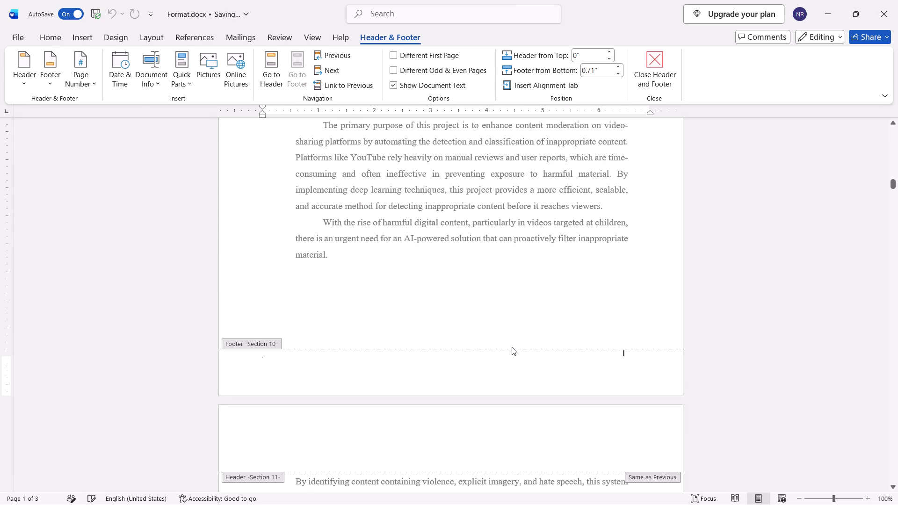
click(897, 4)
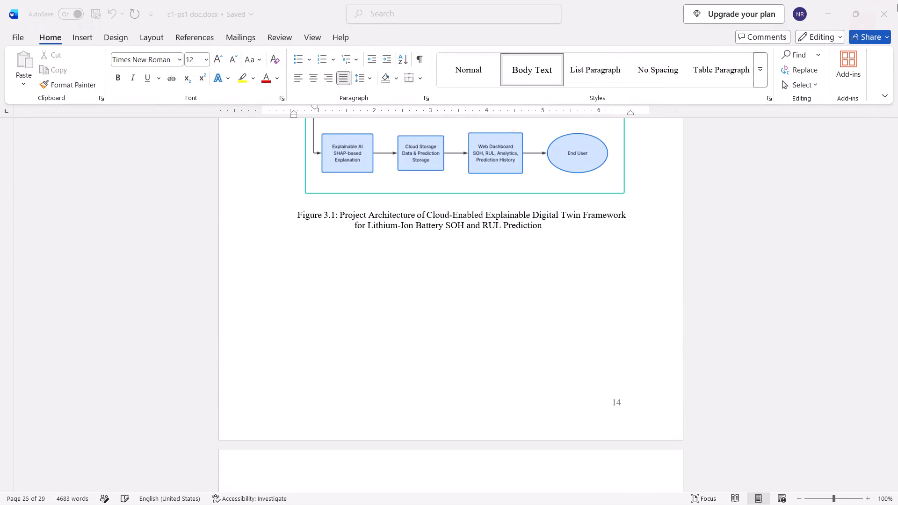
Set the Section 15 footer's distance from the bottom of the page to 0.71".
double_click(478, 405)
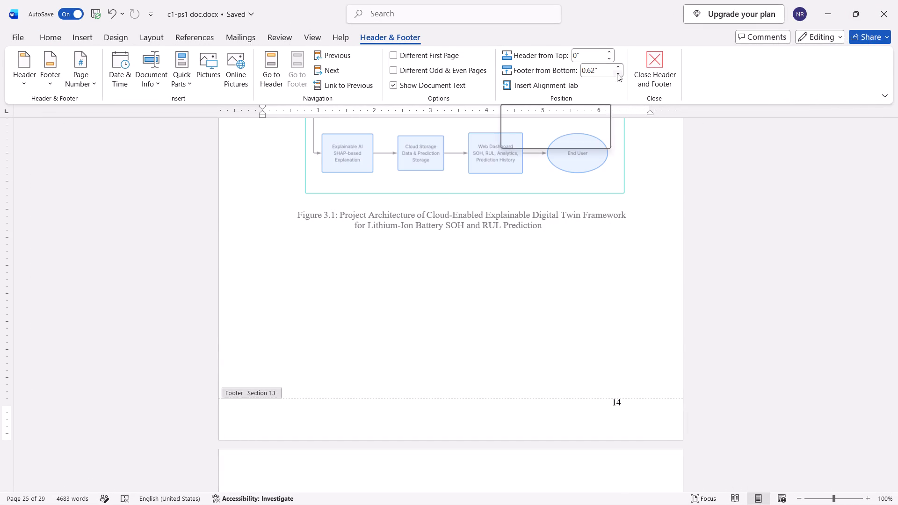
scroll(498, 381, down, 14)
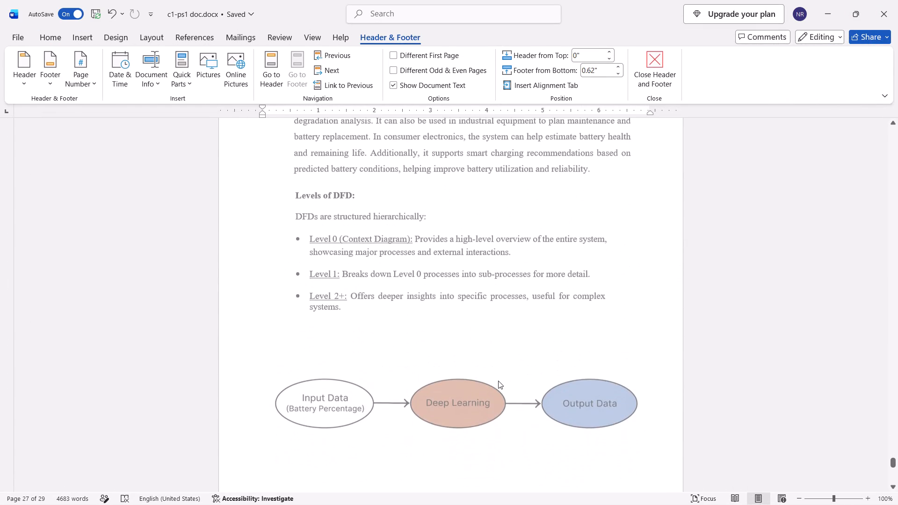
scroll(498, 381, down, 1)
double_click(498, 381)
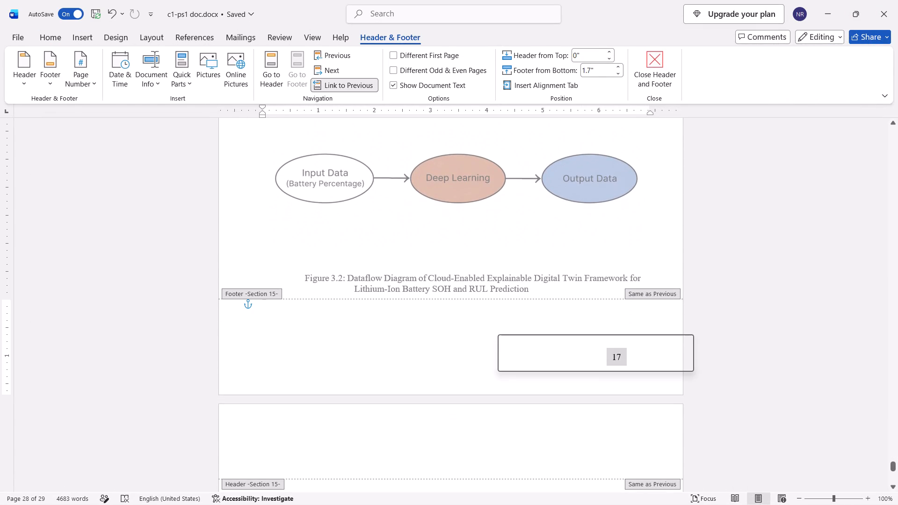
click(618, 78)
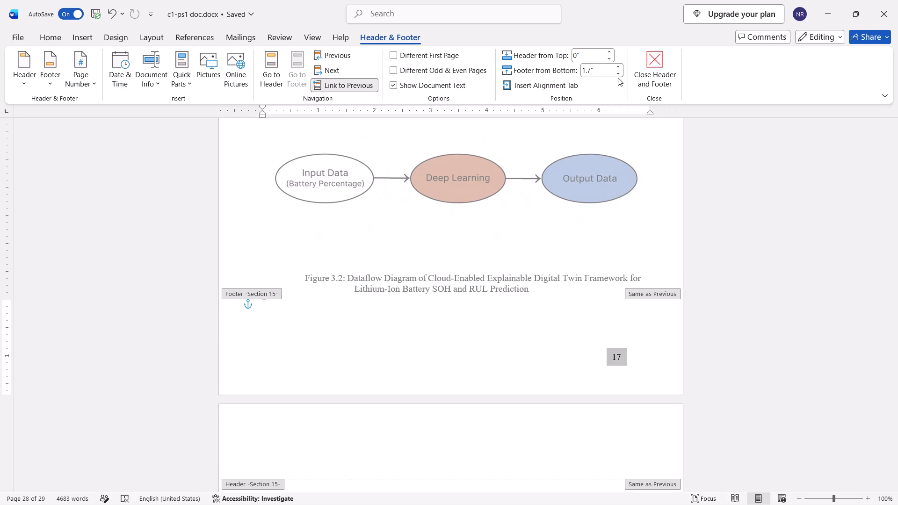
triple_click(620, 76)
triple_click(620, 76)
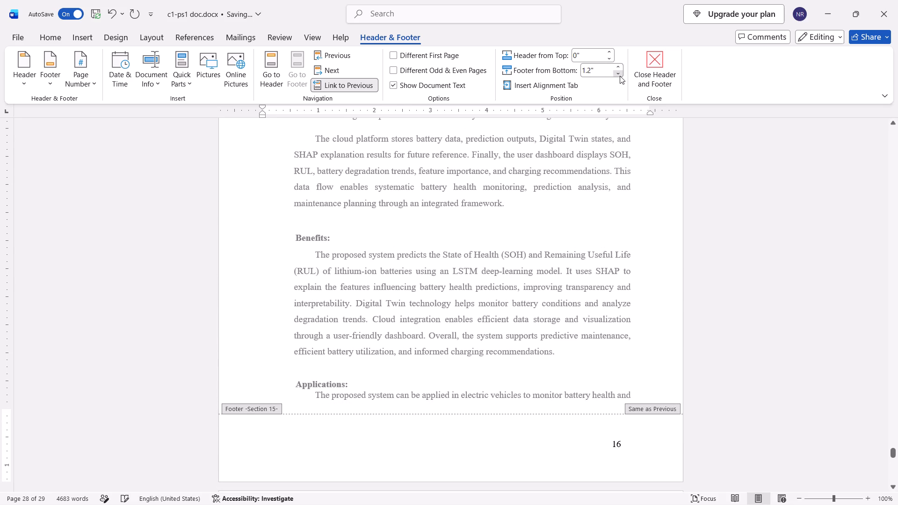
double_click(620, 76)
click(620, 76)
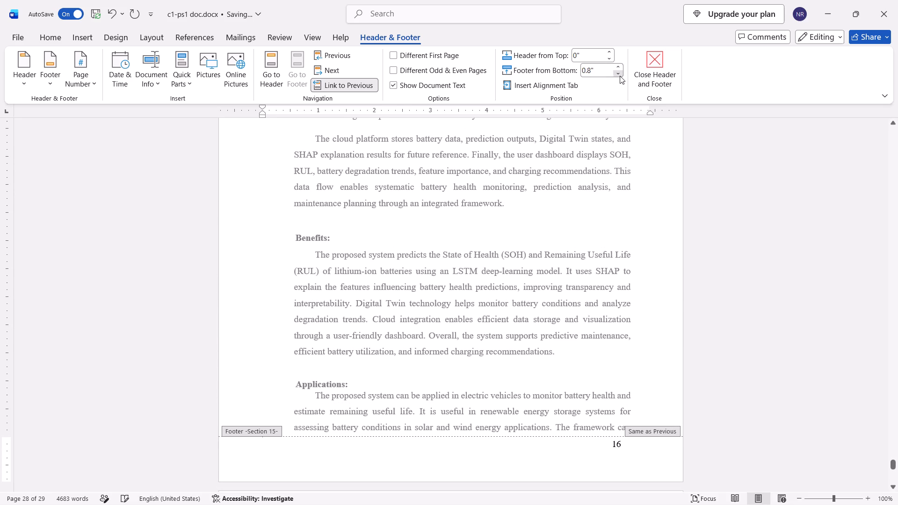
click(620, 76)
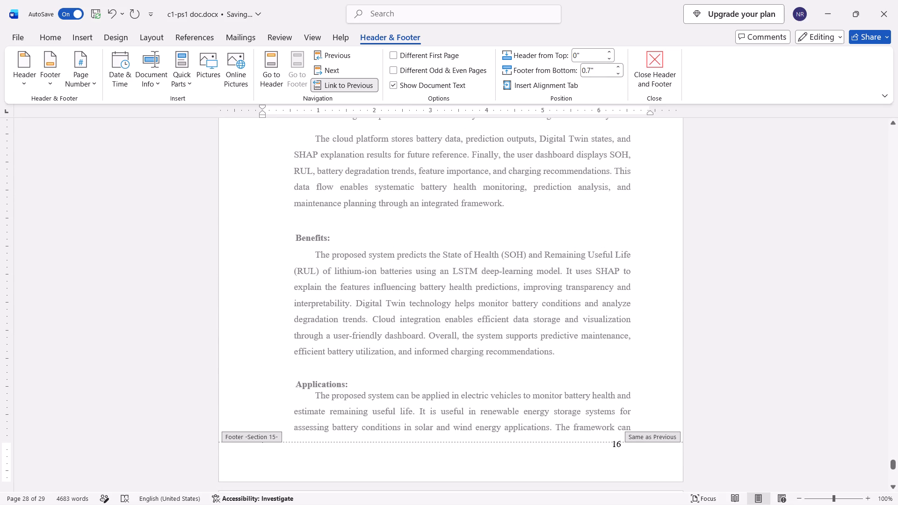
click(592, 72)
click(592, 72)
key(1)
key(Return)
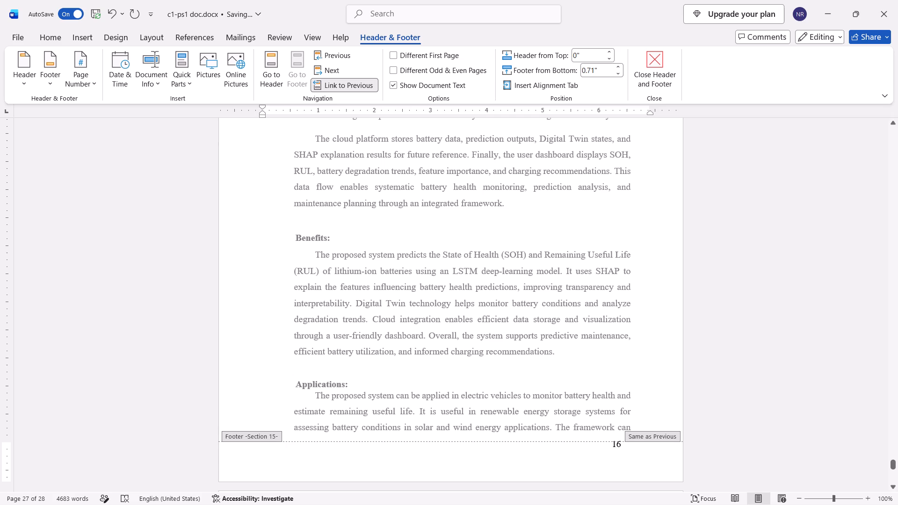
Check the page-number spacing on pages 15 and 16 with footer editing open, then closed.
scroll(645, 298, up, 2)
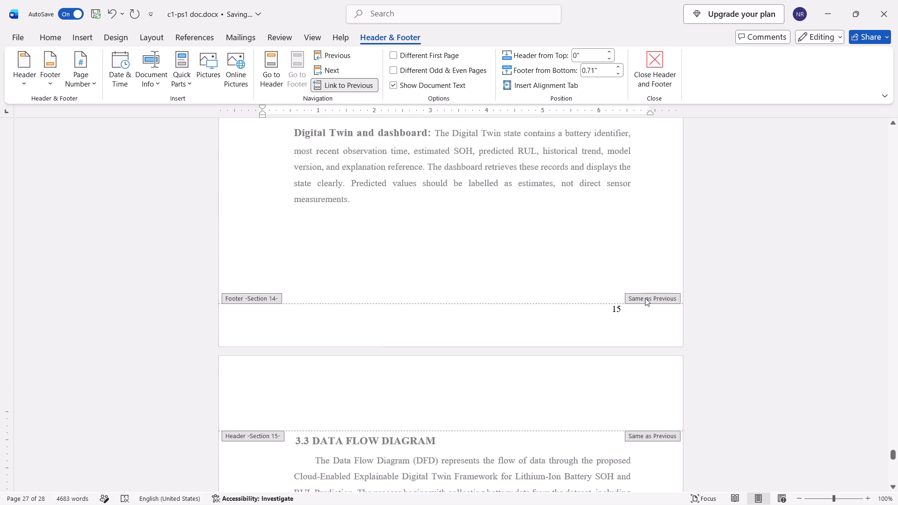
scroll(645, 298, up, 1)
scroll(645, 298, down, 6)
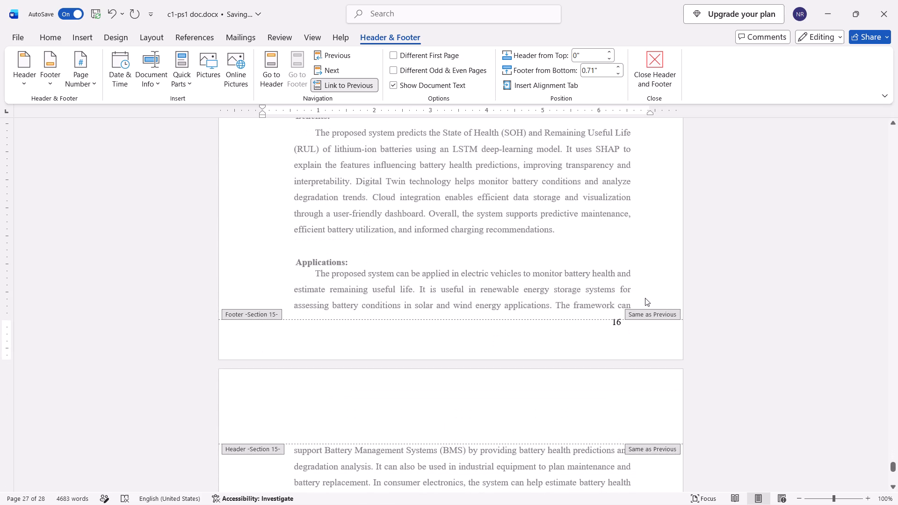
click(652, 339)
double_click(648, 252)
scroll(648, 252, down, 1)
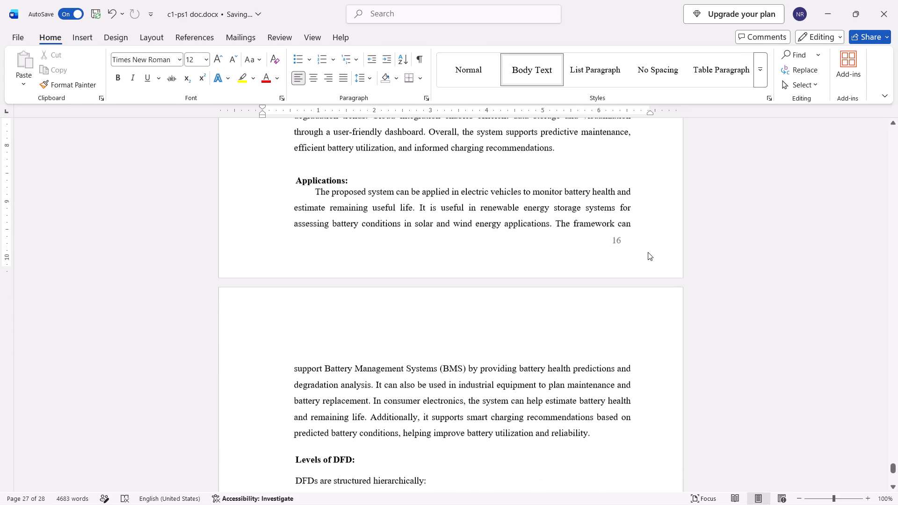
click(648, 252)
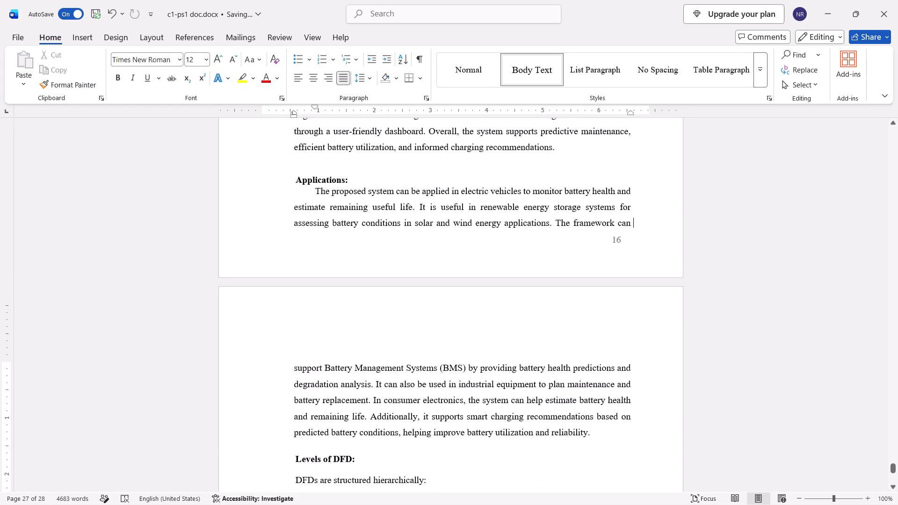
click(350, 166)
Select the text of the Applications paragraph at the end of page 16.
scroll(350, 166, up, 1)
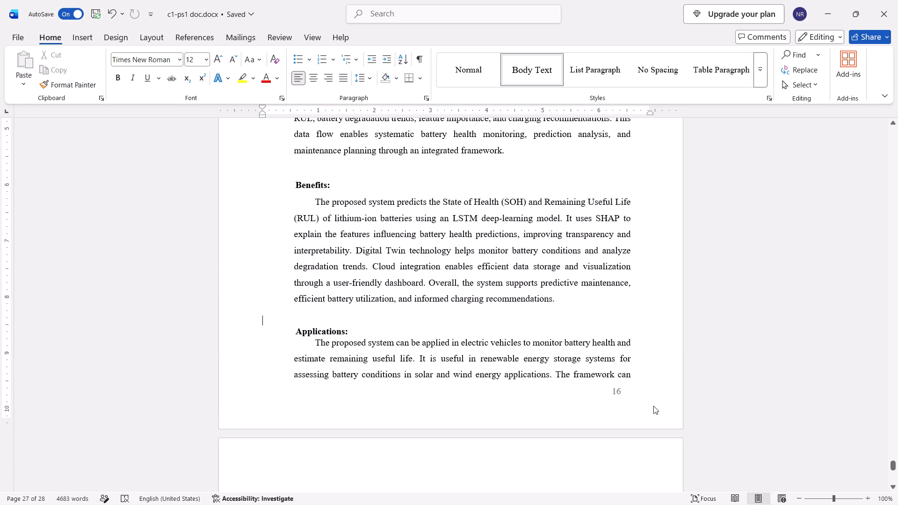
drag(637, 378, 336, 353)
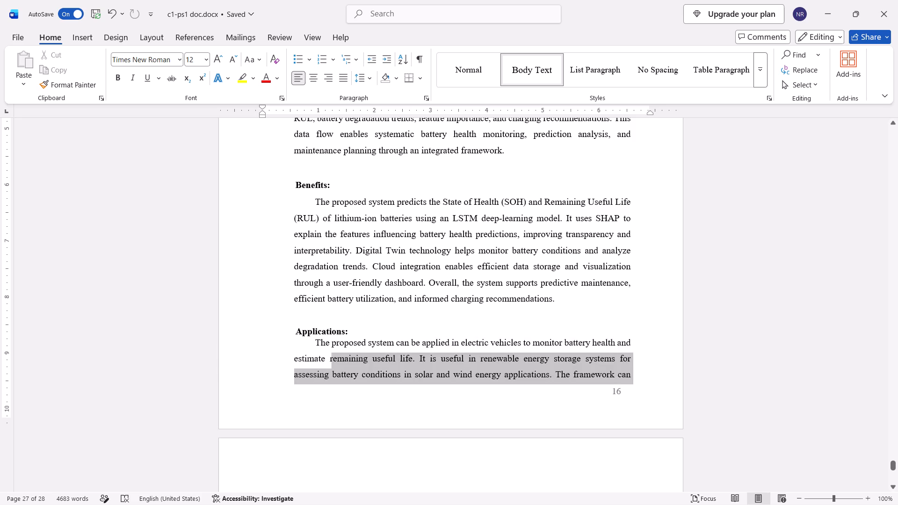
drag(336, 353, 324, 345)
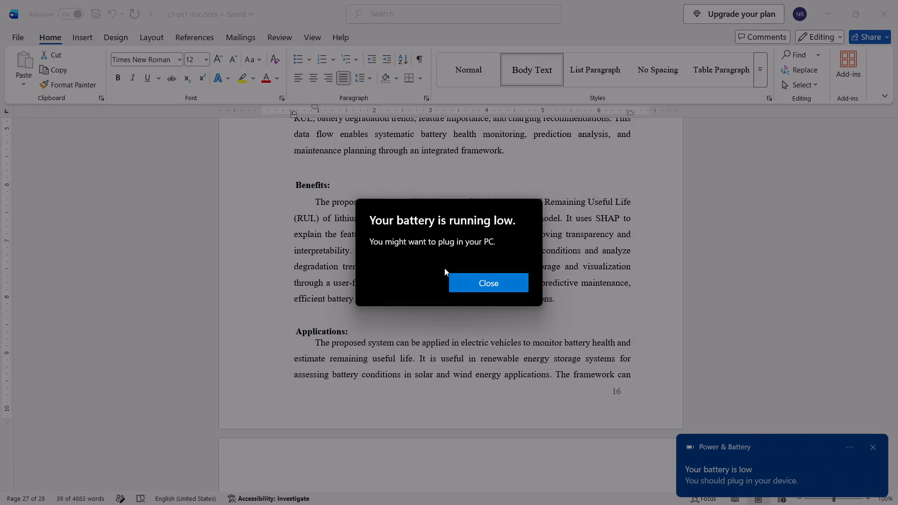
click(466, 289)
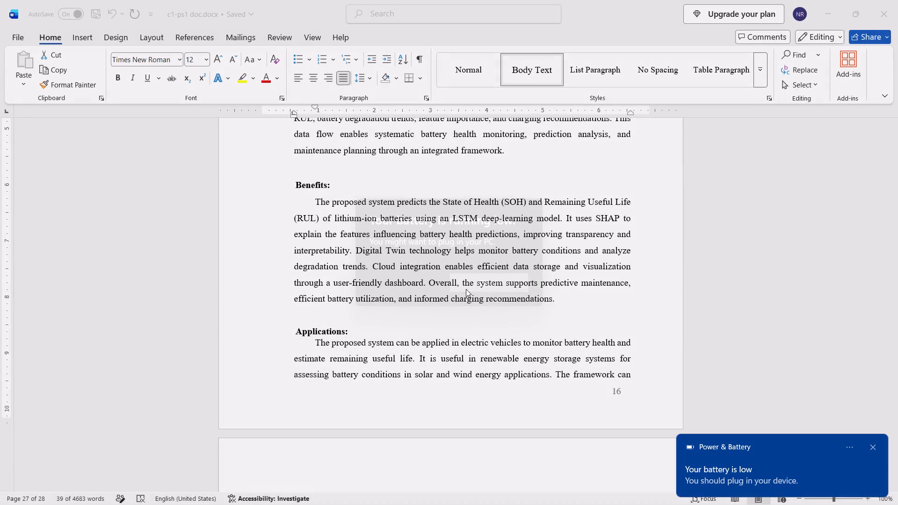
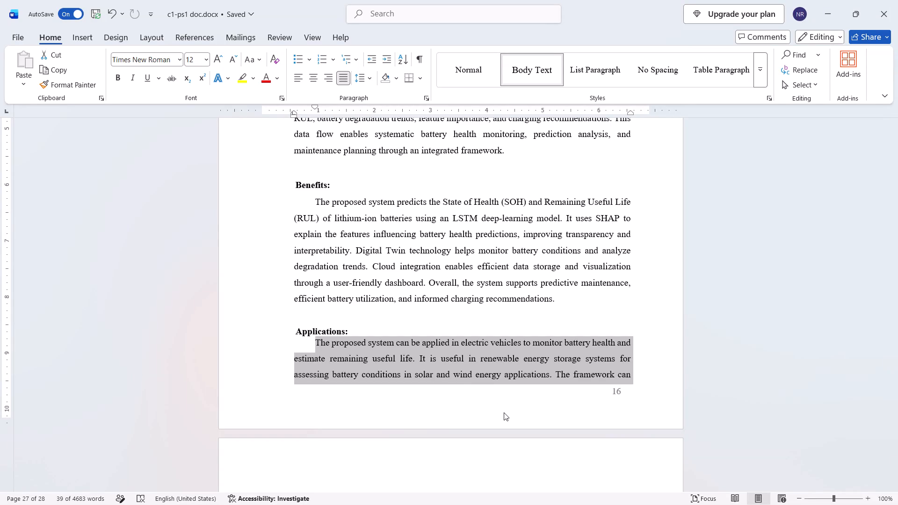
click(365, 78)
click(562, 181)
Review the page-number placement from the Figure 3.2 page back to the Figure 3.1 page.
scroll(561, 411, down, 4)
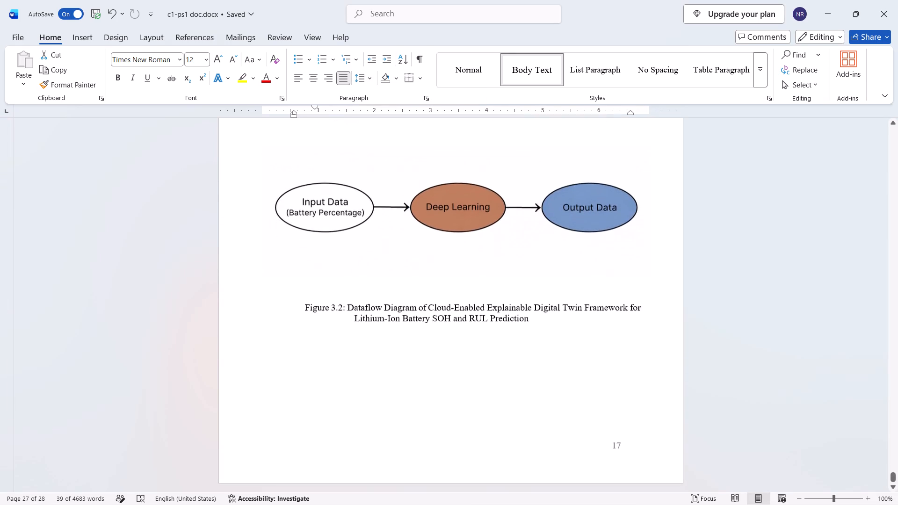
scroll(561, 411, up, 3)
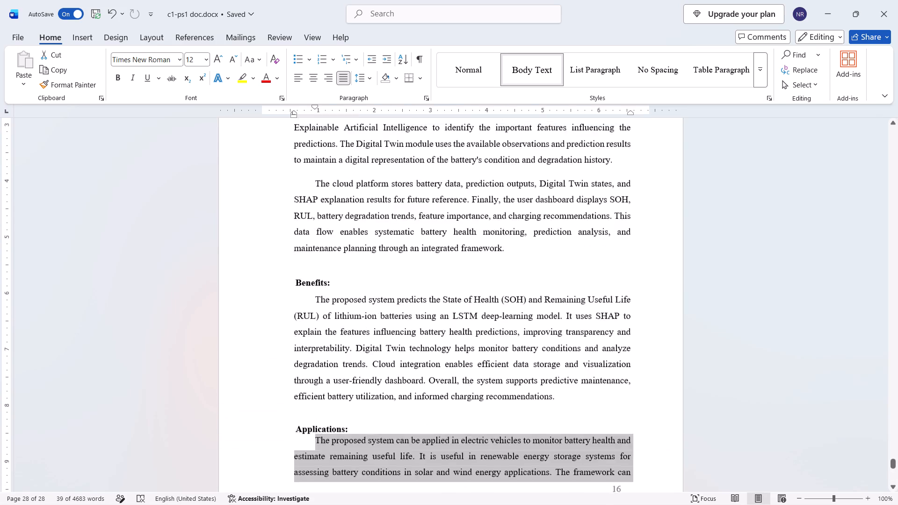
scroll(561, 411, up, 4)
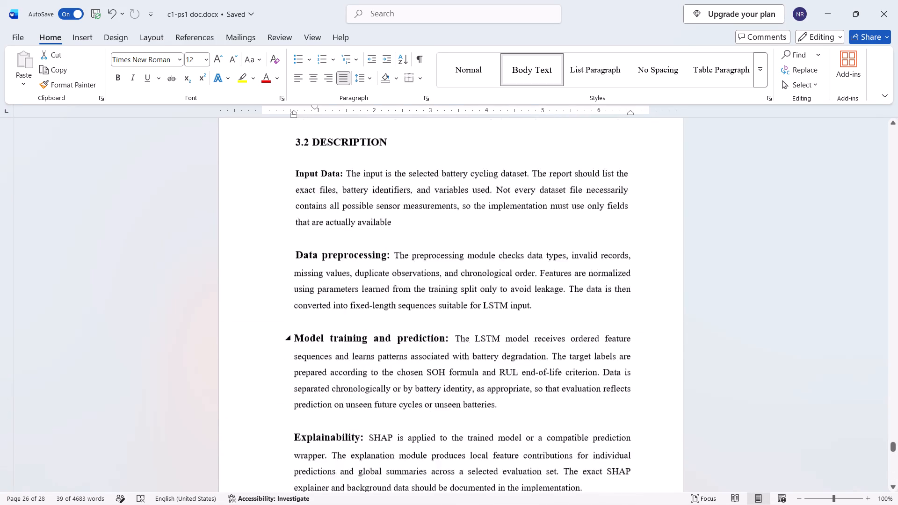
scroll(561, 411, up, 4)
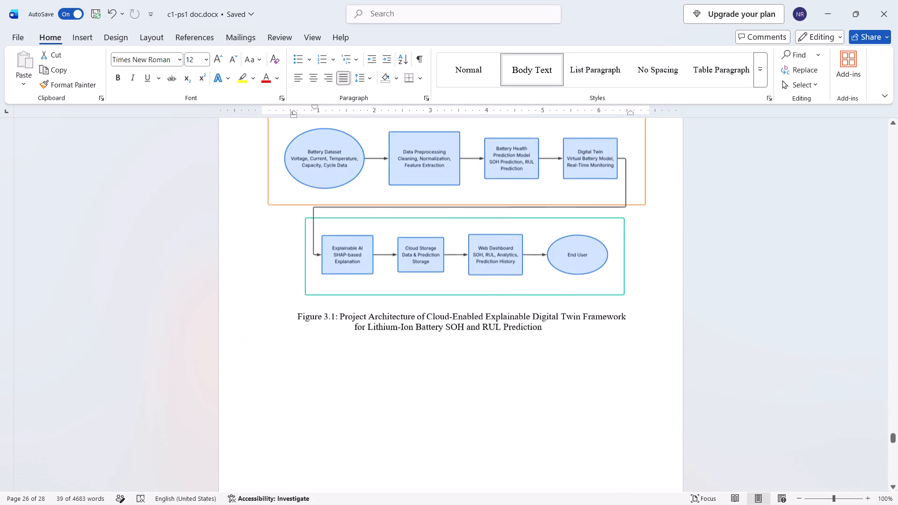
scroll(545, 445, down, 1)
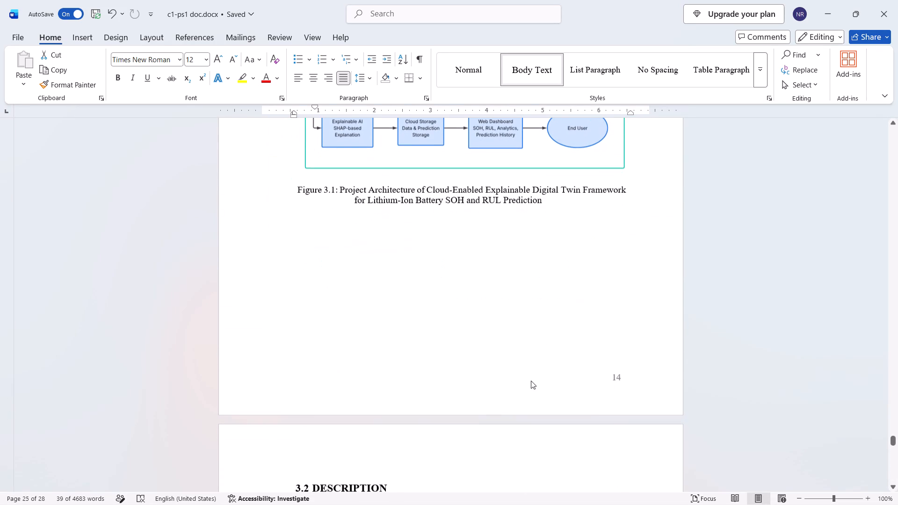
Open the Section 13 footer for editing and examine the footers of Sections 11 to 15 for page numbers and links to previous sections.
double_click(531, 381)
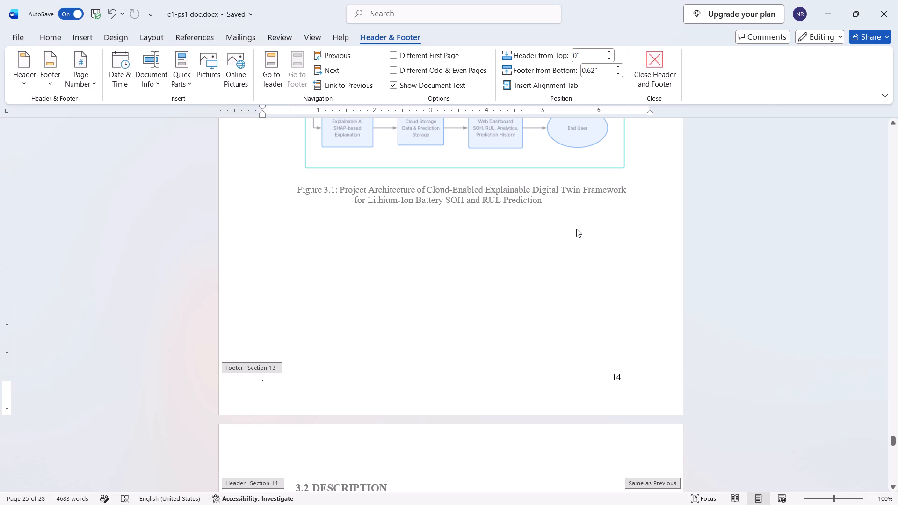
scroll(544, 301, up, 5)
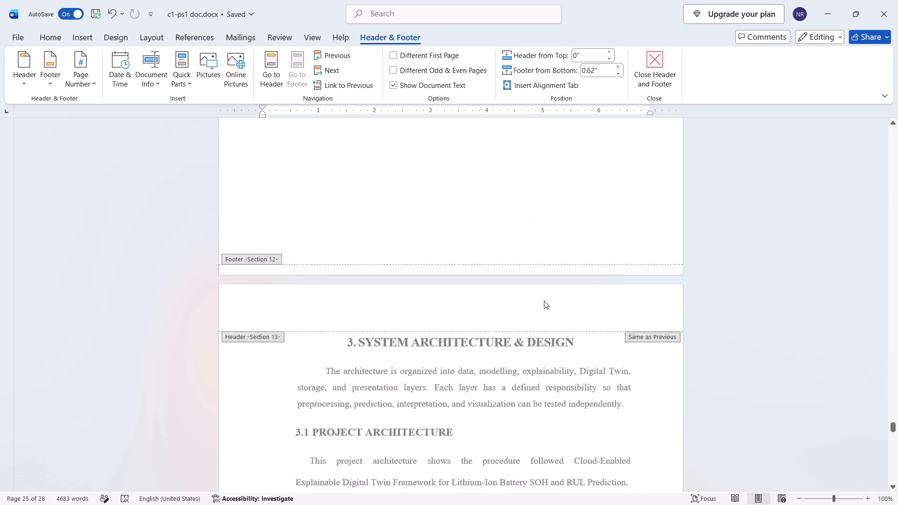
scroll(544, 301, up, 4)
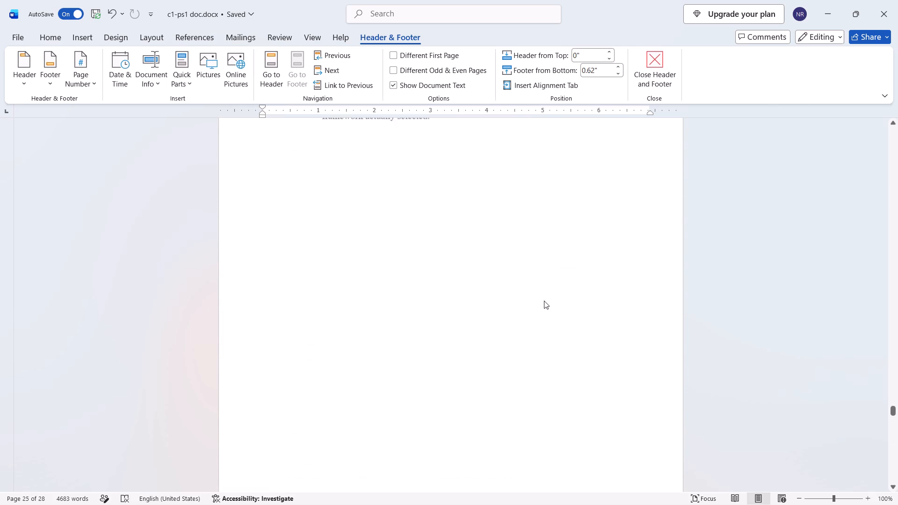
scroll(544, 301, up, 2)
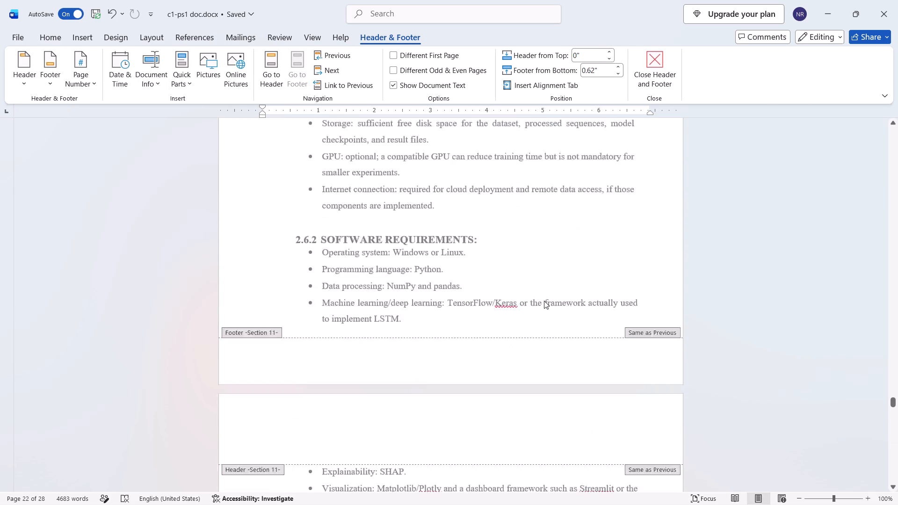
scroll(544, 301, up, 1)
scroll(544, 301, down, 1)
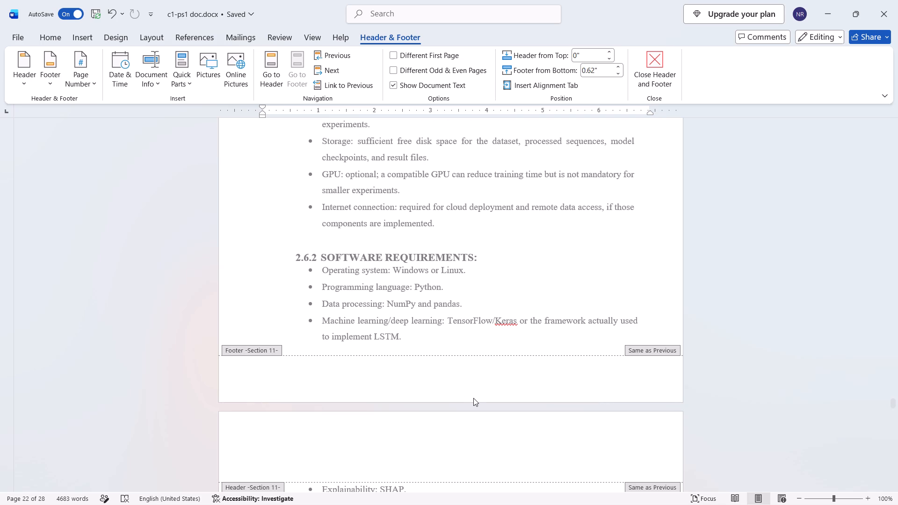
scroll(473, 398, up, 4)
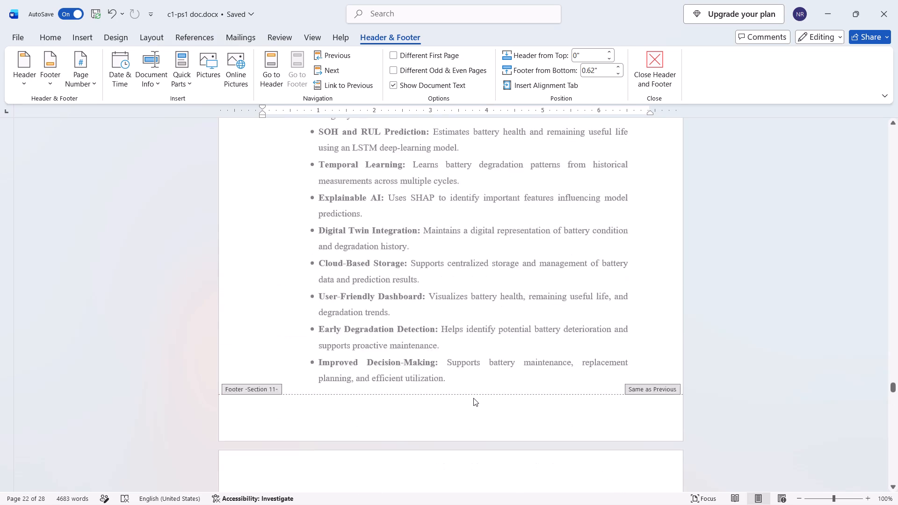
scroll(473, 398, up, 1)
scroll(473, 398, down, 10)
scroll(473, 398, up, 3)
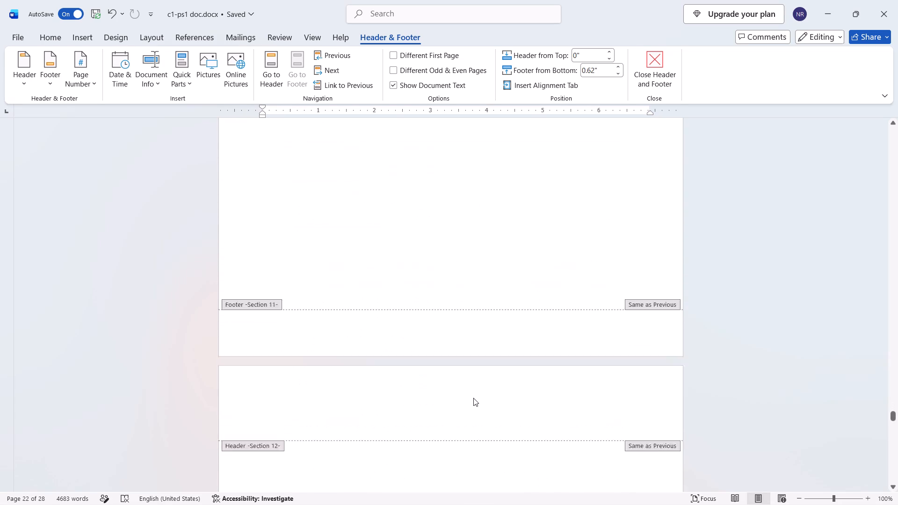
scroll(473, 398, up, 2)
scroll(473, 398, down, 3)
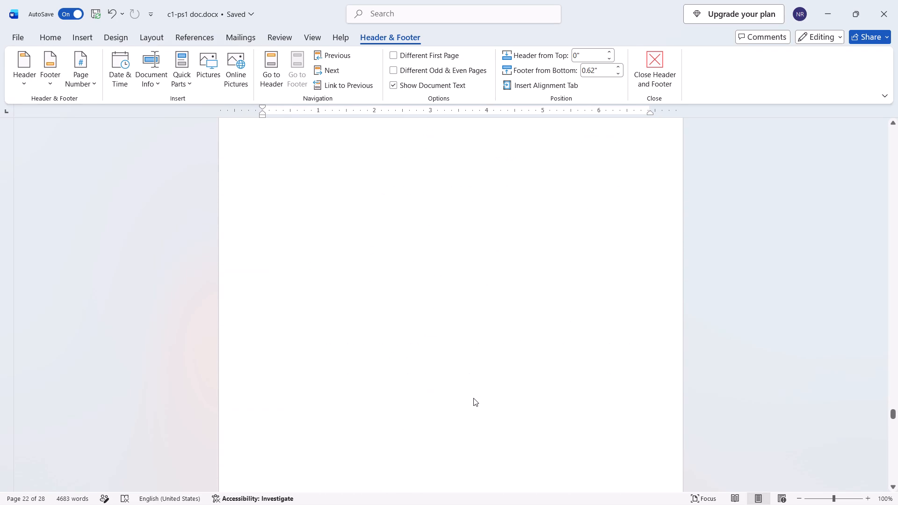
scroll(473, 398, down, 10)
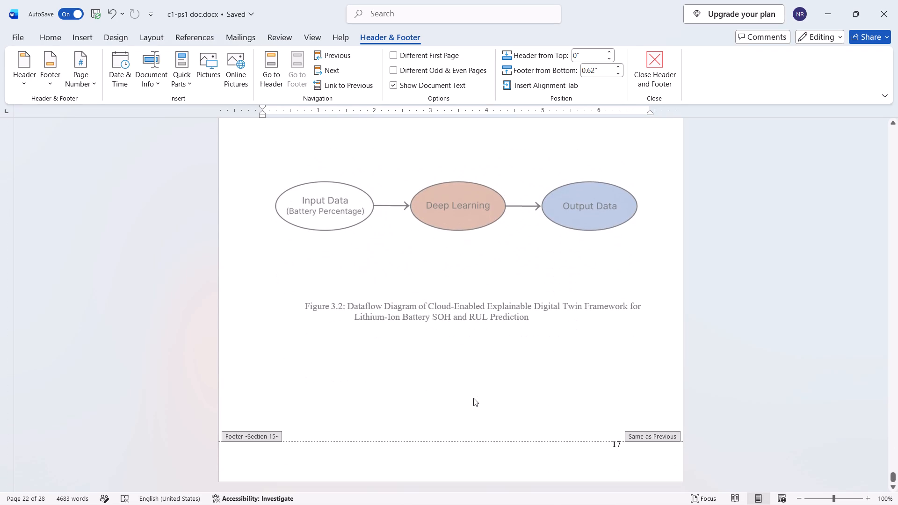
scroll(473, 398, down, 1)
Insert a bottom-of-page number in the Plain Number 3 style for the linked footers of Sections 13 to 15.
click(83, 79)
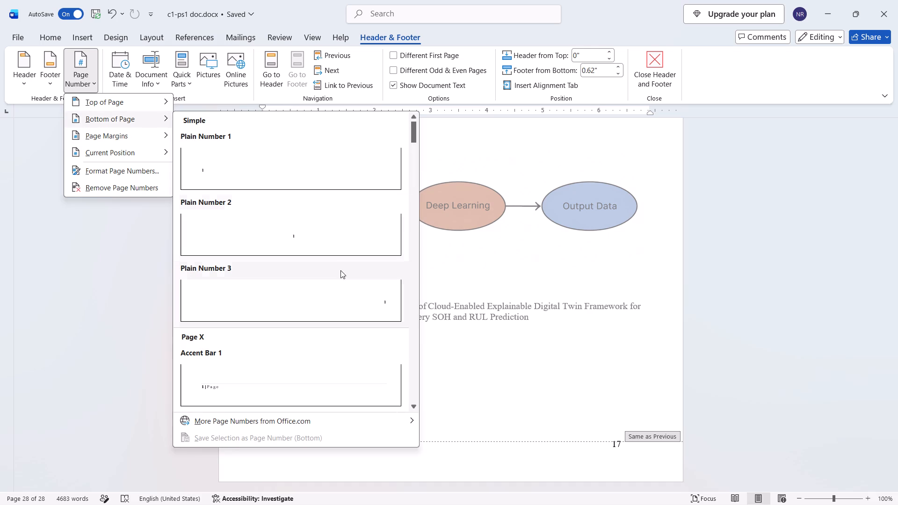
click(348, 297)
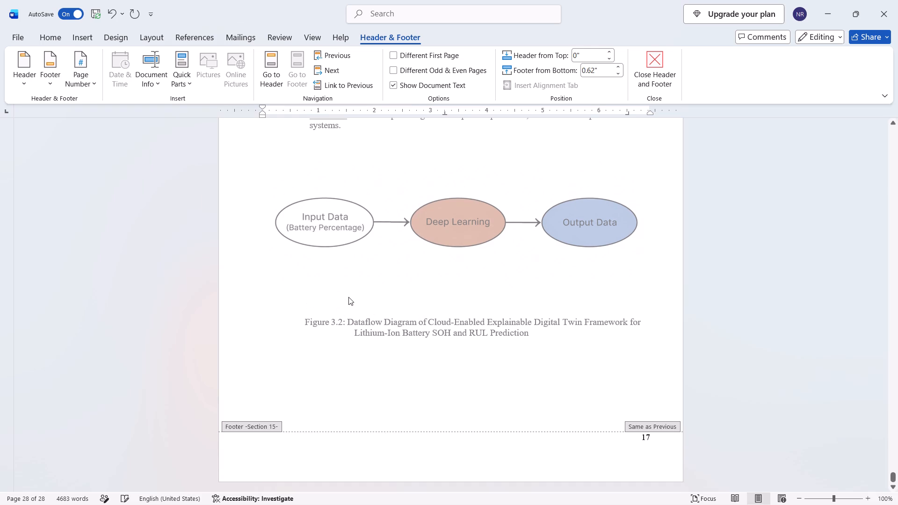
Check the page-number placement in the footers of Sections 13 to 15.
scroll(348, 297, down, 2)
scroll(348, 297, up, 5)
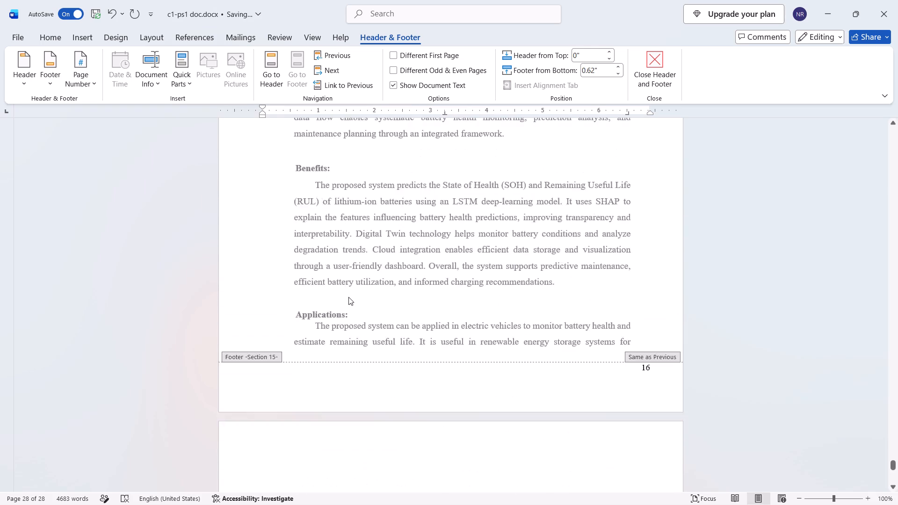
scroll(348, 297, up, 4)
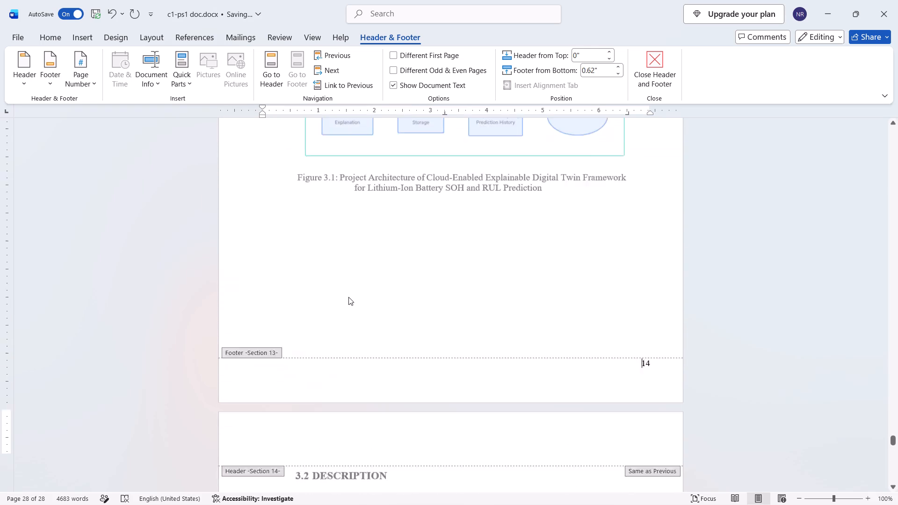
scroll(348, 297, up, 4)
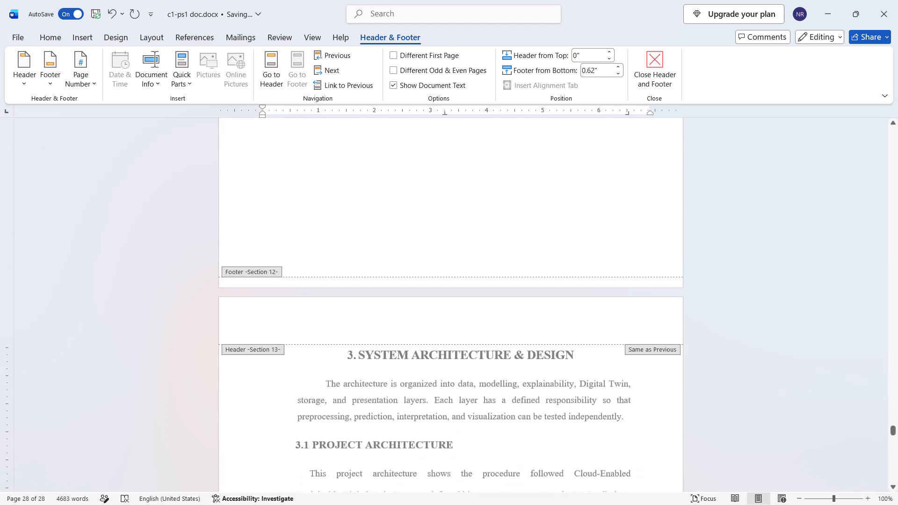
Examine the Section 12 and Section 11 footers back through the software requirements, proposed system, existing system and literature review pages.
scroll(348, 297, up, 7)
scroll(348, 297, down, 3)
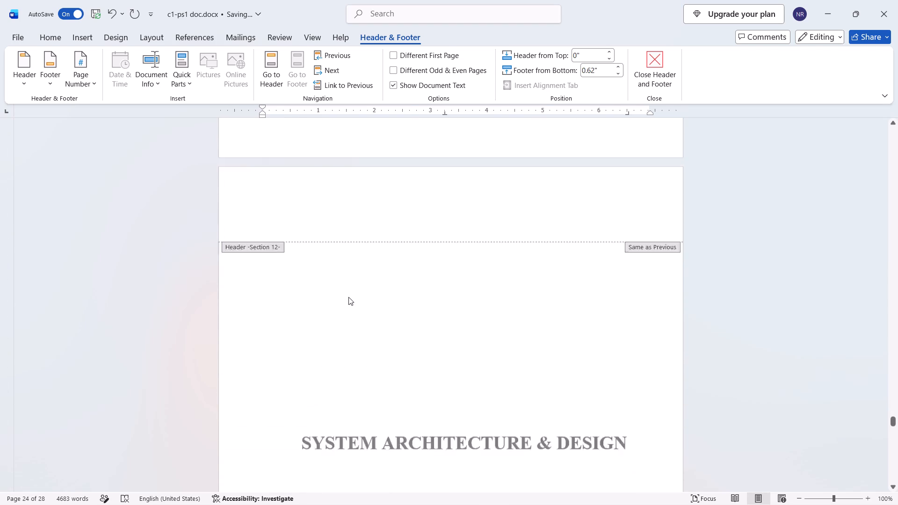
scroll(348, 297, up, 4)
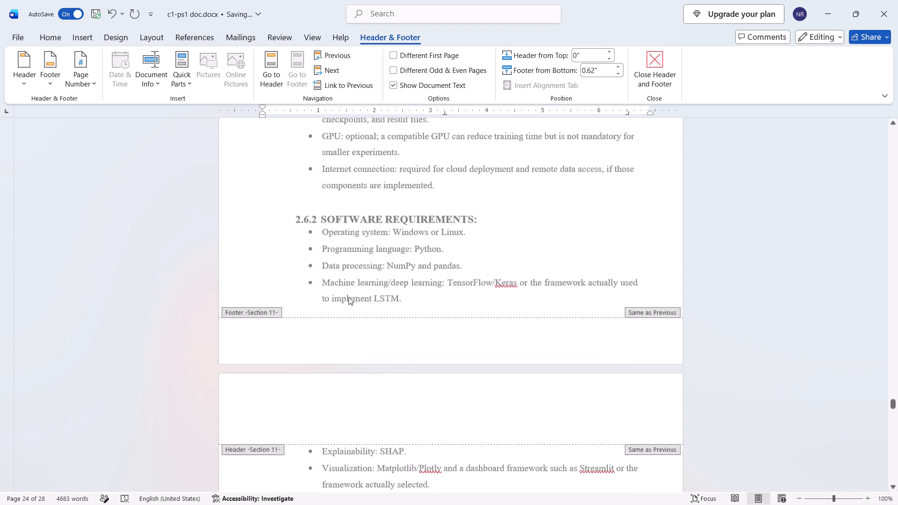
scroll(348, 297, up, 4)
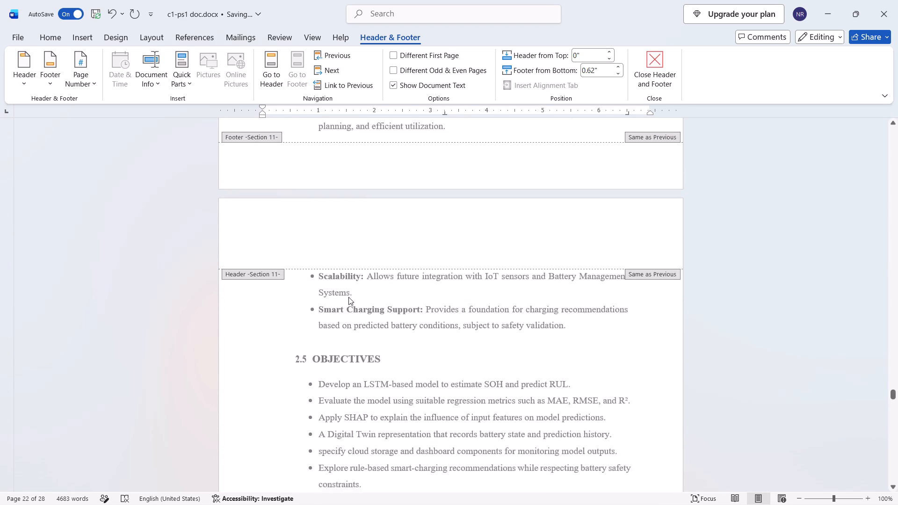
scroll(348, 297, up, 3)
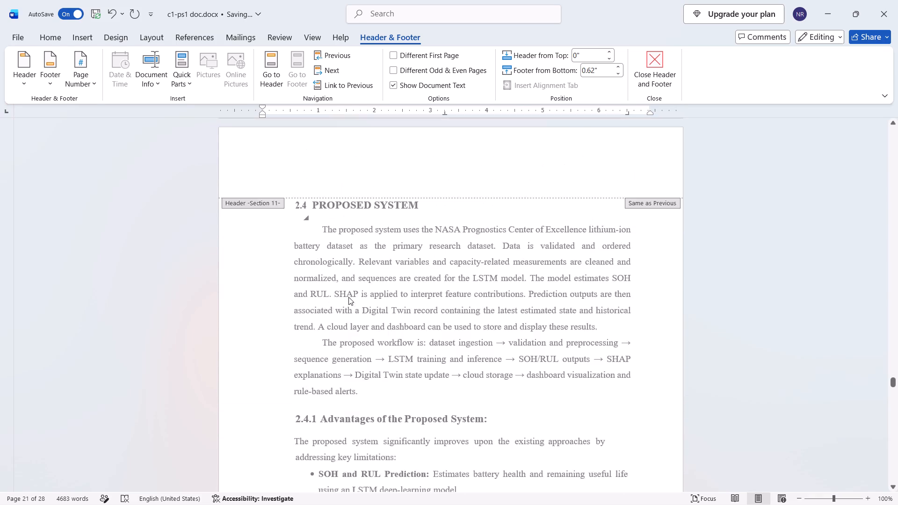
scroll(348, 297, up, 2)
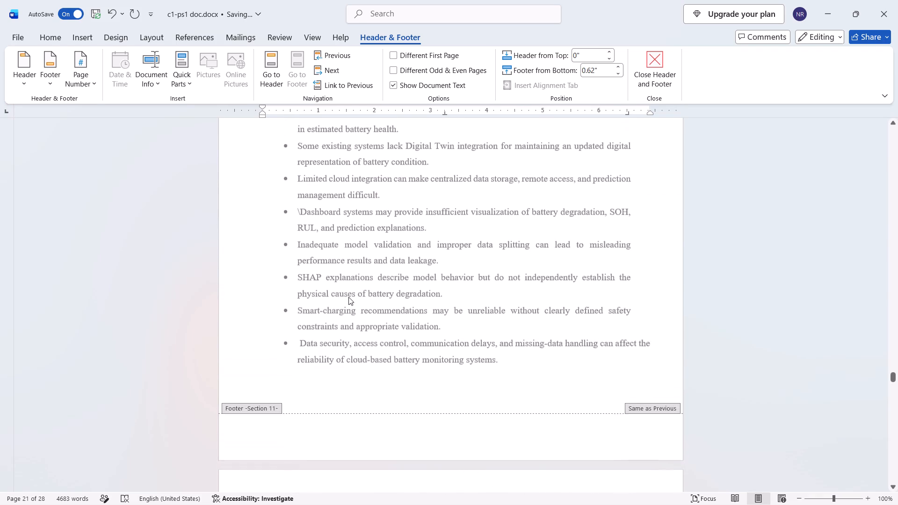
scroll(348, 297, up, 1)
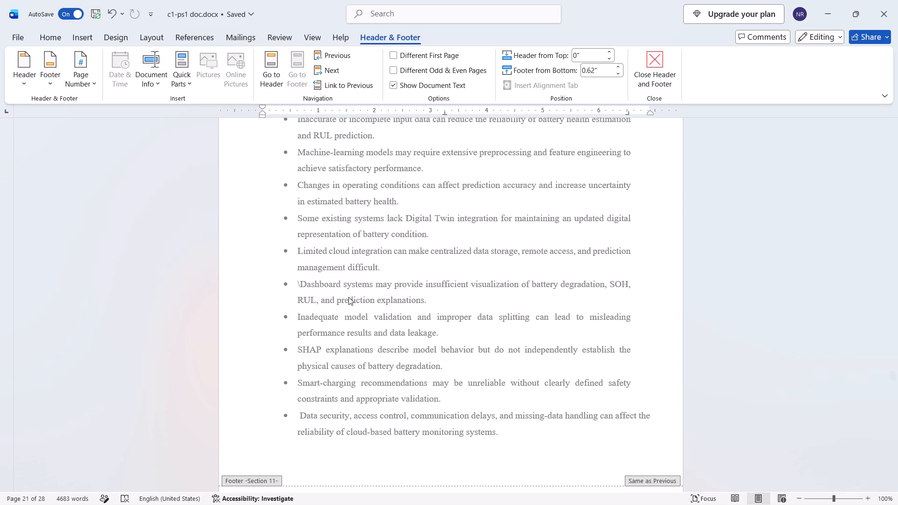
scroll(348, 297, up, 6)
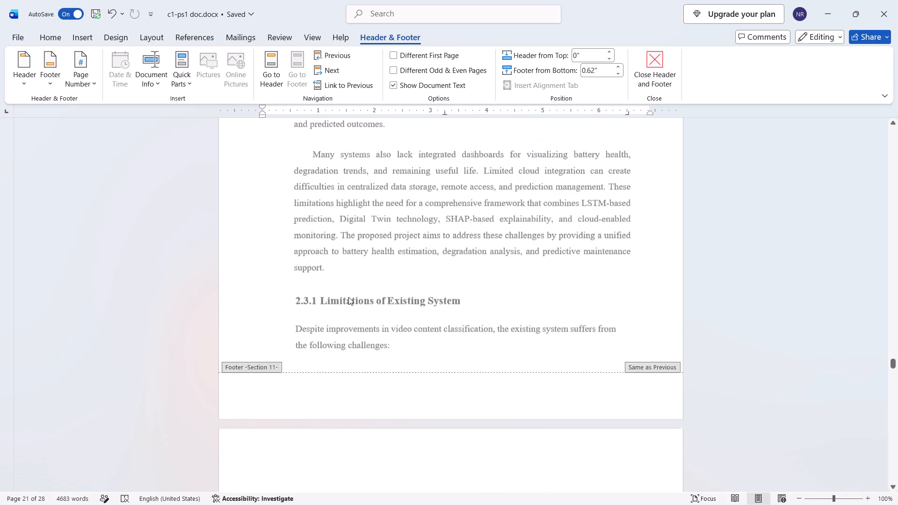
scroll(348, 297, up, 5)
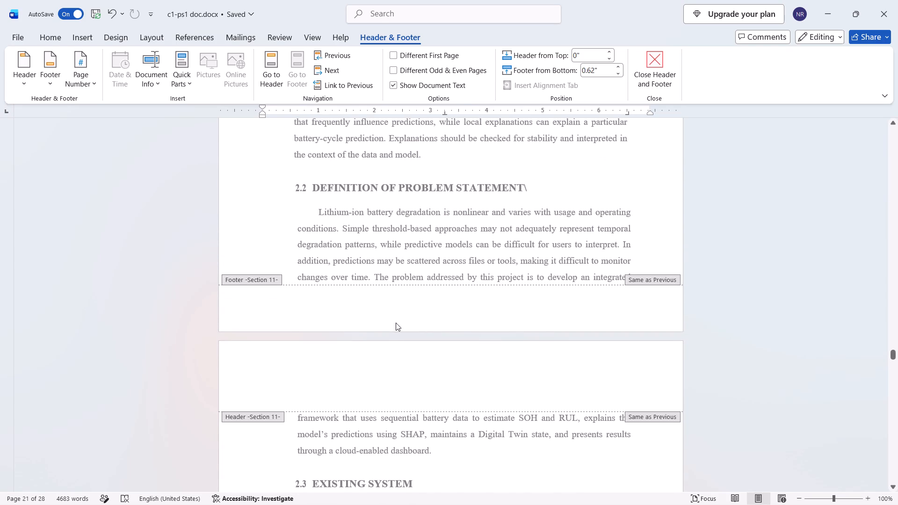
scroll(398, 322, up, 3)
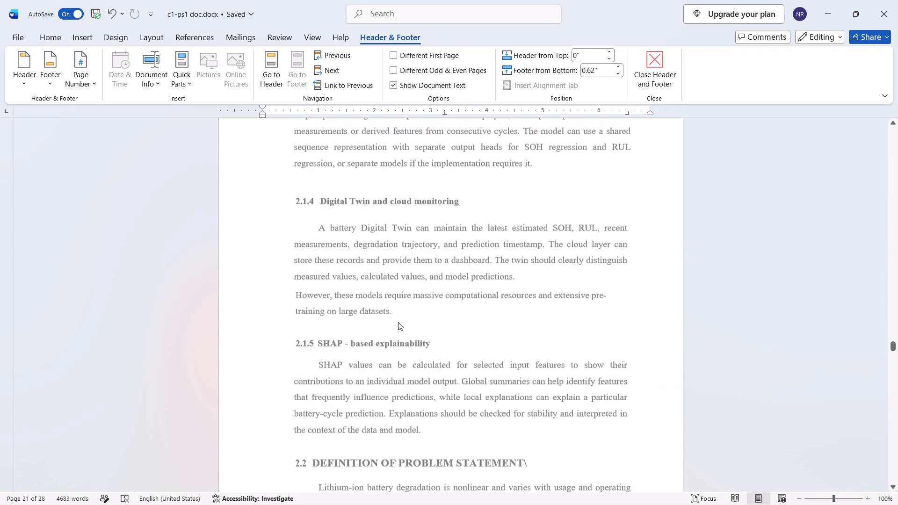
scroll(398, 322, up, 4)
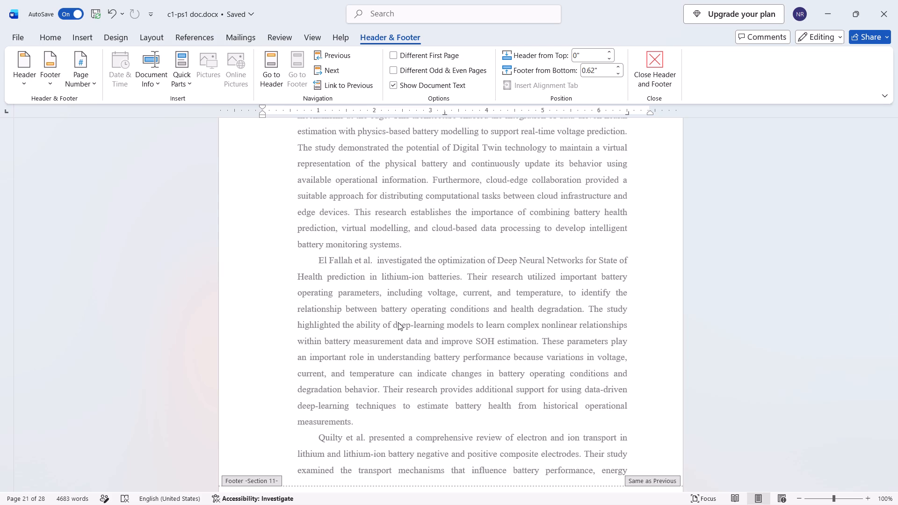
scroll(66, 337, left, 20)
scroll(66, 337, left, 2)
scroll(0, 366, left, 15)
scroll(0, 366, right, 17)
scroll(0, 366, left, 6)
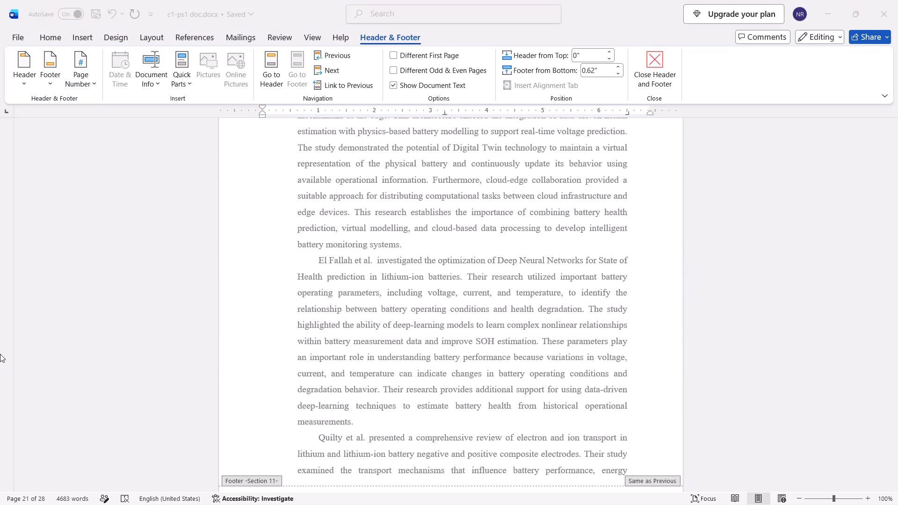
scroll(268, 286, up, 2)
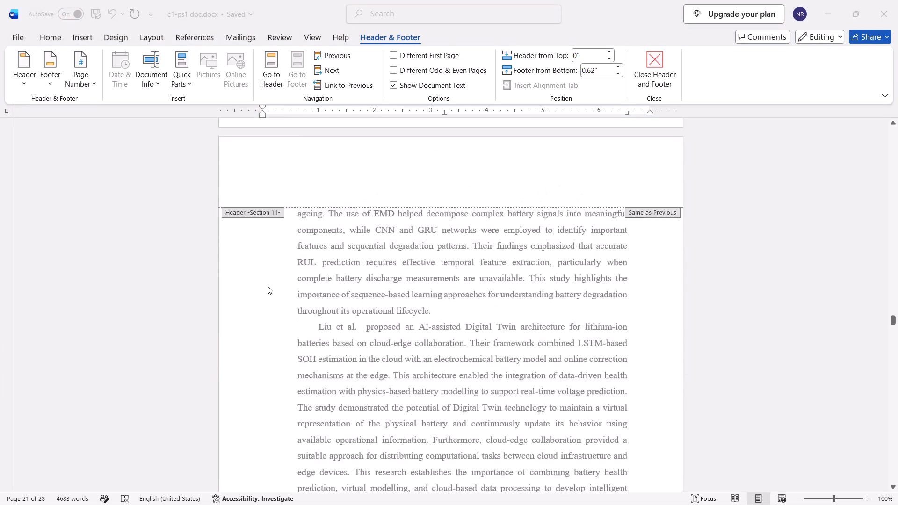
Examine the page numbers and previous-section links in the footers of Sections 8 to 11, around the literature review title page.
scroll(268, 286, up, 2)
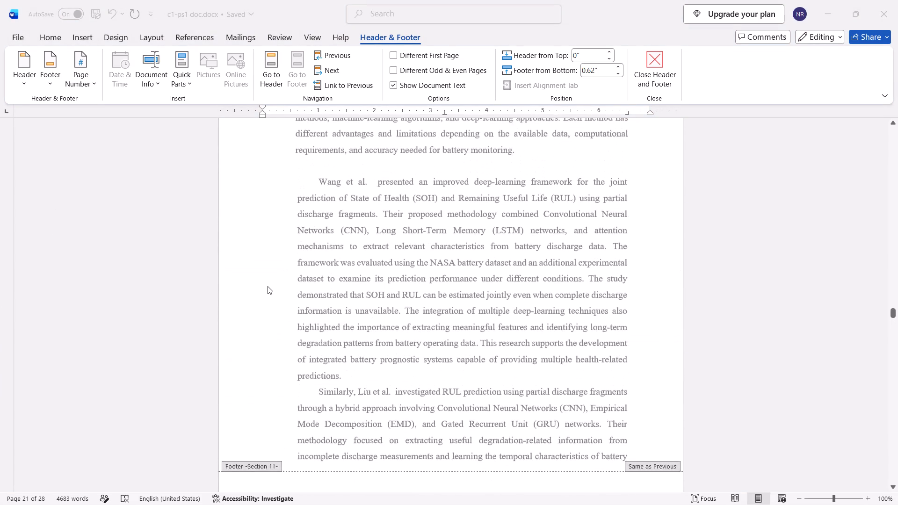
scroll(268, 286, up, 3)
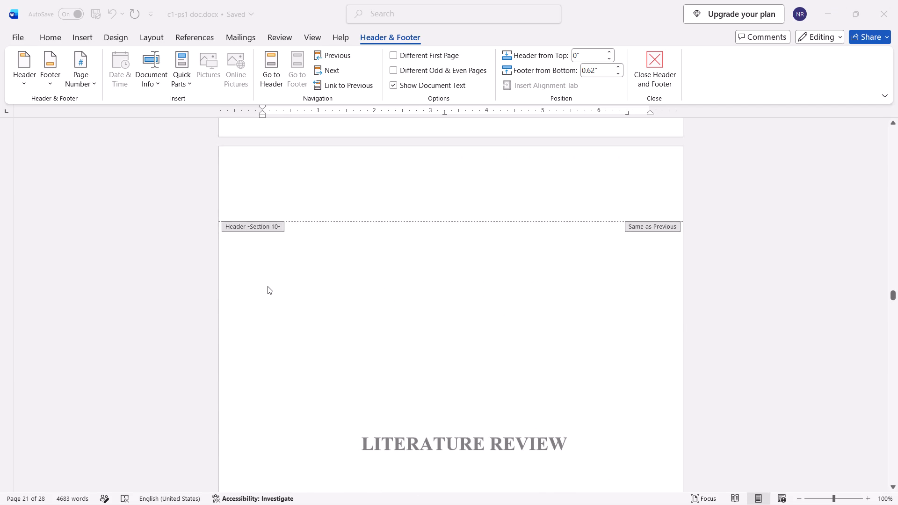
scroll(268, 286, up, 2)
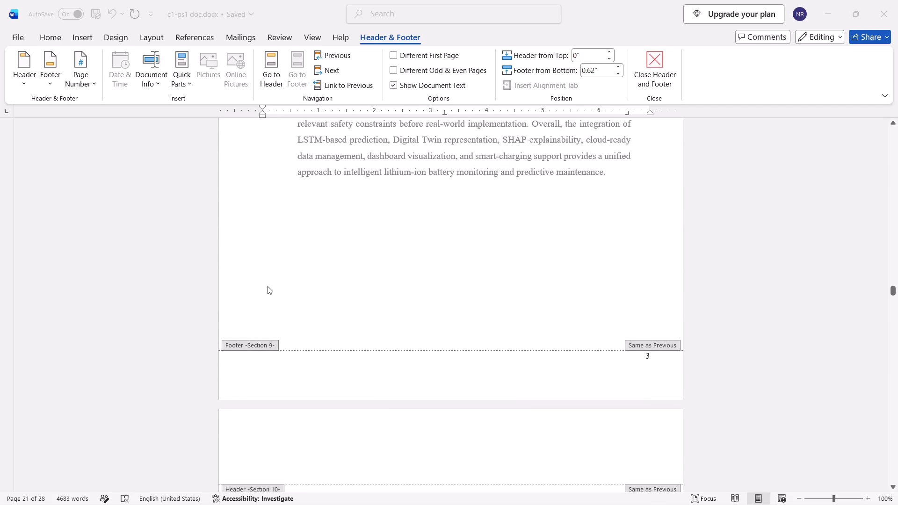
scroll(268, 286, up, 1)
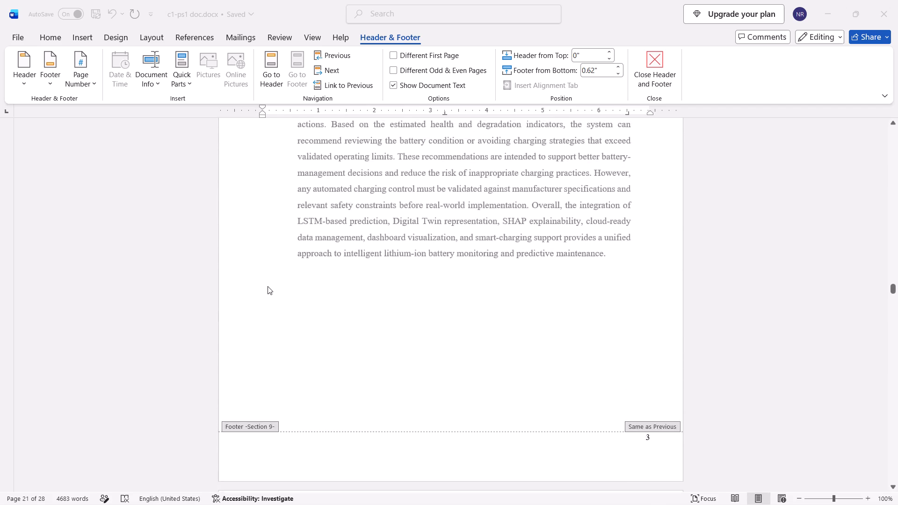
scroll(268, 286, up, 3)
ctrl+scroll(268, 286, down, 1)
ctrl+scroll(268, 286, up, 1)
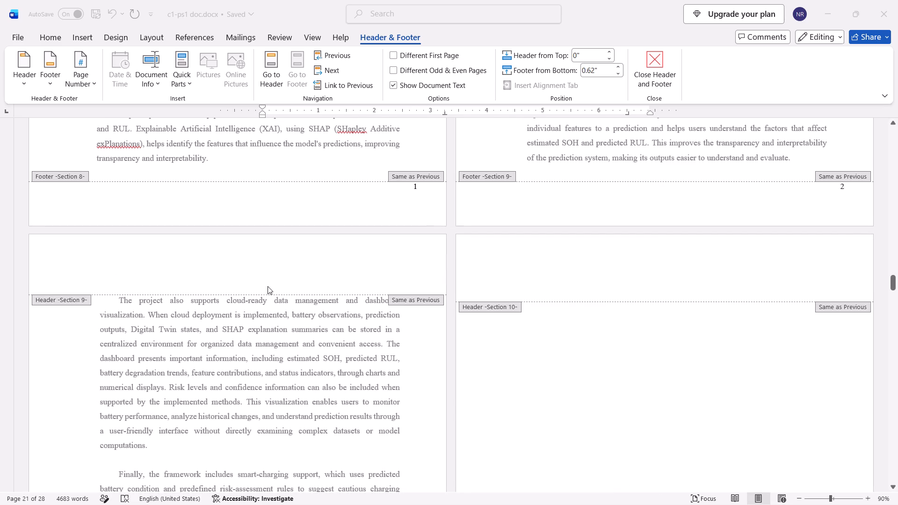
scroll(379, 283, up, 1)
scroll(379, 283, down, 8)
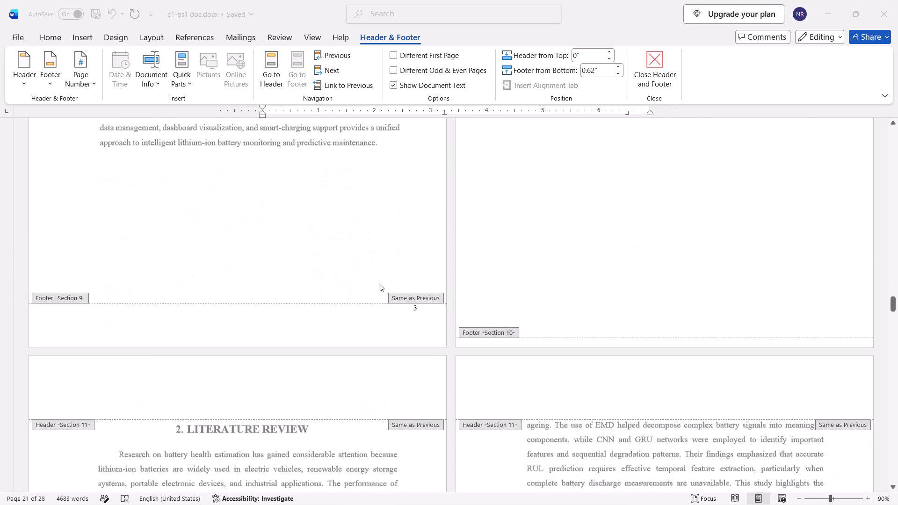
scroll(718, 322, down, 2)
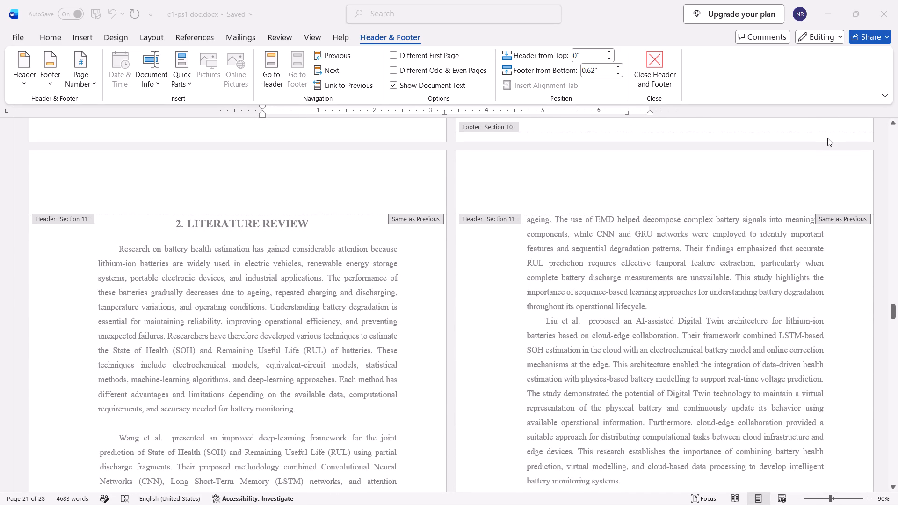
Insert a bottom-of-page number in the Plain Number 3 style in the Section 11 footer of the literature review pages.
double_click(827, 138)
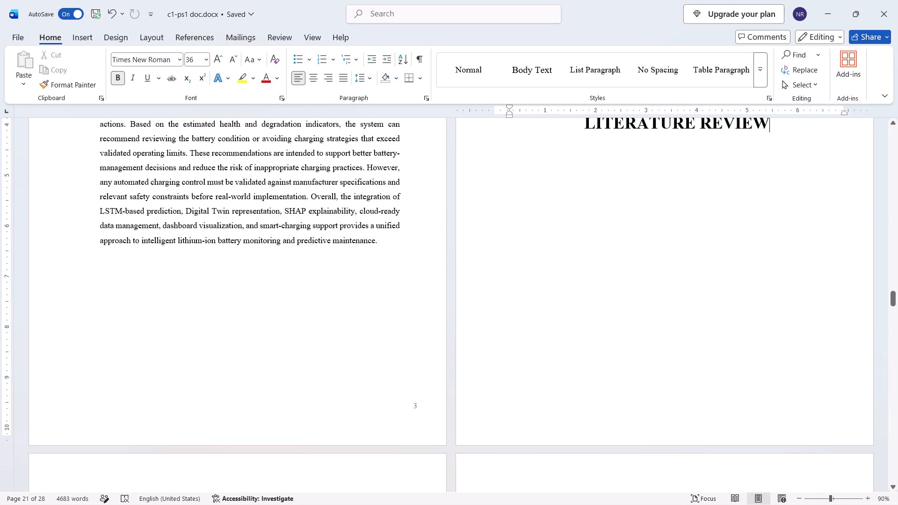
double_click(351, 432)
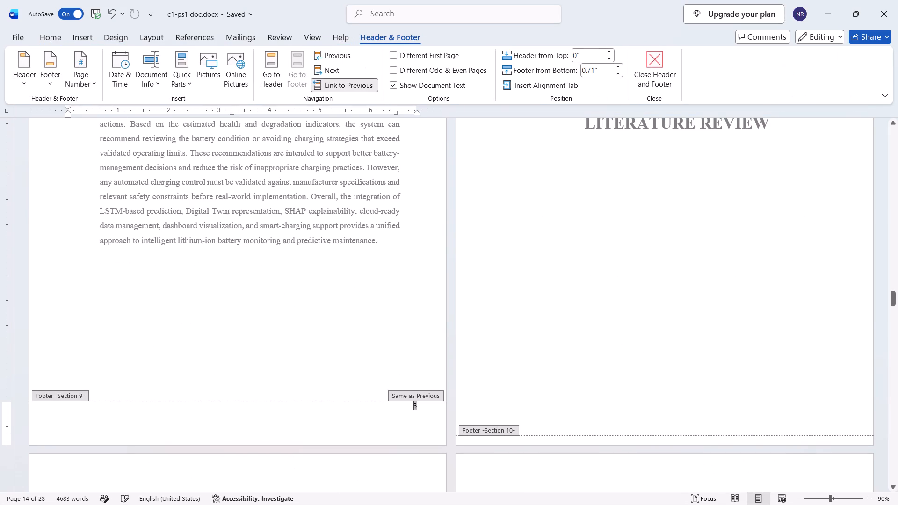
scroll(385, 277, down, 6)
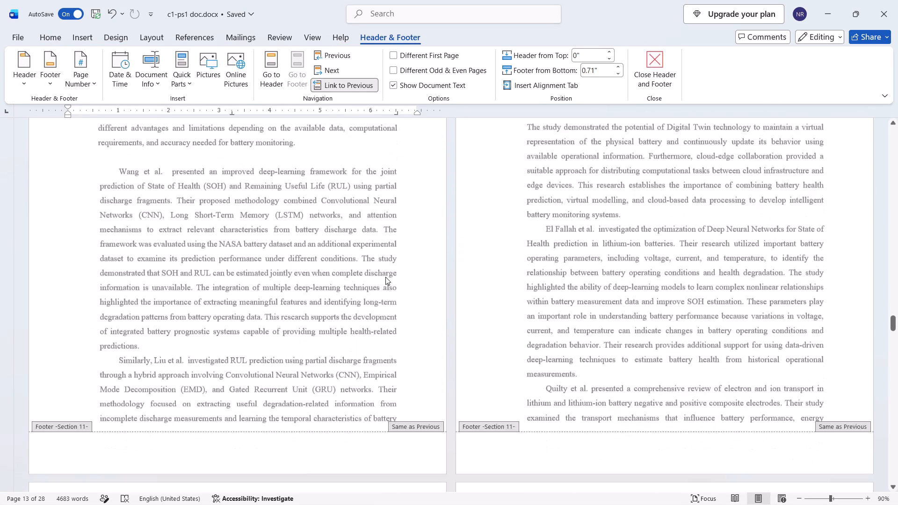
scroll(385, 277, down, 1)
double_click(386, 376)
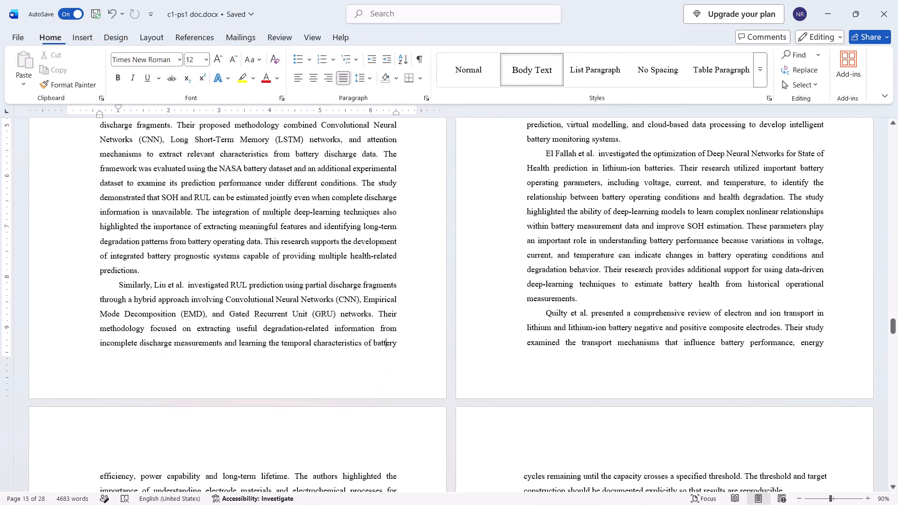
double_click(386, 376)
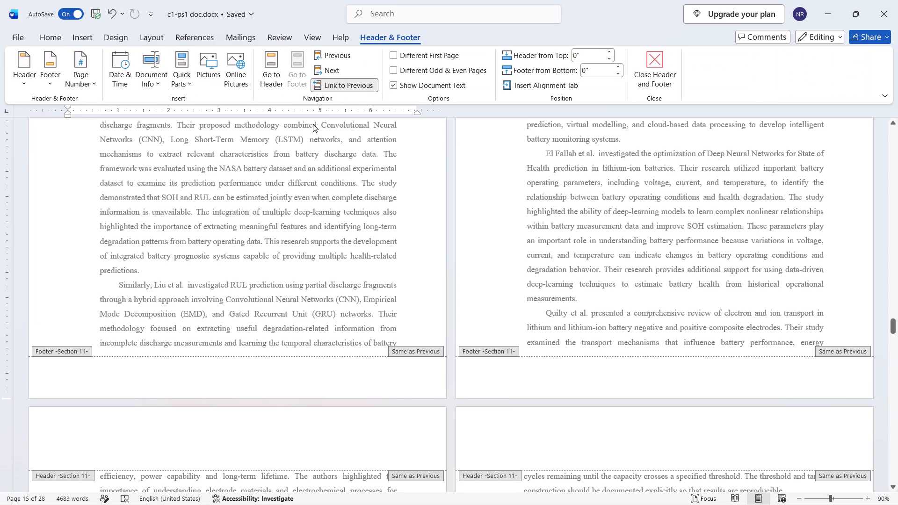
click(92, 83)
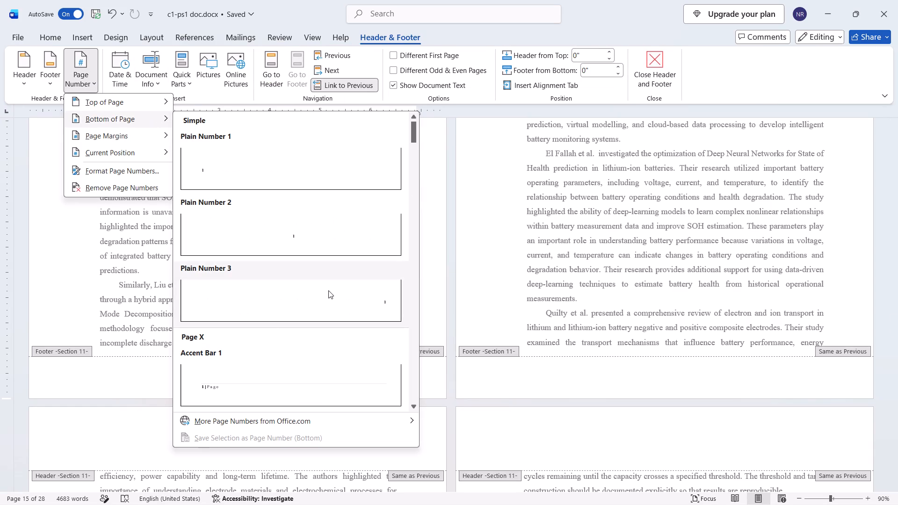
click(347, 302)
Check the page numbers in the Section 11 footers from the literature review through the software requirements pages.
scroll(347, 302, up, 1)
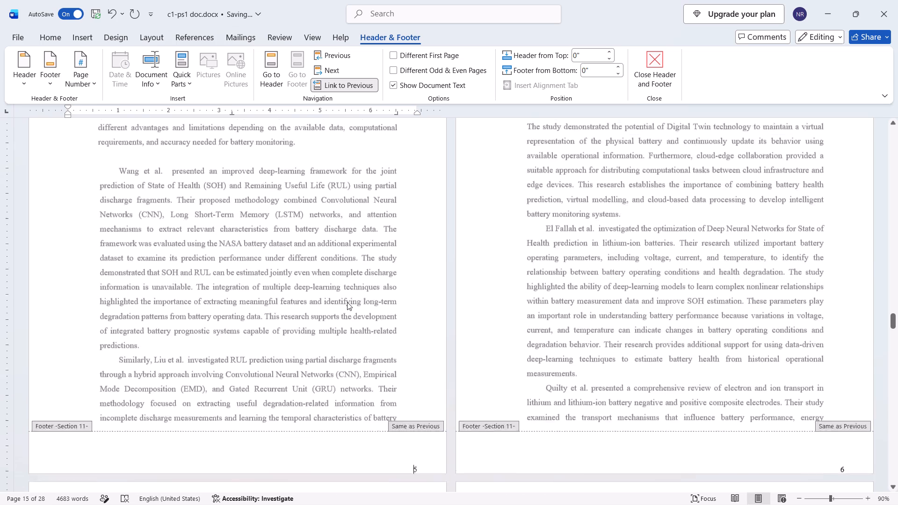
scroll(347, 302, up, 3)
scroll(347, 302, down, 3)
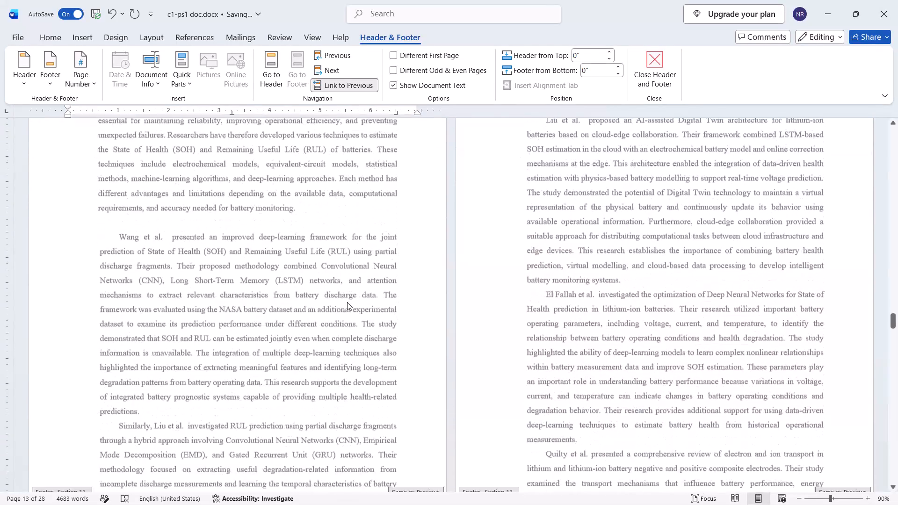
scroll(347, 302, down, 6)
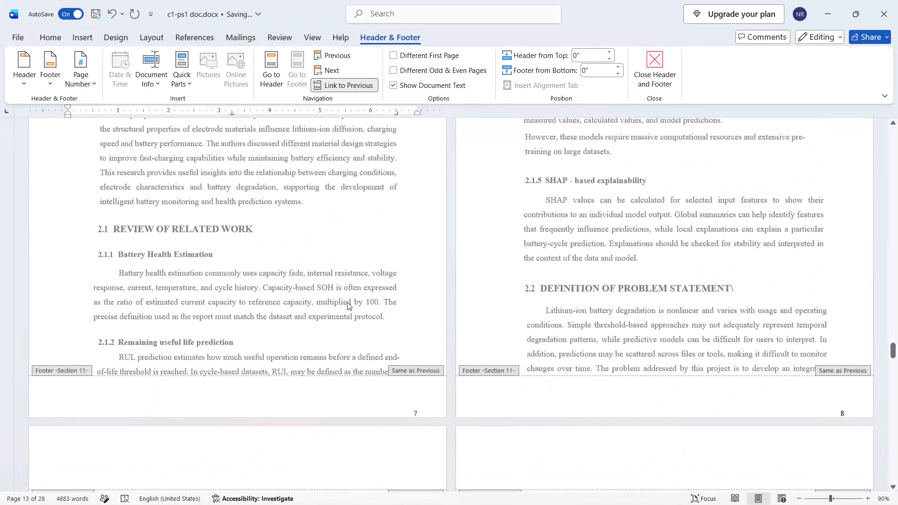
scroll(347, 302, down, 3)
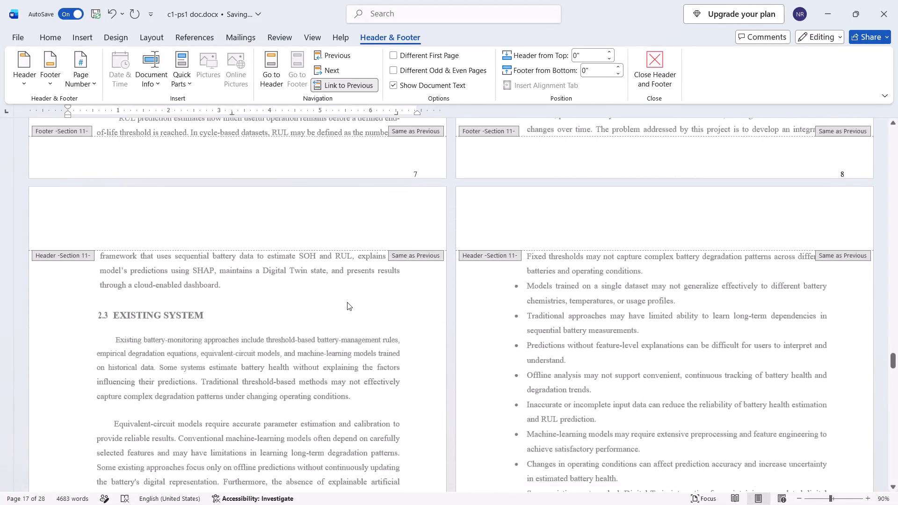
scroll(347, 302, down, 5)
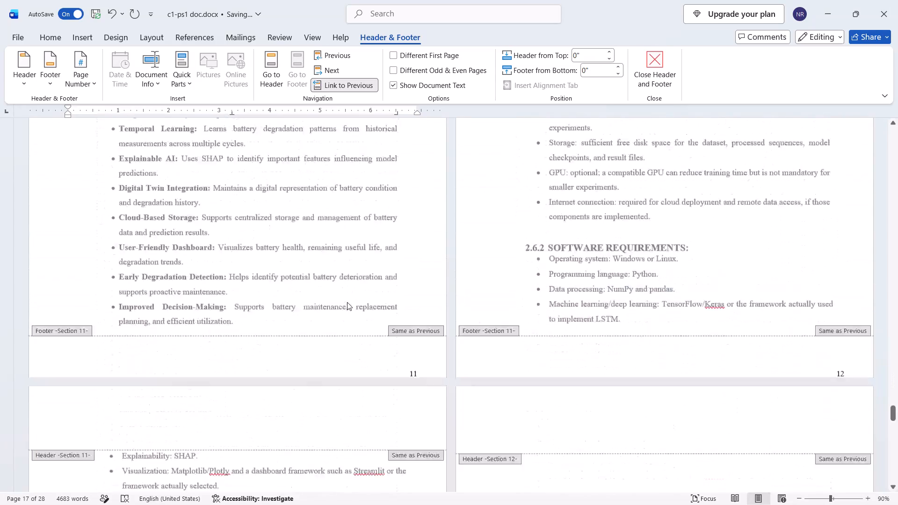
scroll(347, 302, down, 1)
scroll(347, 302, up, 1)
scroll(347, 302, down, 2)
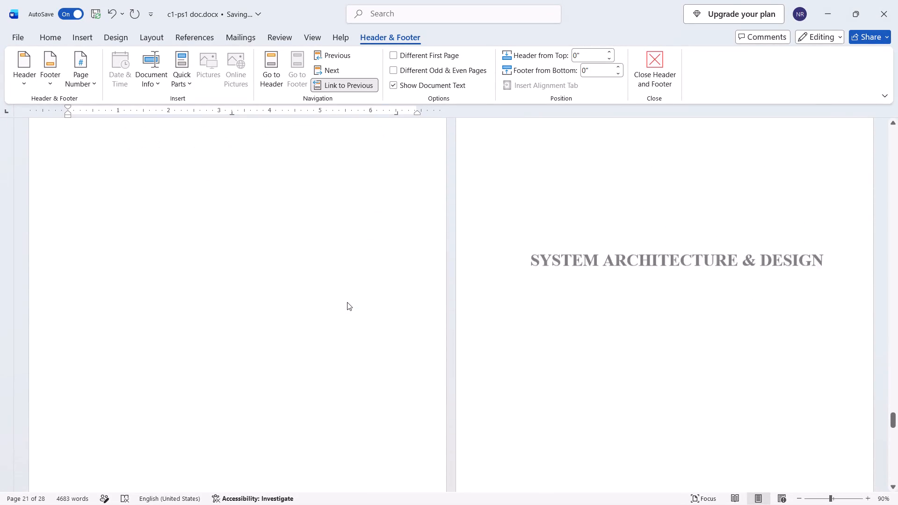
Check the page-number sequence and placement in the footers from the end of Section 11 through Section 15.
scroll(347, 302, down, 4)
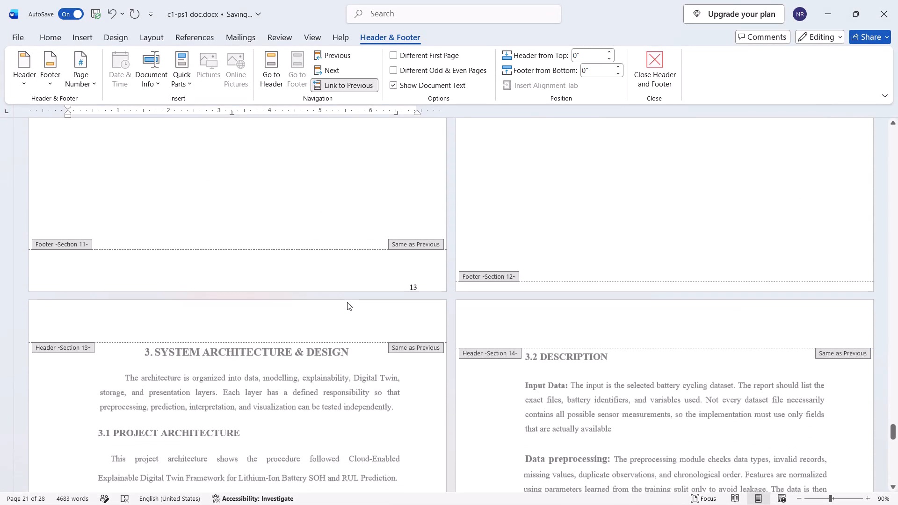
scroll(347, 302, down, 4)
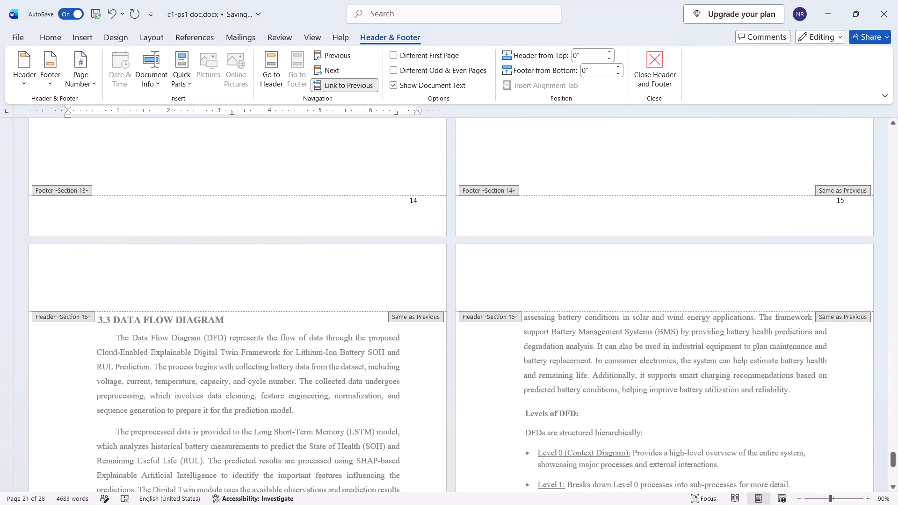
scroll(347, 302, down, 4)
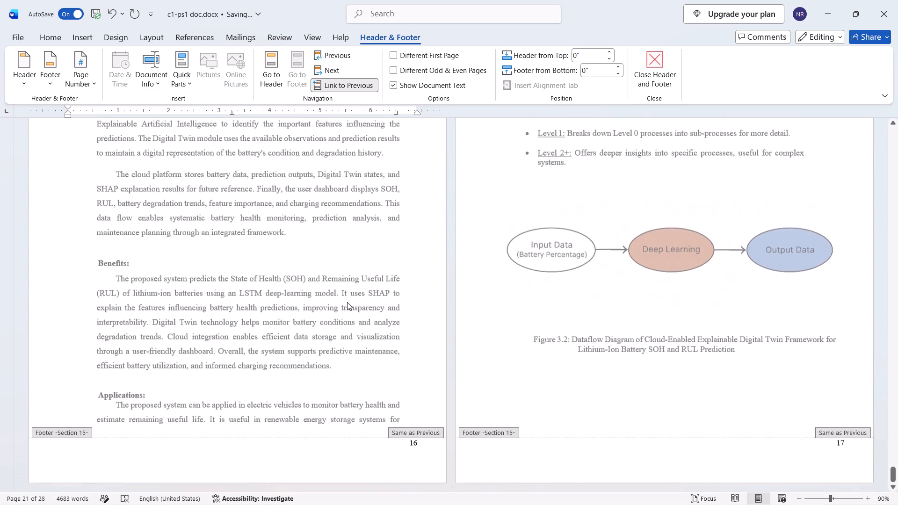
scroll(347, 302, down, 1)
scroll(347, 302, up, 6)
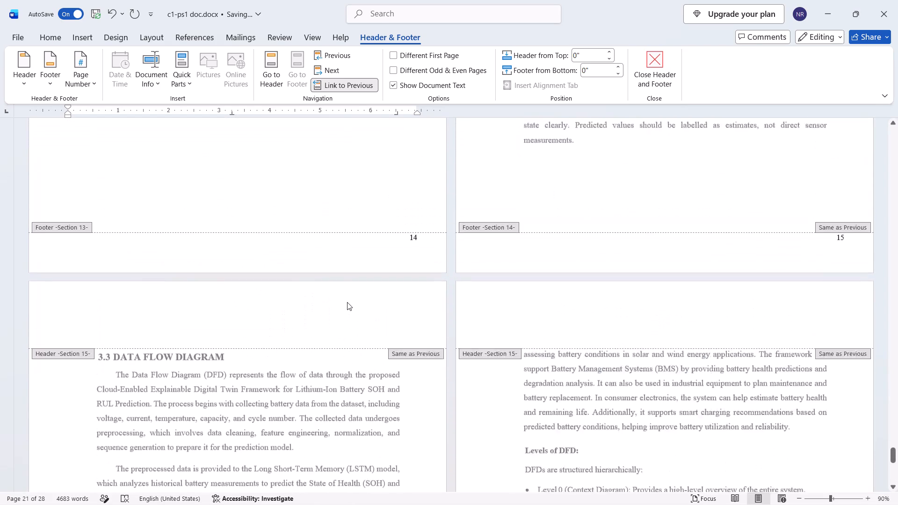
scroll(347, 302, up, 2)
scroll(347, 302, down, 2)
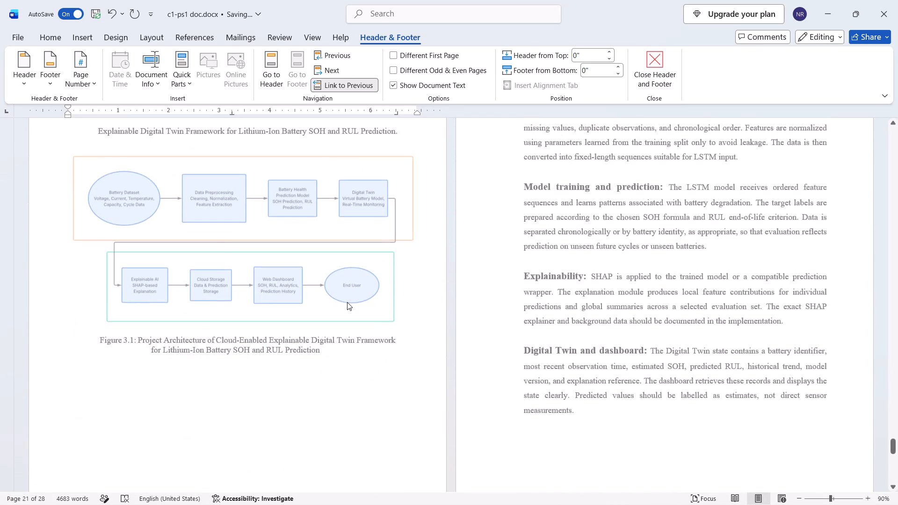
scroll(347, 302, down, 1)
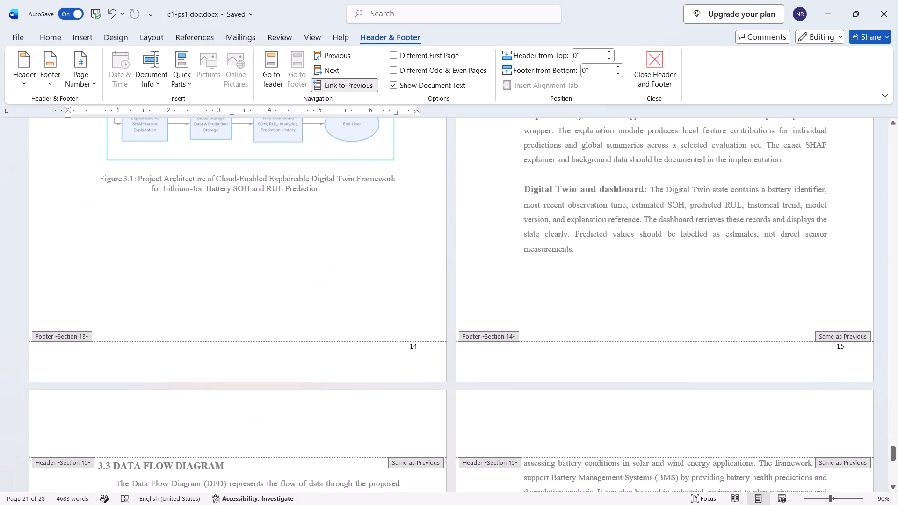
Insert a bottom-of-page number in the Plain Number 3 style in the Section 12 footer of the System Architecture & Design title page.
scroll(424, 357, up, 4)
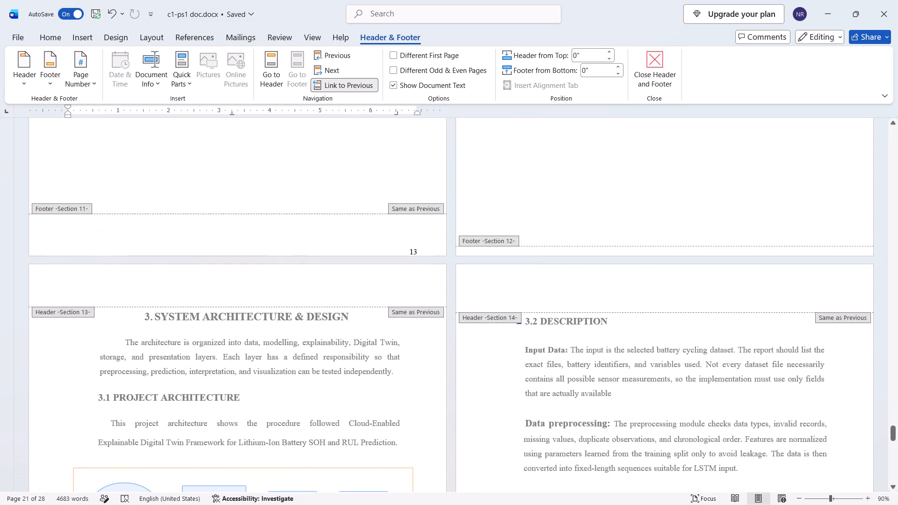
double_click(814, 249)
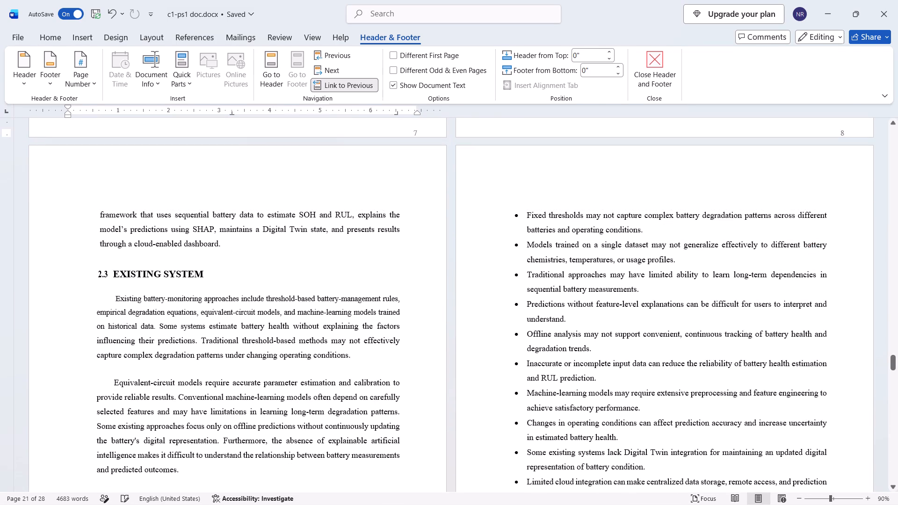
scroll(814, 249, down, 15)
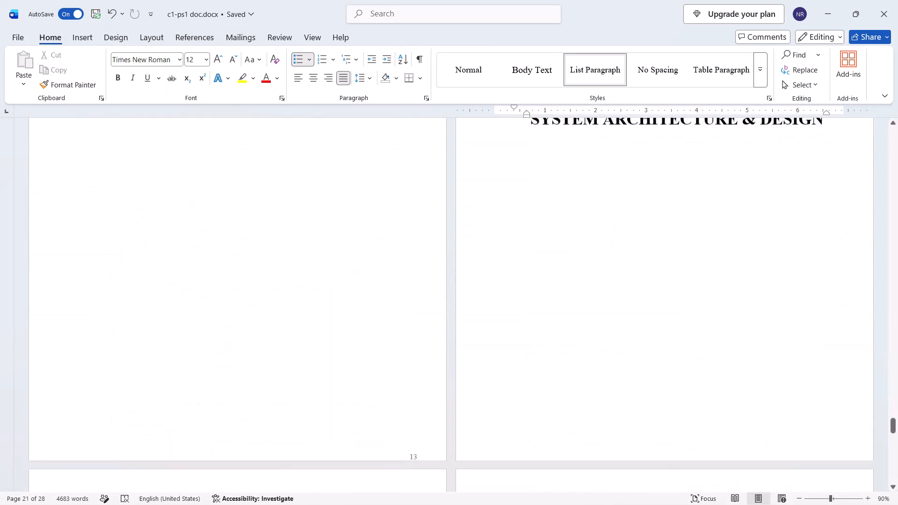
scroll(814, 249, down, 1)
scroll(814, 249, up, 1)
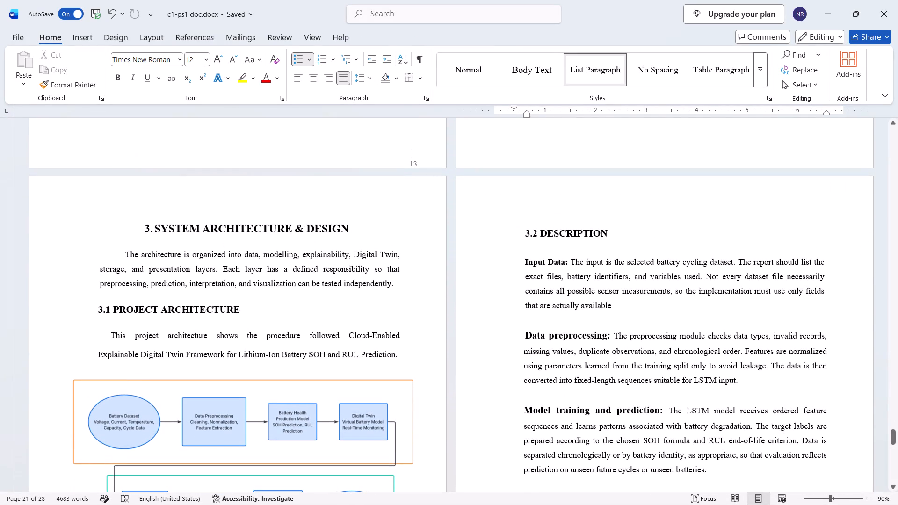
double_click(812, 160)
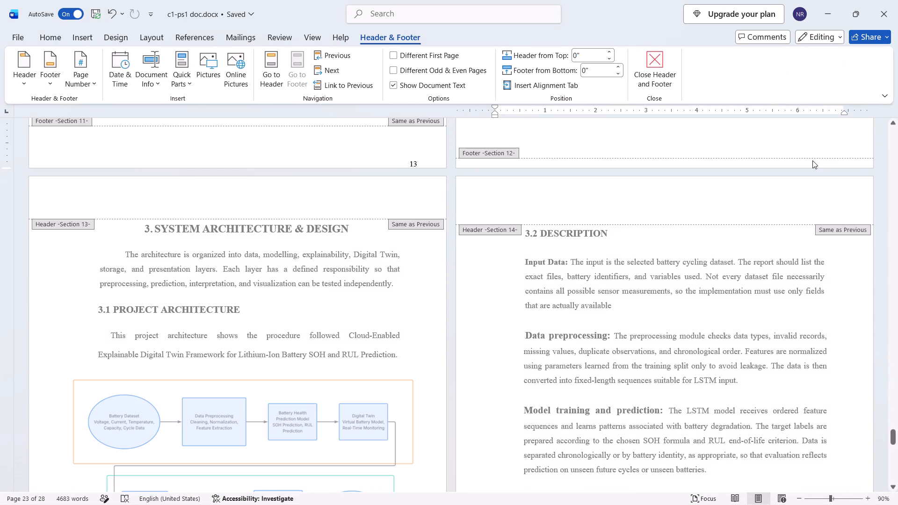
click(88, 70)
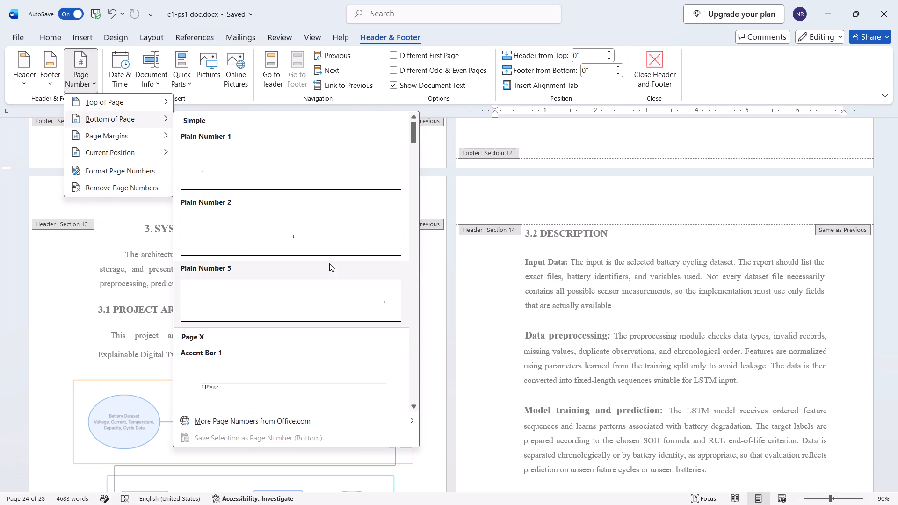
click(335, 297)
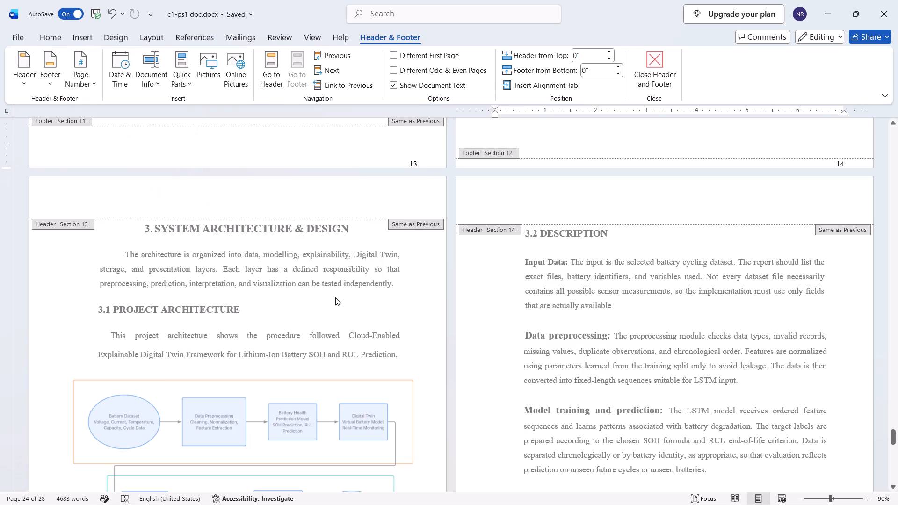
Link the Section 13 footer on the Project Architecture page to the previous section, replacing its own footer content.
scroll(455, 331, down, 4)
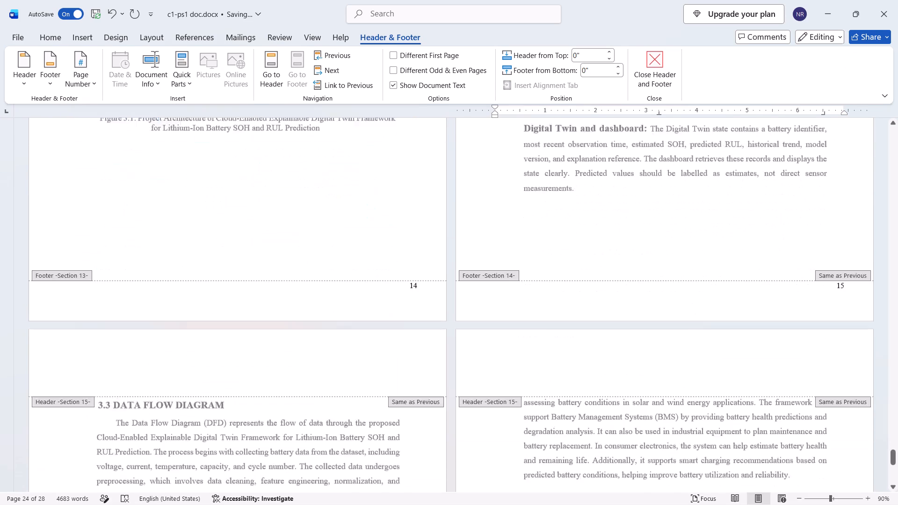
scroll(455, 331, down, 2)
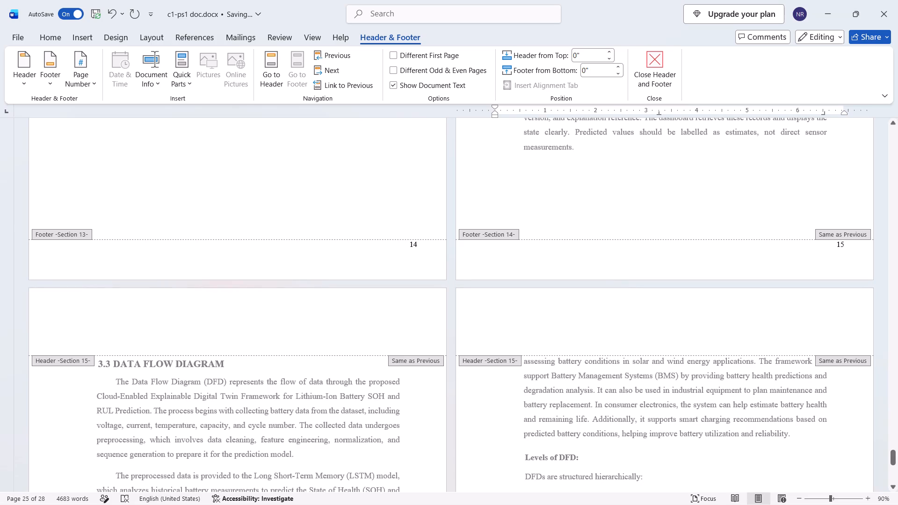
double_click(397, 265)
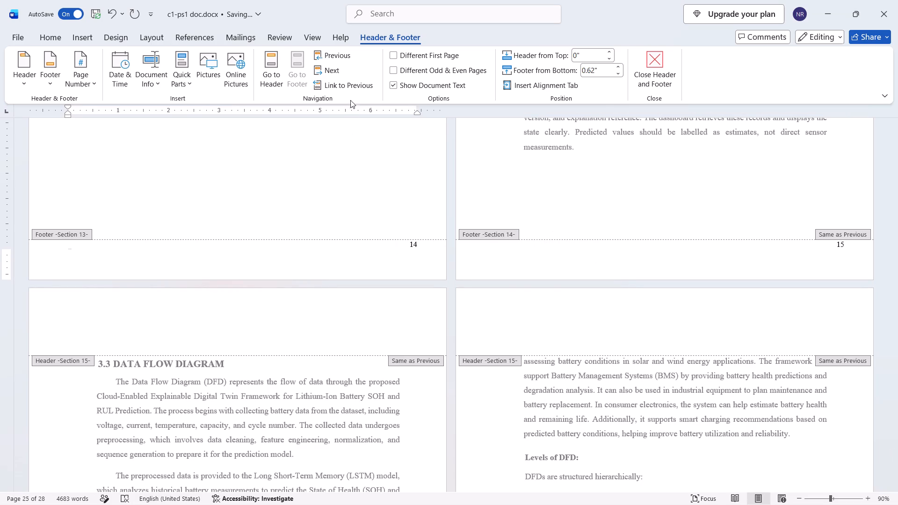
click(354, 87)
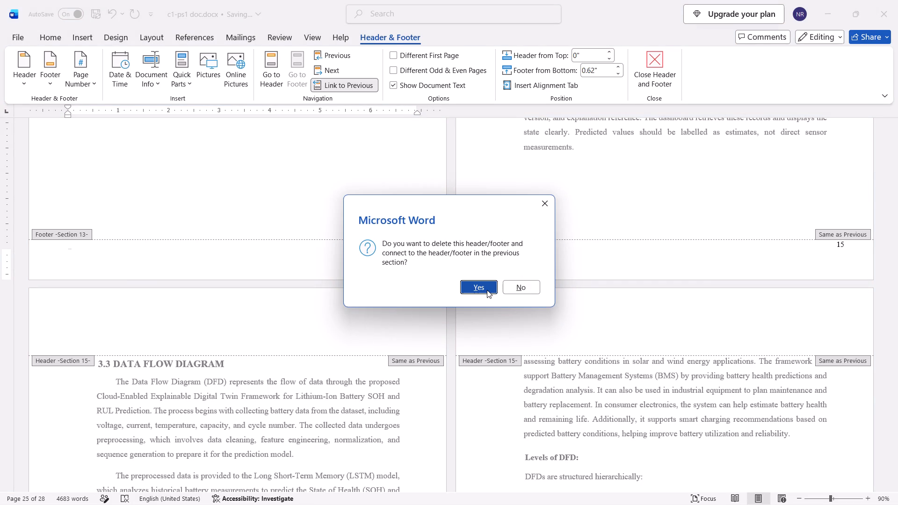
click(487, 290)
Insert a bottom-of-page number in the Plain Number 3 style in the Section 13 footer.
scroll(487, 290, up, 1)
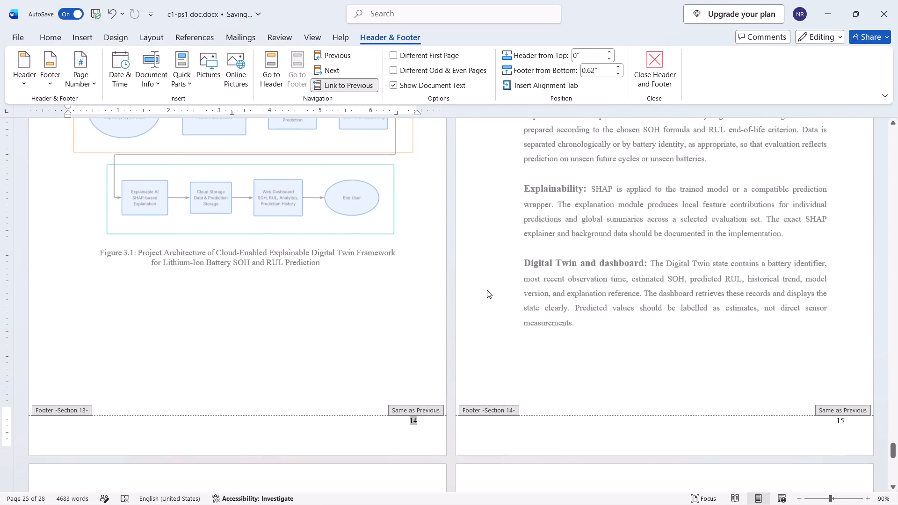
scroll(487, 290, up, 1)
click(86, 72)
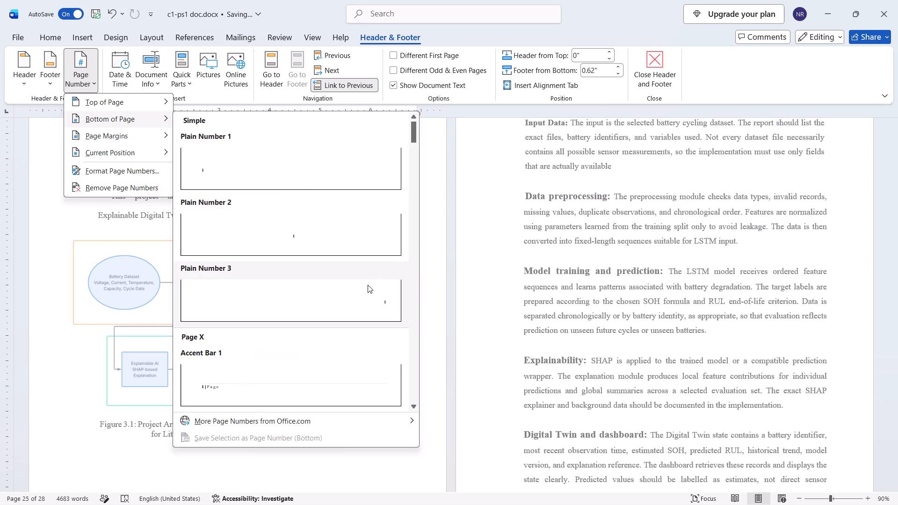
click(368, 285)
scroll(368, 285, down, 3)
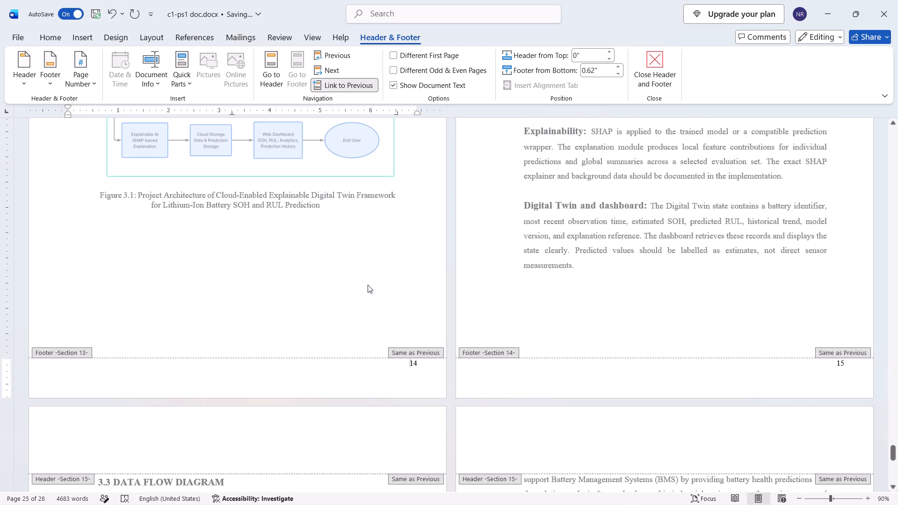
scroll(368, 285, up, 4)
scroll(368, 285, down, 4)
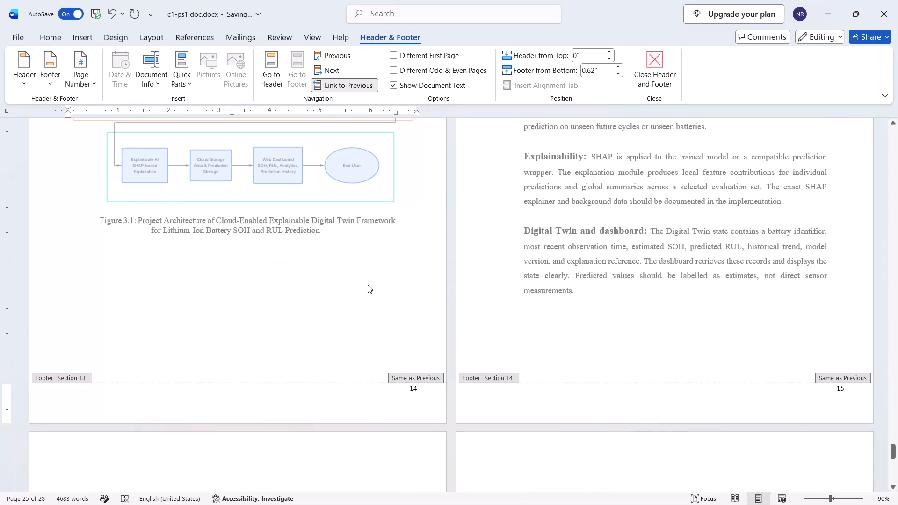
Reinsert the bottom-of-page number in the Plain Number 3 style in the Section 13 footer on the Project Architecture page.
double_click(388, 410)
click(388, 410)
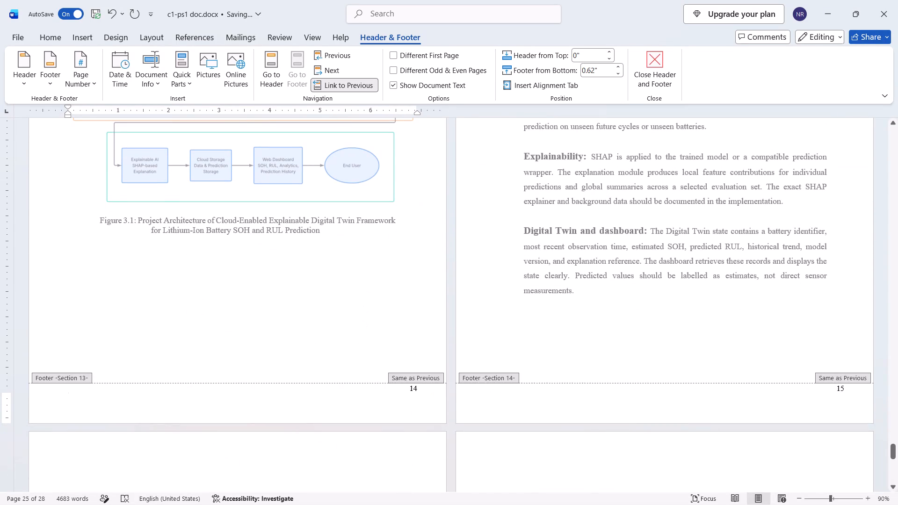
click(388, 410)
double_click(365, 291)
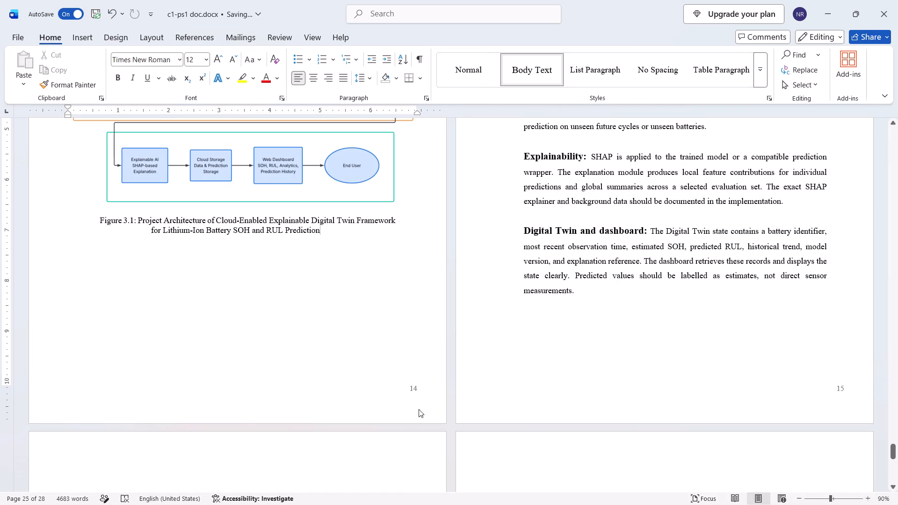
double_click(422, 404)
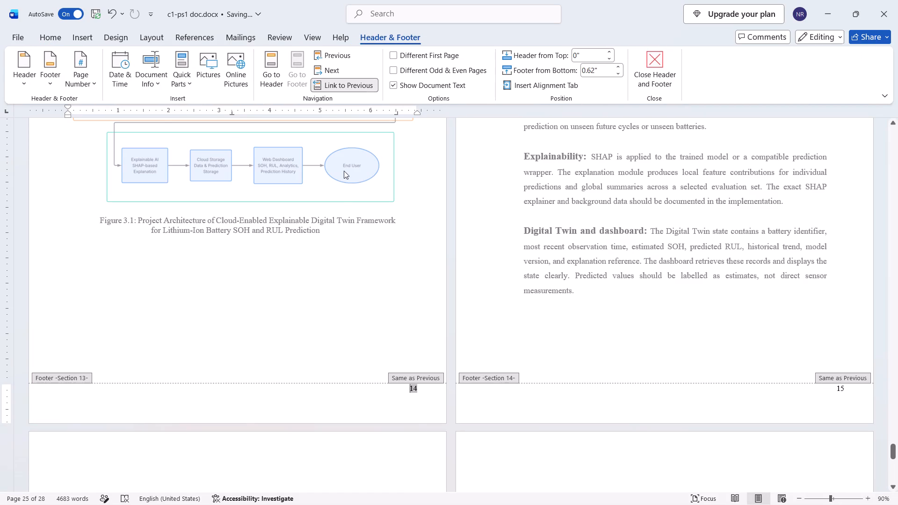
click(86, 92)
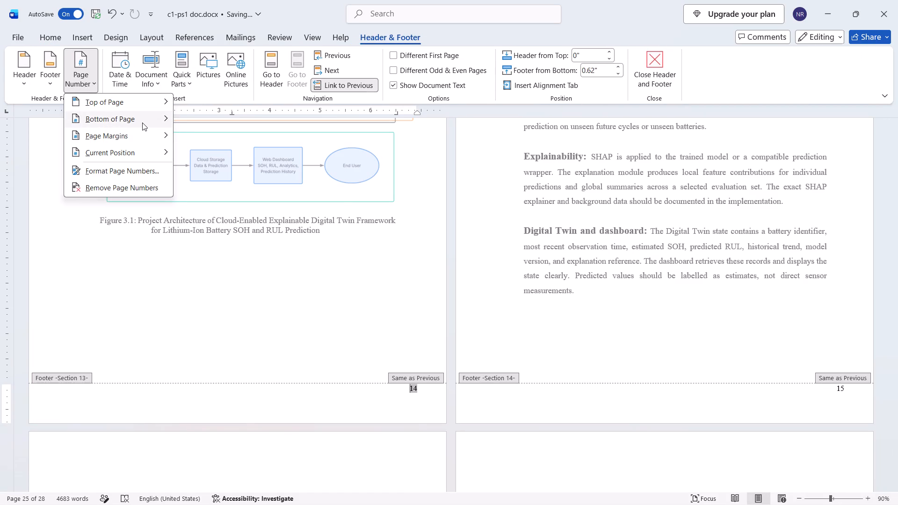
click(296, 287)
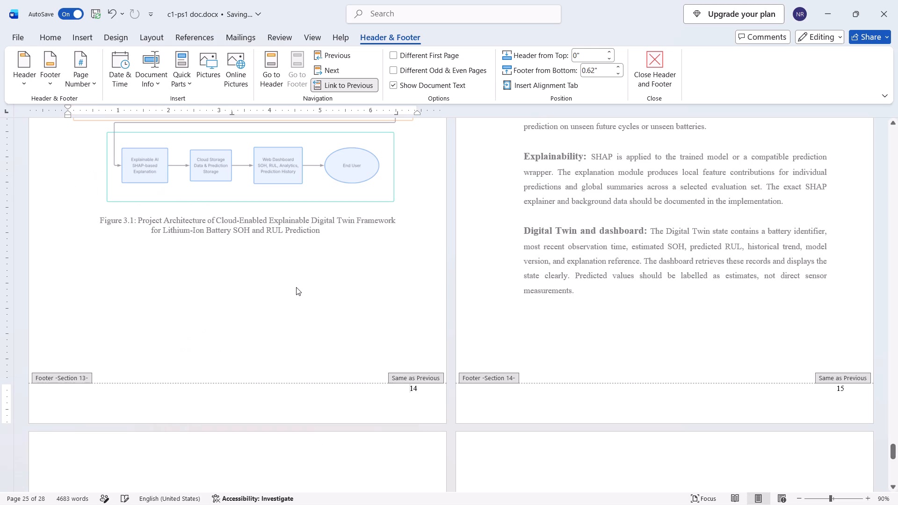
Link the Section 12 footer on the System Architecture & Design title page to the previous section, replacing its own footer content.
scroll(416, 301, up, 5)
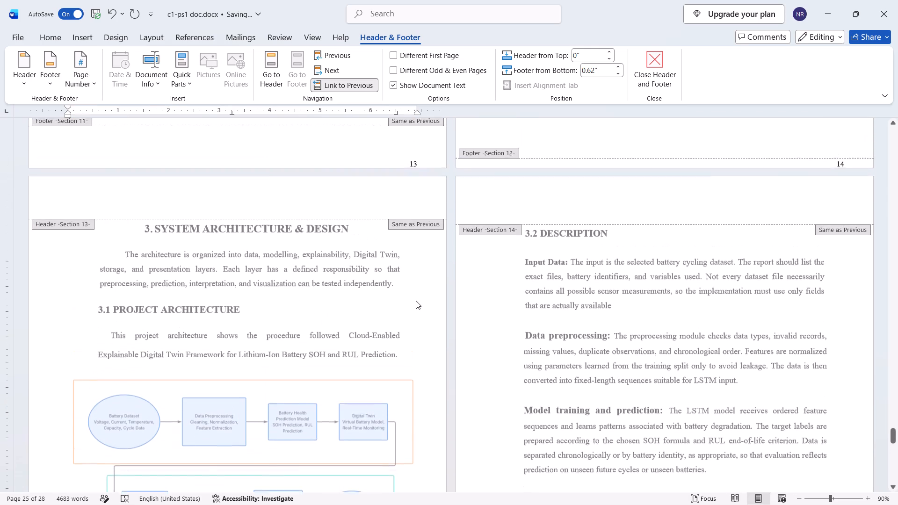
scroll(416, 301, up, 1)
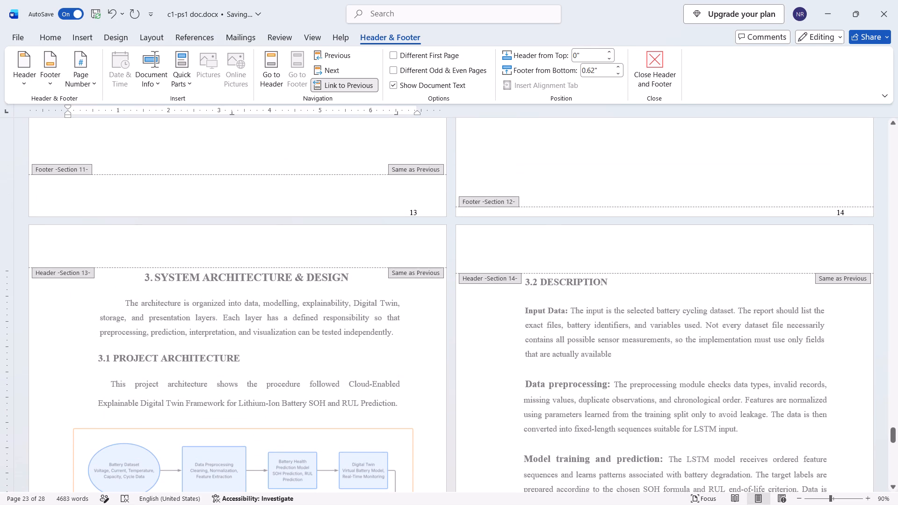
double_click(846, 212)
click(846, 212)
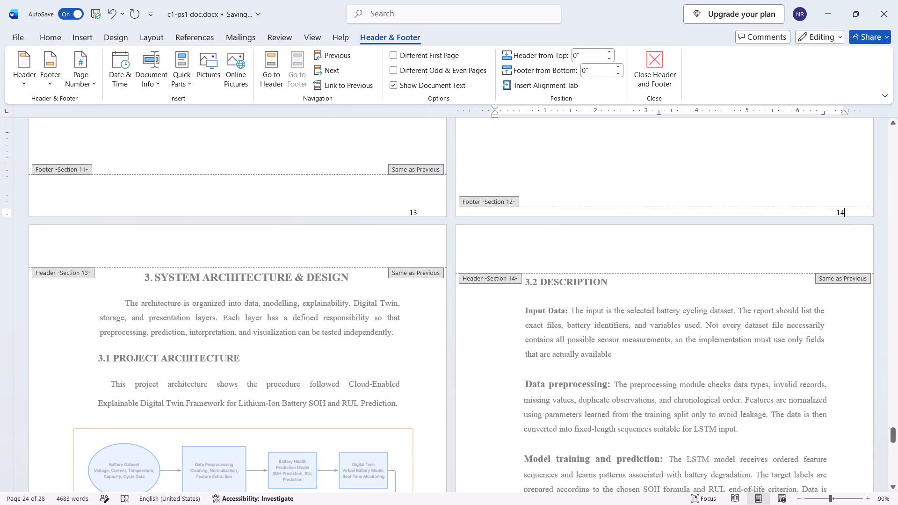
click(359, 86)
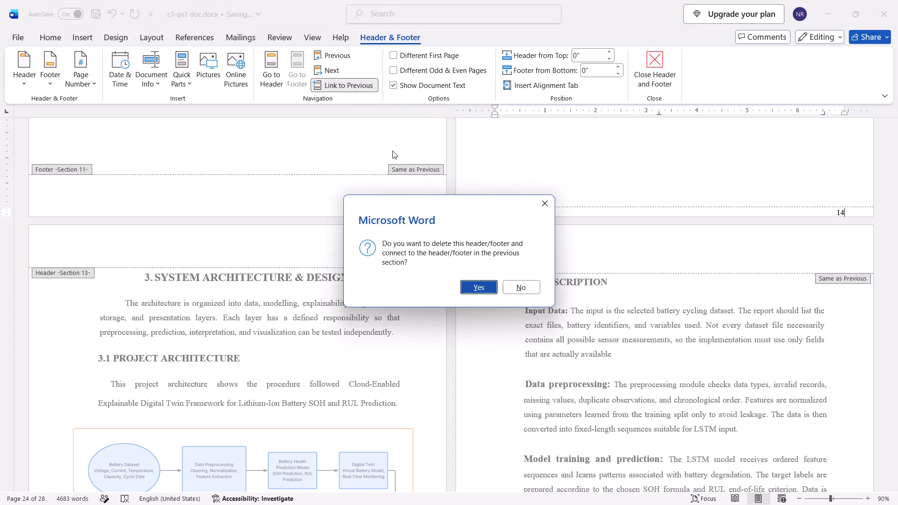
click(484, 292)
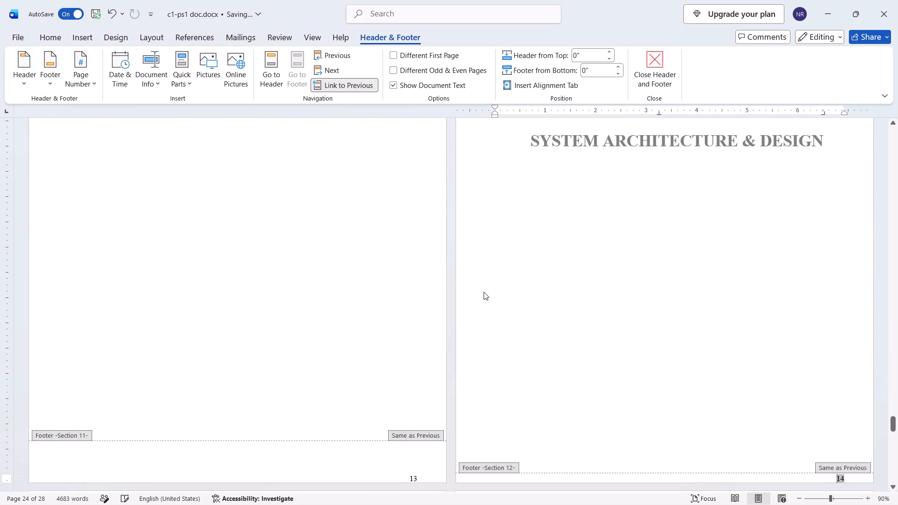
Check the page numbers in the Section 13 and 14 footers and go back to the Section 12 footer.
scroll(484, 292, down, 6)
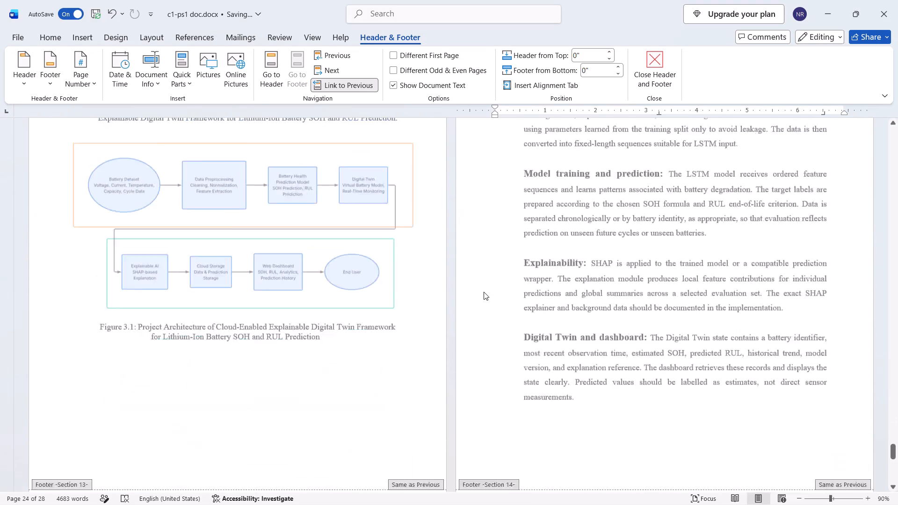
scroll(484, 292, down, 1)
right_click(484, 292)
click(425, 357)
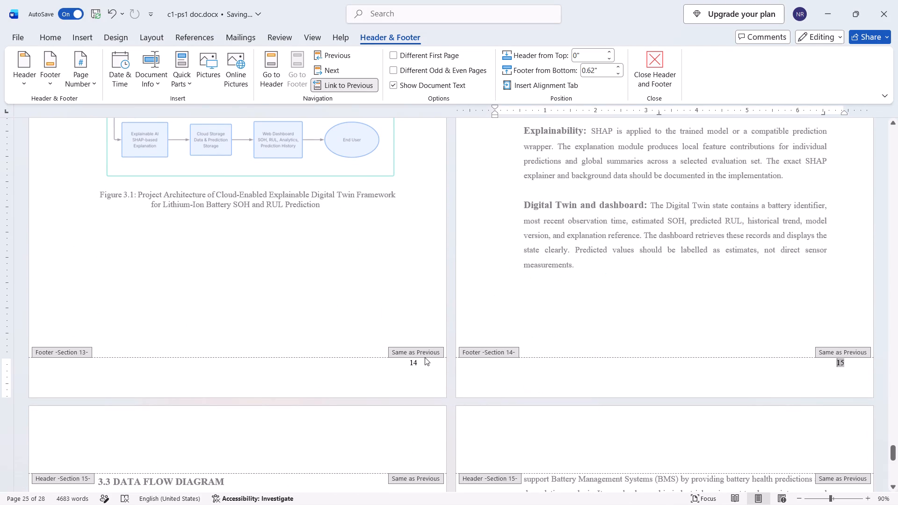
click(419, 367)
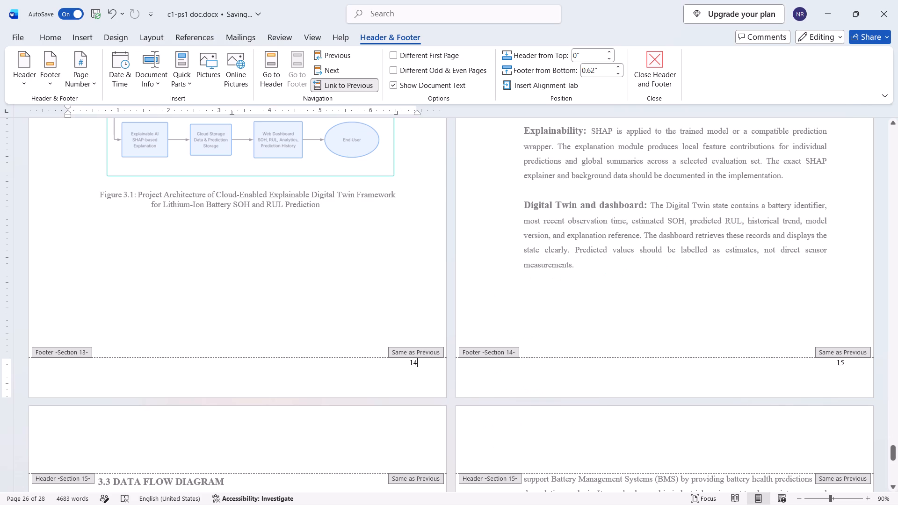
double_click(419, 367)
click(419, 367)
click(333, 59)
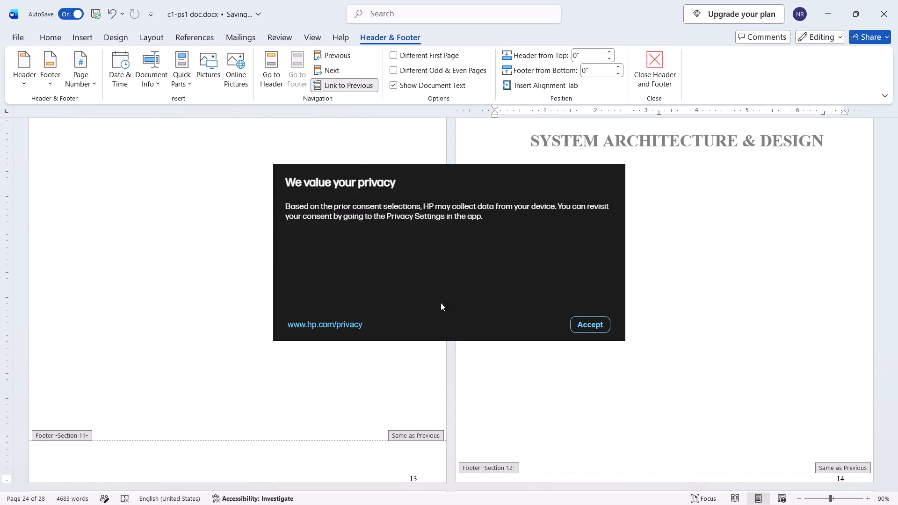
Accept the HP privacy notice.
click(595, 324)
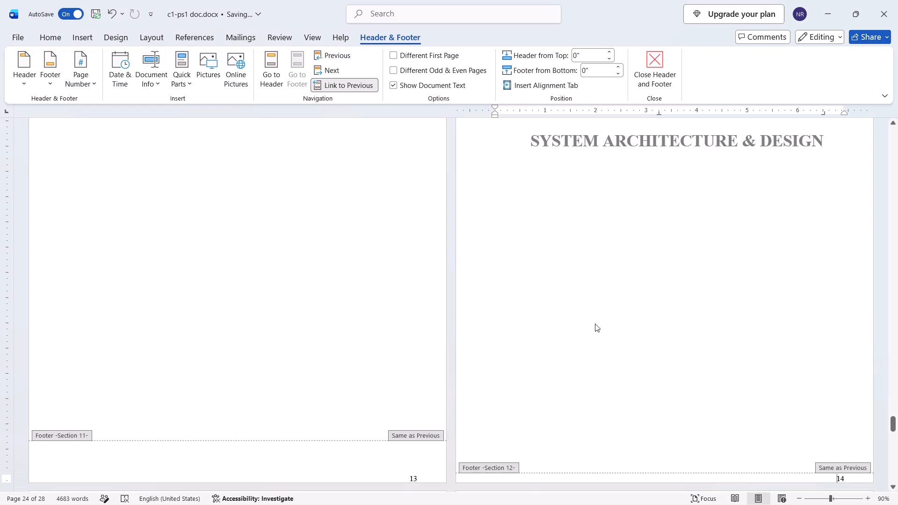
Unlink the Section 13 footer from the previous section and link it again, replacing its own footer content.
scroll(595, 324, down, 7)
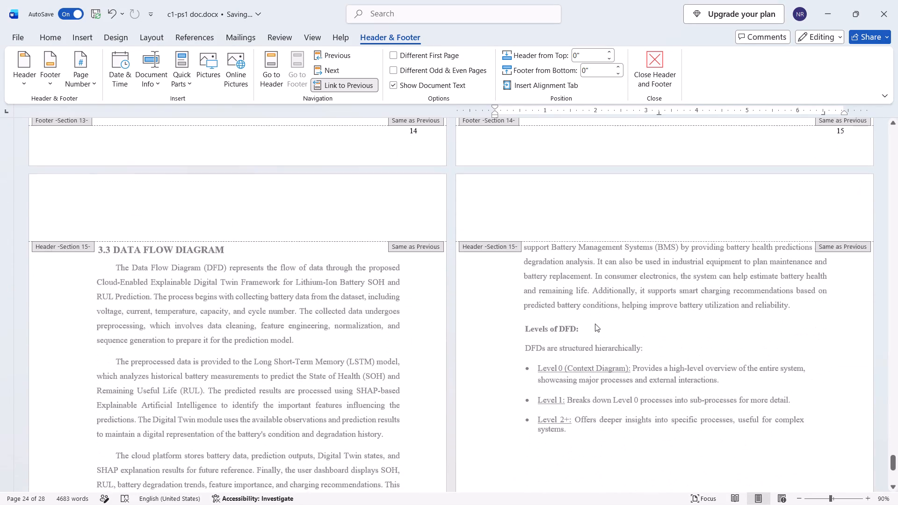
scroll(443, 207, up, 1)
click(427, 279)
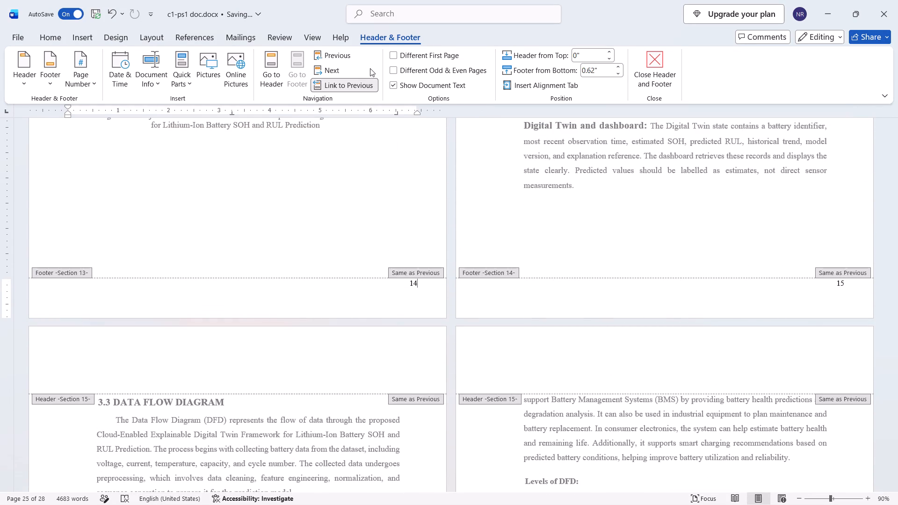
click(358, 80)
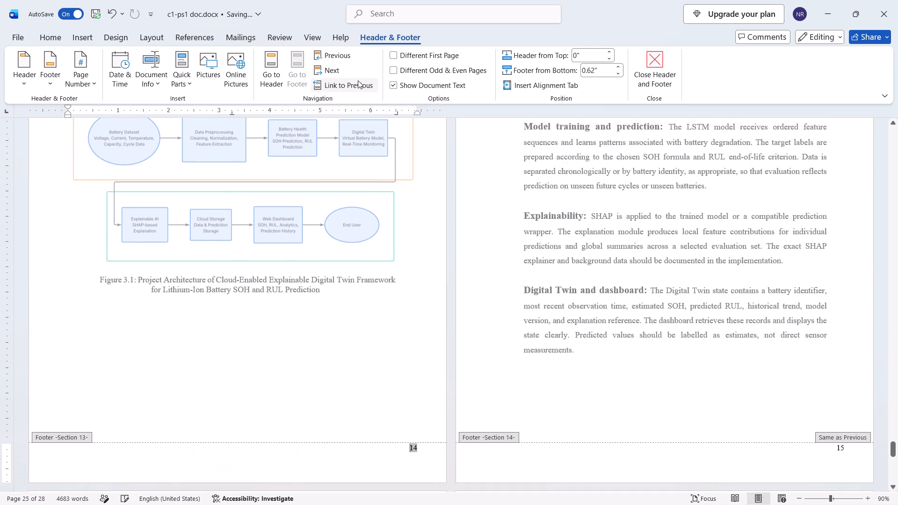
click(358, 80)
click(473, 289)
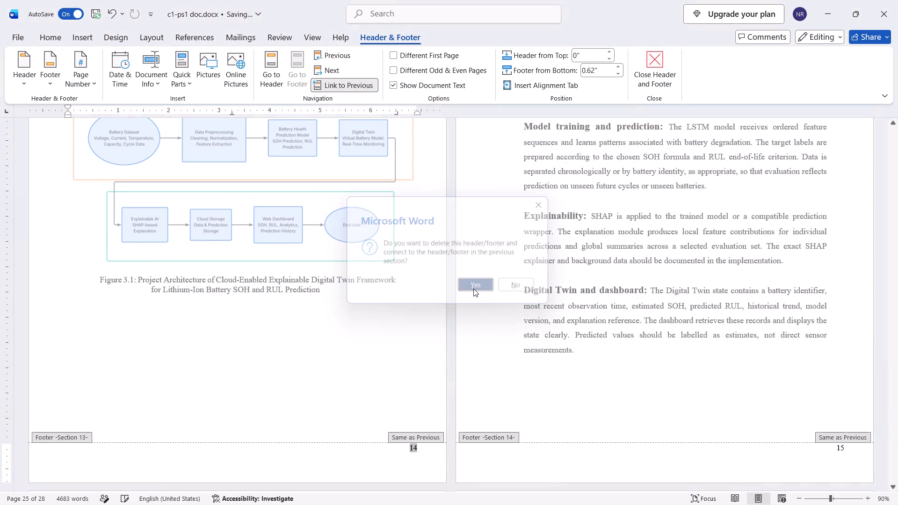
Check the page-number sequence and placement in the footers from Section 11 through Section 14.
scroll(455, 459, up, 3)
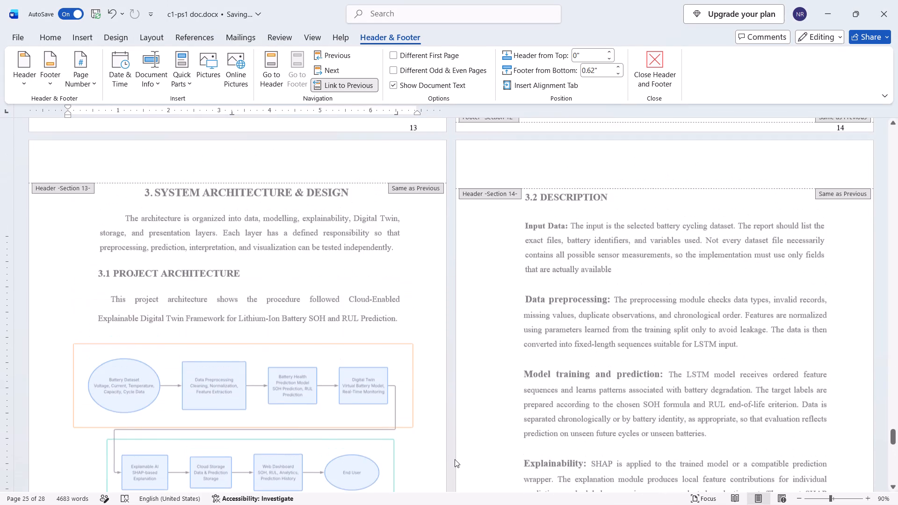
scroll(455, 459, up, 1)
scroll(455, 459, down, 3)
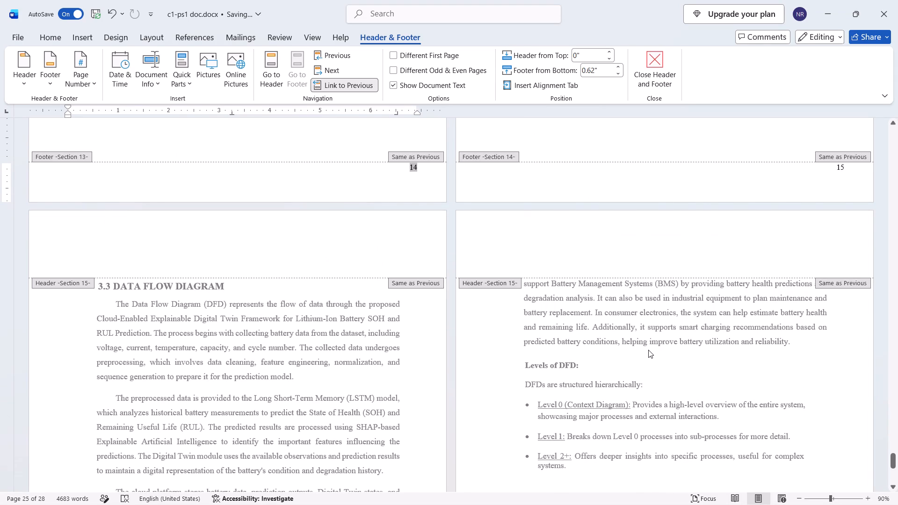
scroll(648, 350, down, 4)
scroll(648, 350, up, 1)
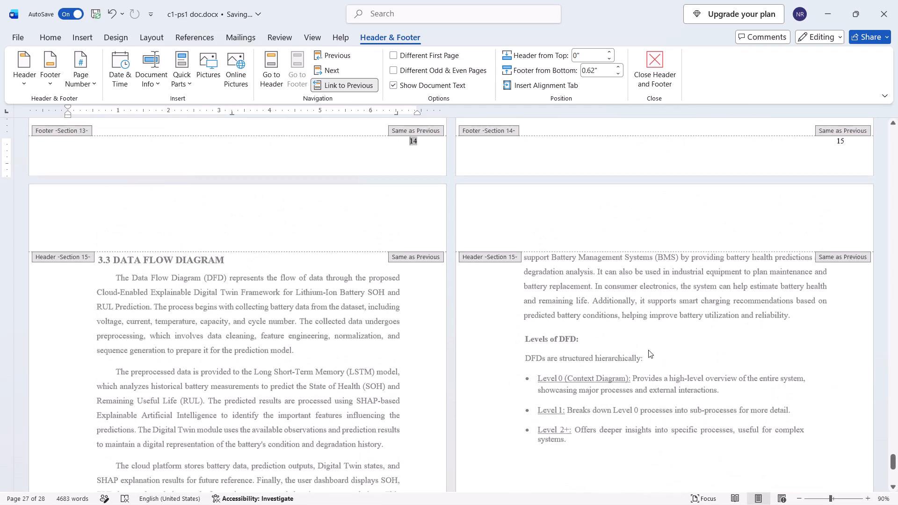
scroll(648, 350, up, 4)
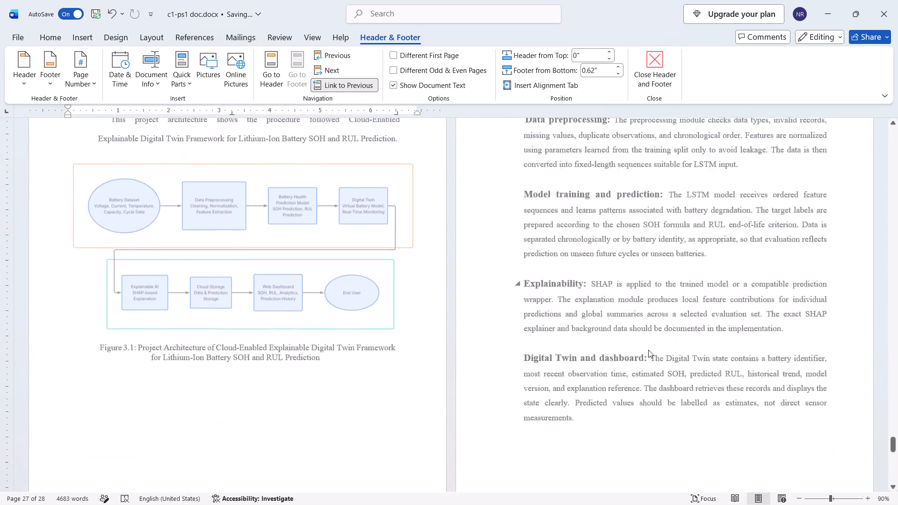
scroll(648, 350, up, 3)
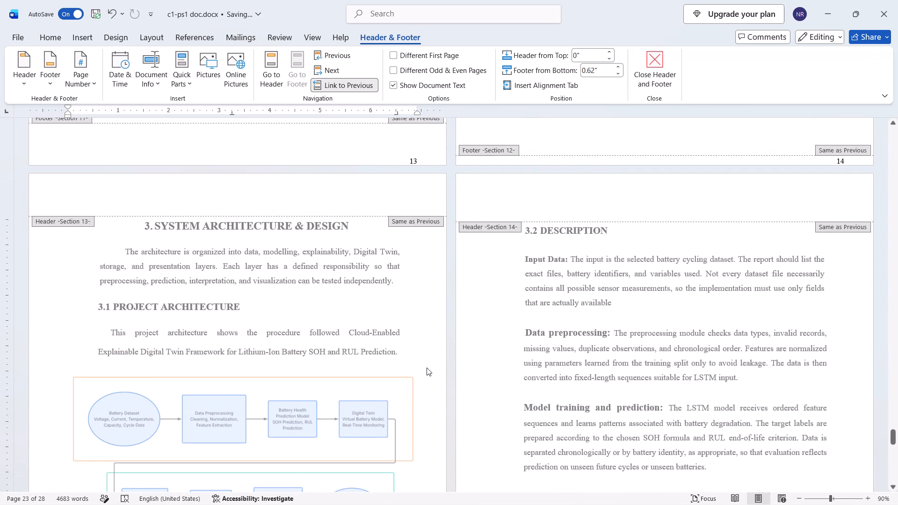
scroll(427, 368, down, 1)
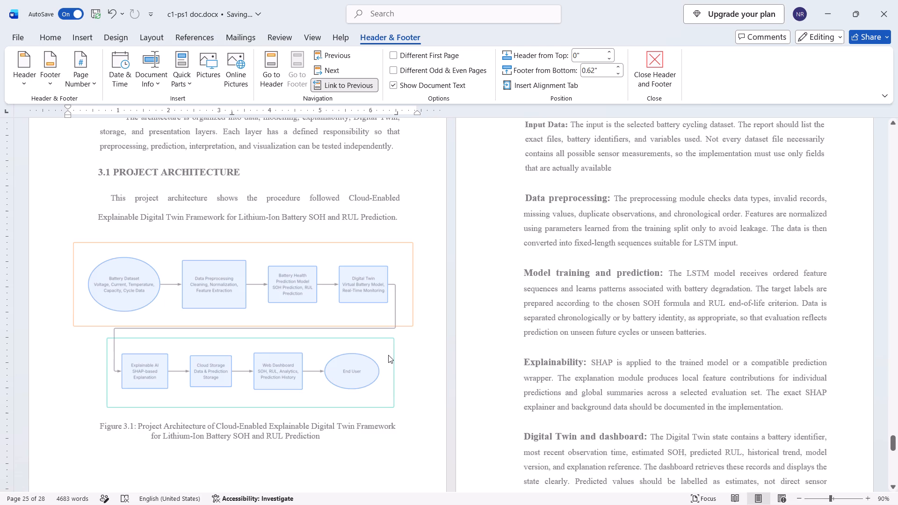
Compare the page-number sequence and placement in the Section 11 and 12 footers with those of Sections 13 and 14.
scroll(388, 355, up, 3)
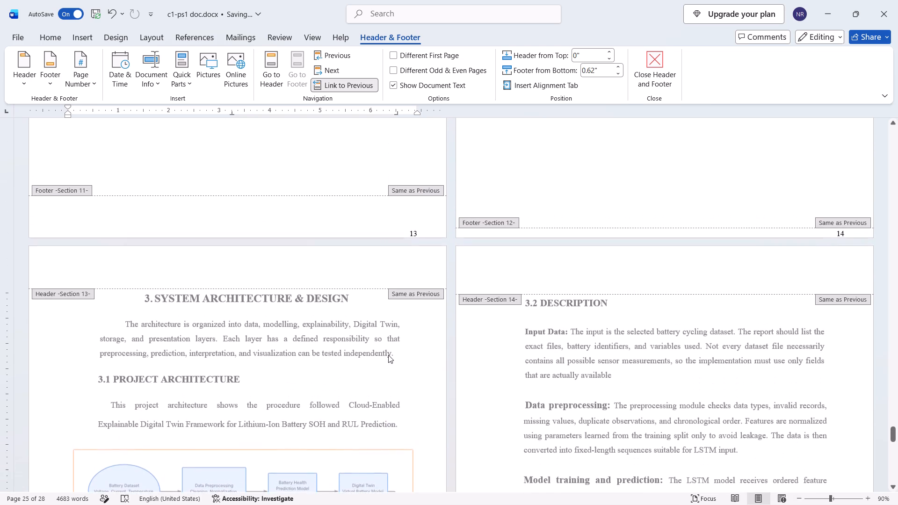
scroll(388, 355, up, 1)
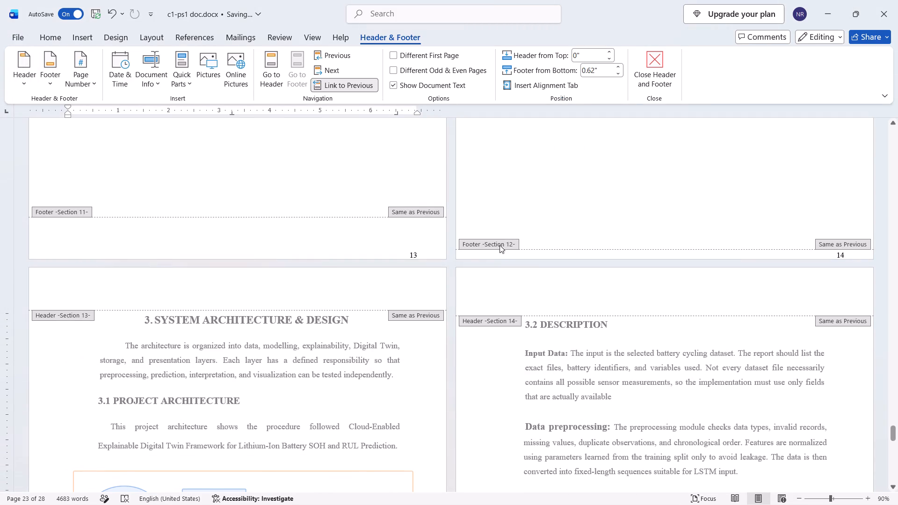
scroll(497, 245, up, 1)
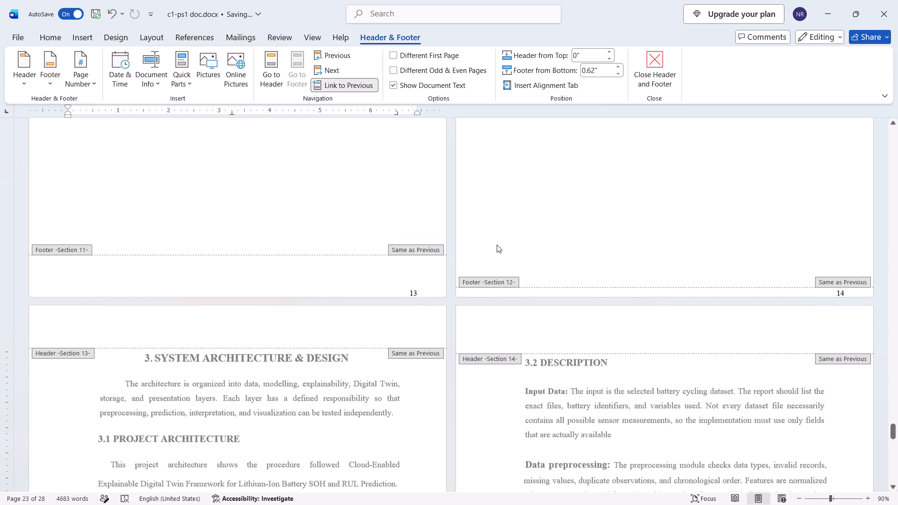
scroll(497, 245, up, 1)
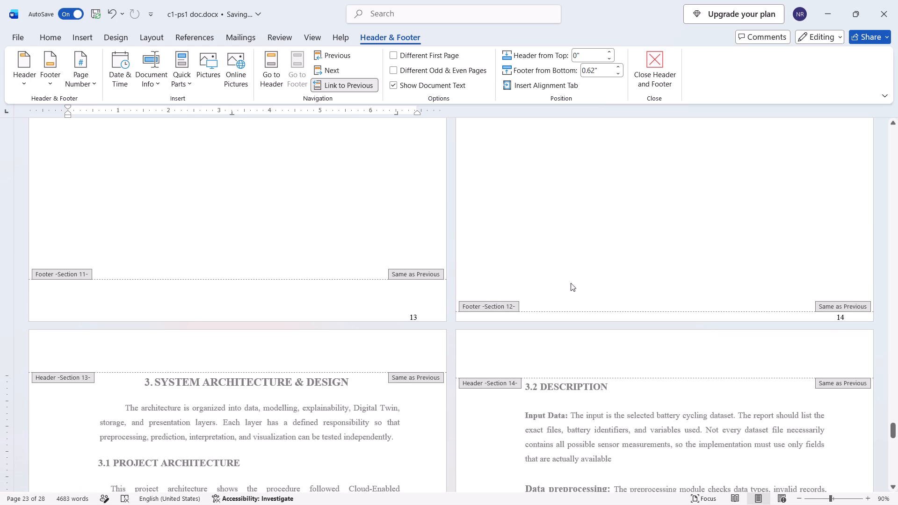
scroll(574, 296, down, 2)
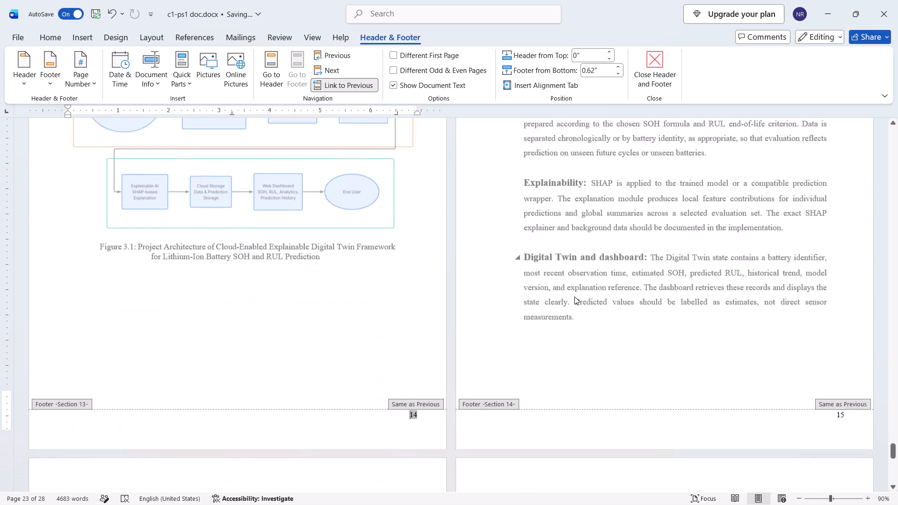
scroll(574, 296, down, 1)
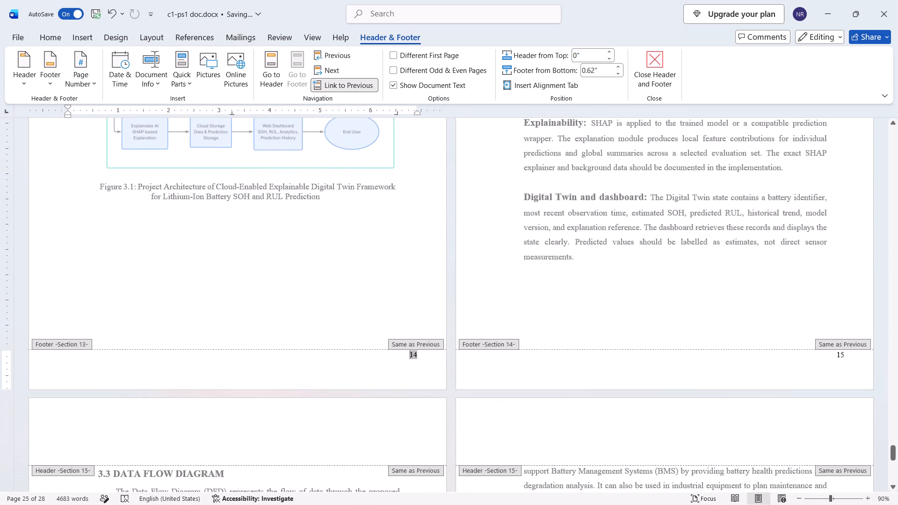
scroll(588, 352, up, 3)
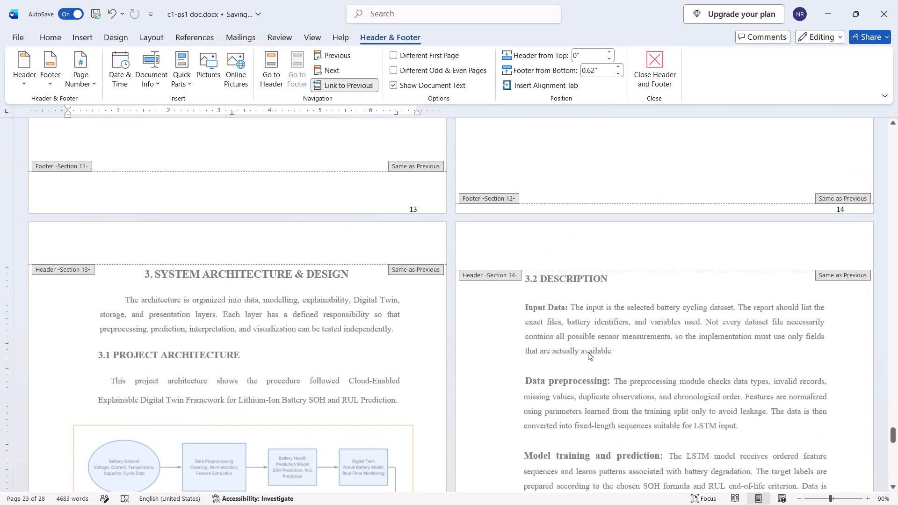
scroll(588, 352, up, 4)
scroll(588, 352, down, 1)
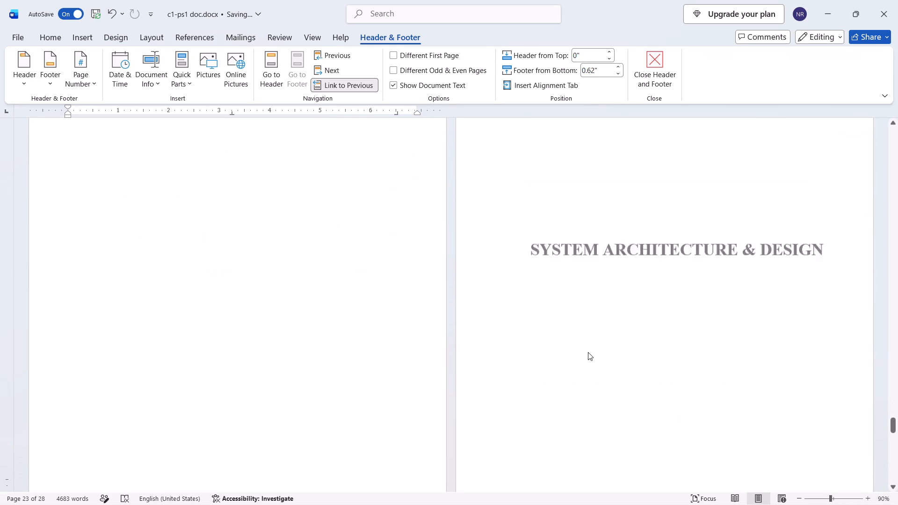
scroll(588, 352, down, 1)
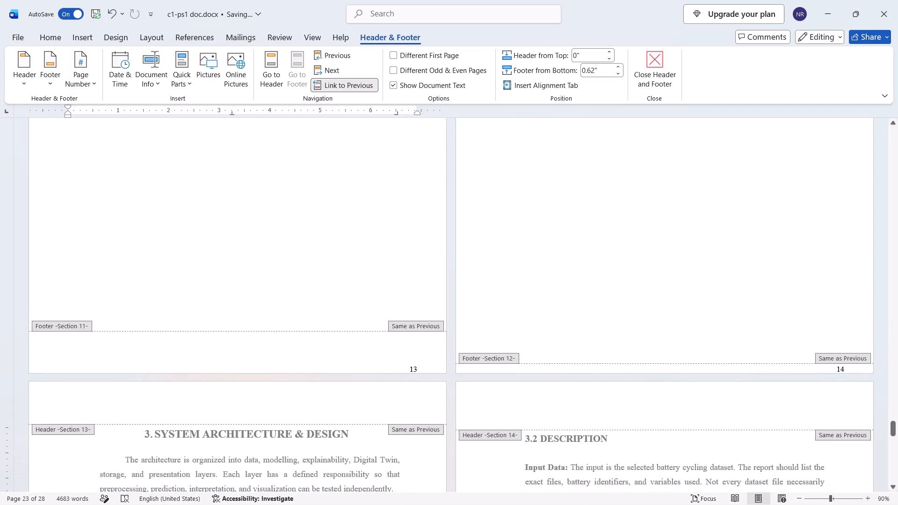
scroll(420, 373, down, 2)
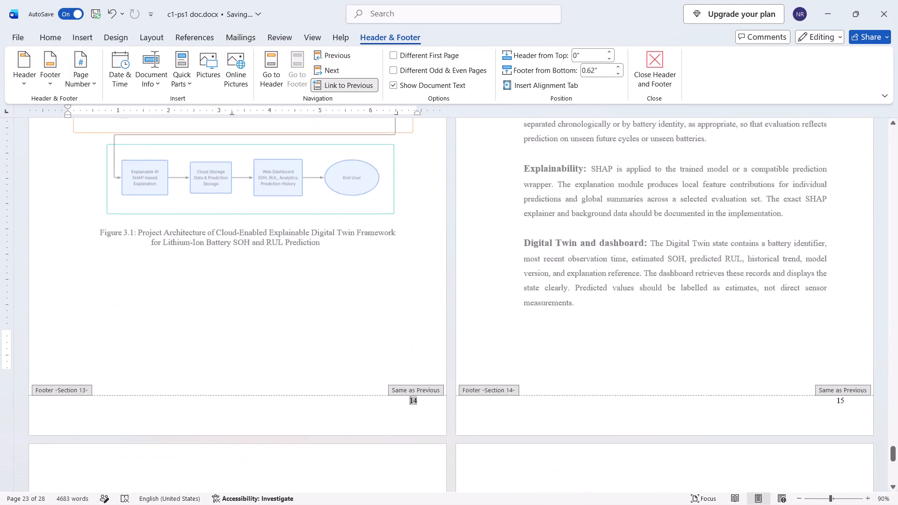
scroll(420, 373, down, 2)
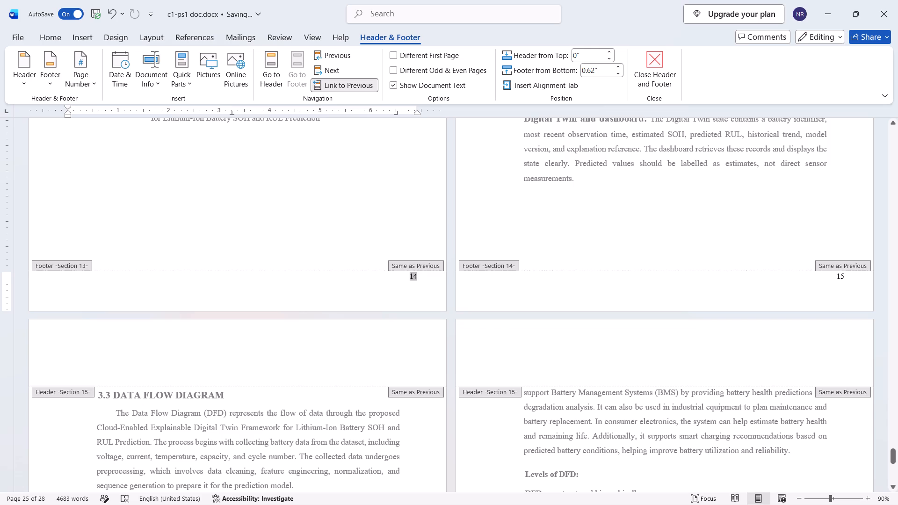
scroll(507, 317, down, 2)
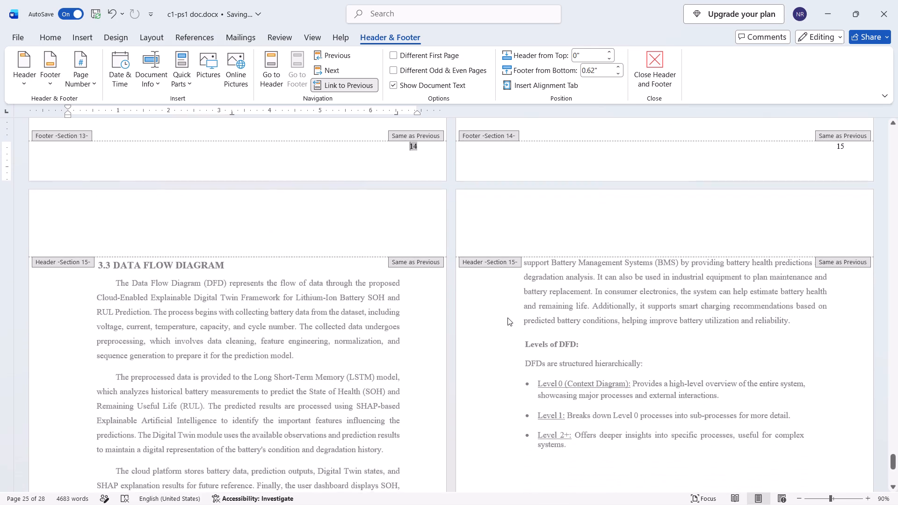
scroll(507, 317, down, 1)
scroll(507, 317, up, 1)
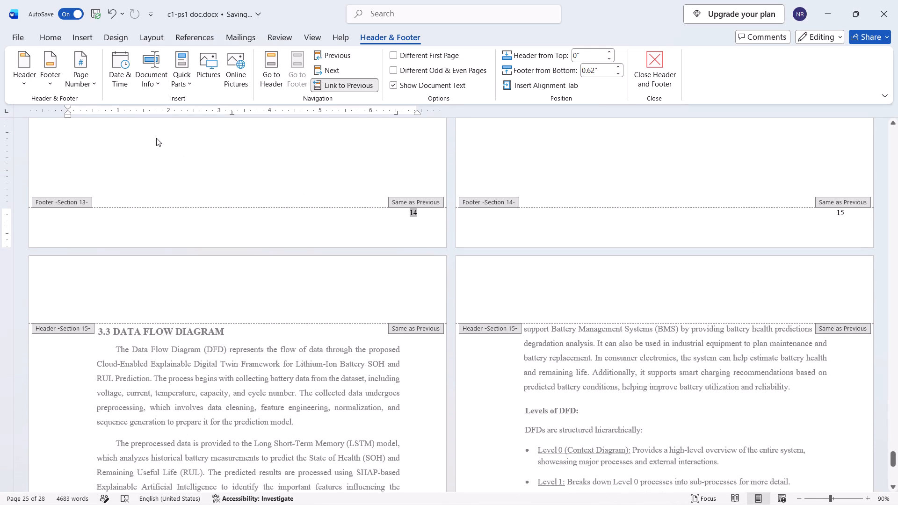
Set the Section 13 page numbering to start at 15.
click(87, 83)
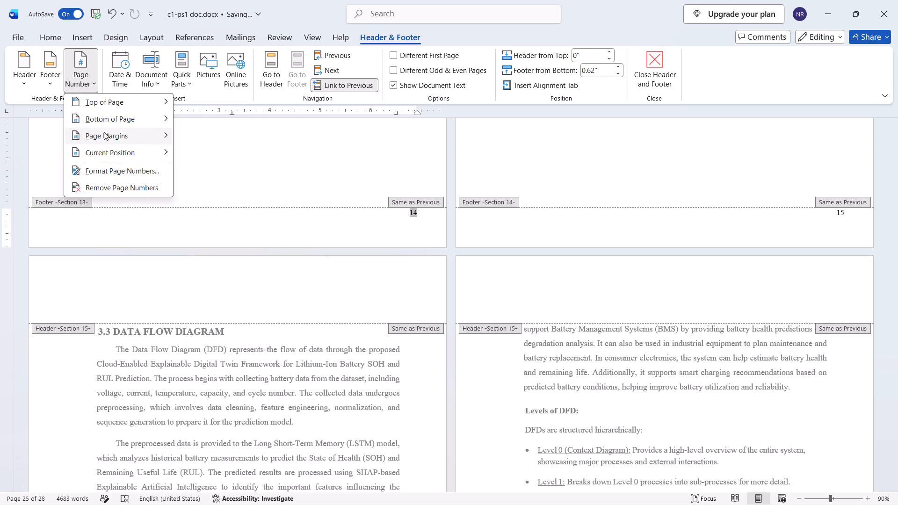
click(127, 179)
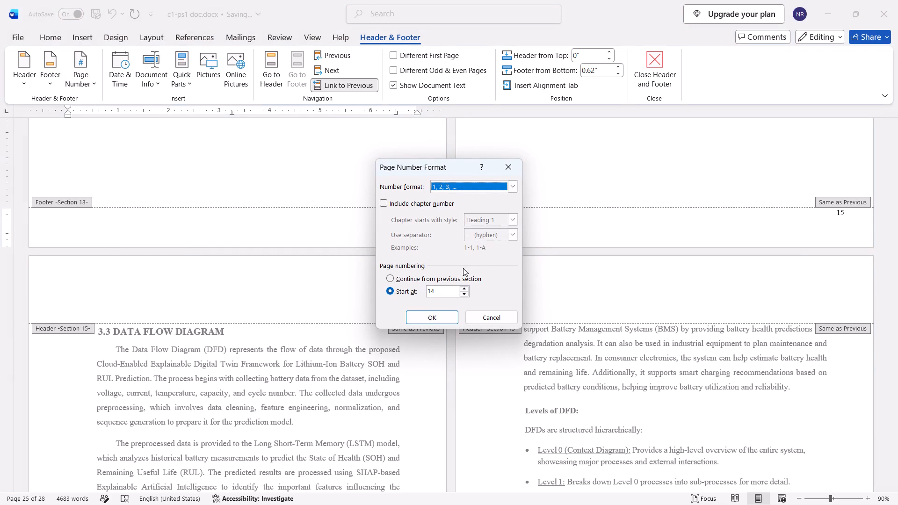
click(436, 288)
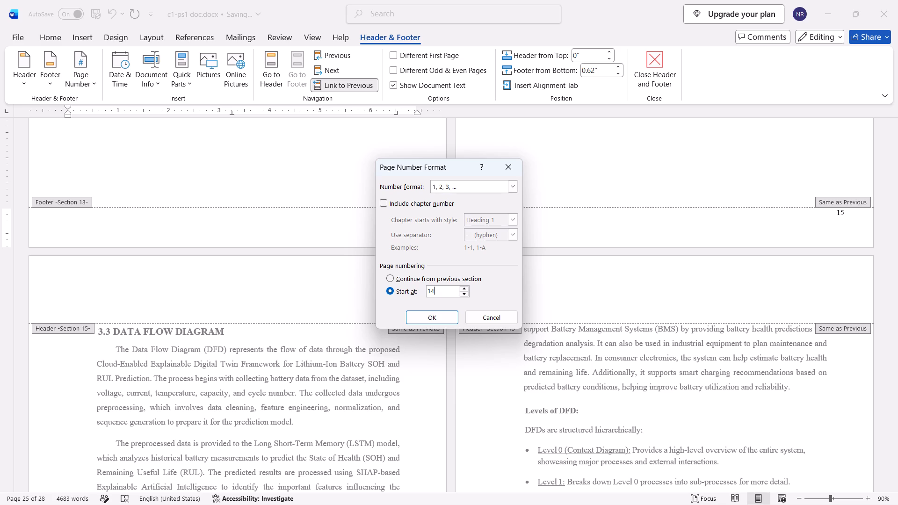
key(BackSpace)
key(5)
click(433, 318)
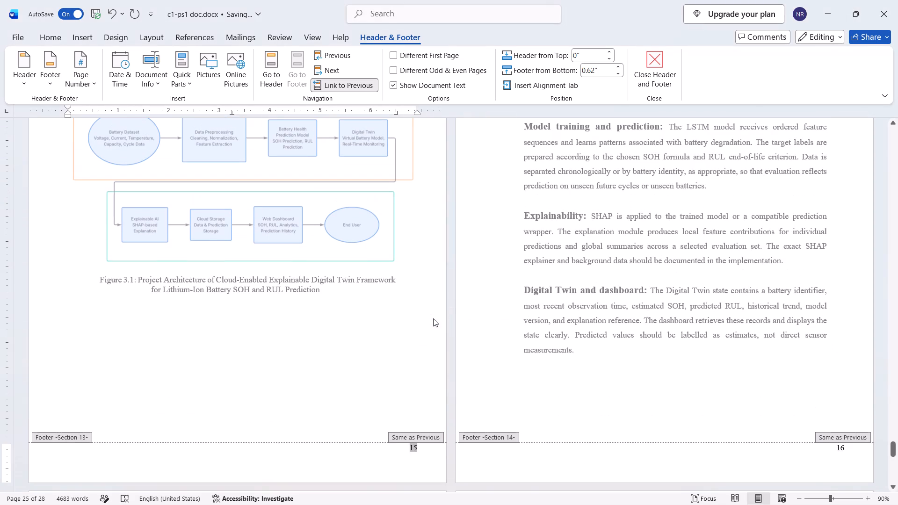
Check the page numbers in the footers from Section 13 through the Section 15 pages.
scroll(552, 366, down, 3)
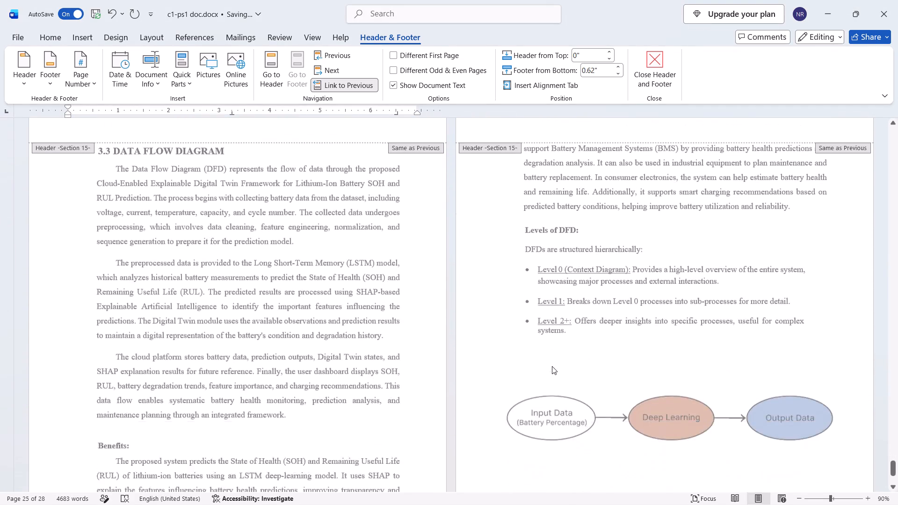
scroll(552, 366, down, 3)
scroll(552, 366, up, 1)
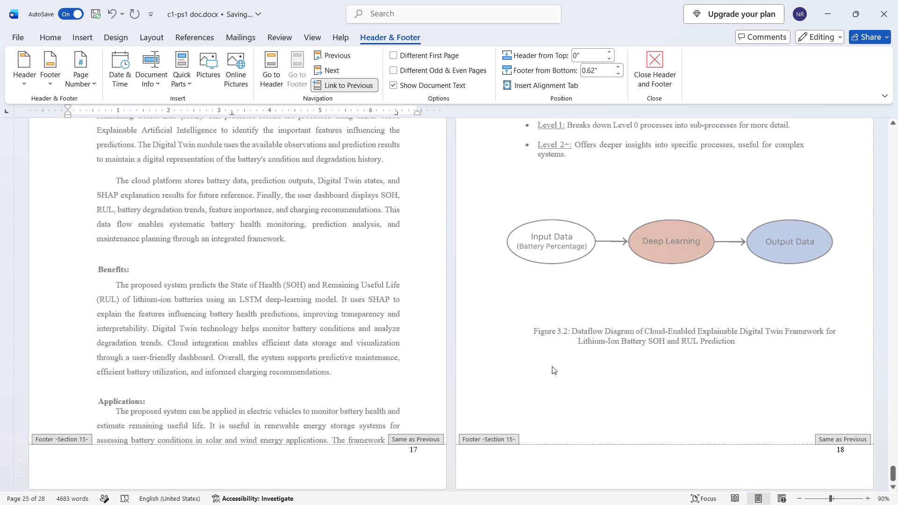
scroll(552, 366, up, 3)
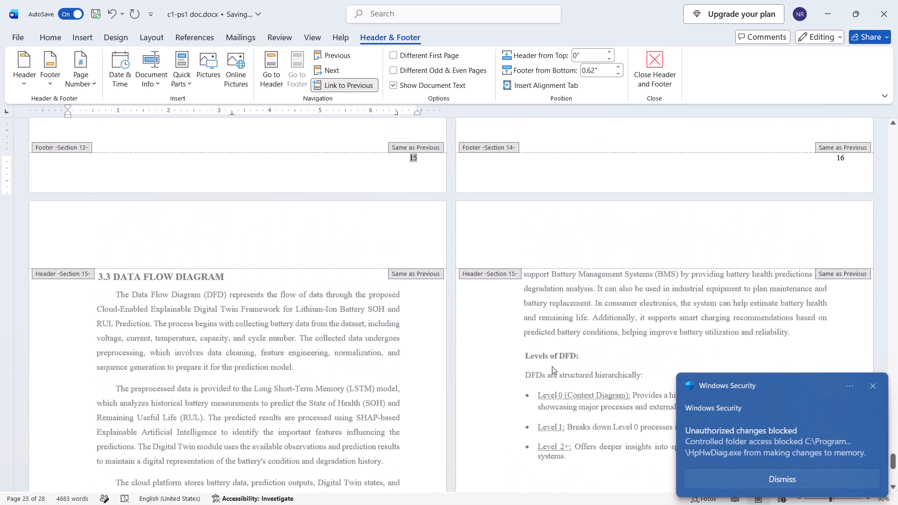
scroll(552, 366, up, 2)
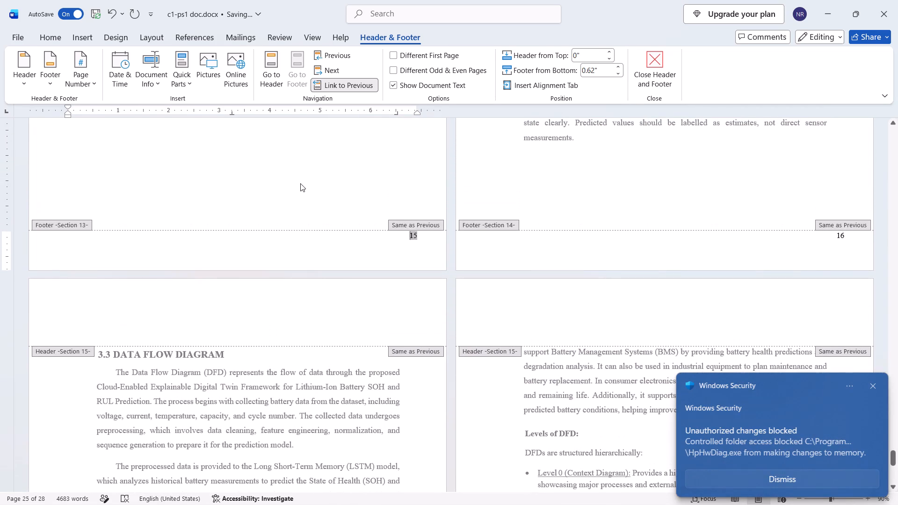
Insert a Plain Number 3 page number at the bottom of the page in the Section 13 footer.
click(87, 84)
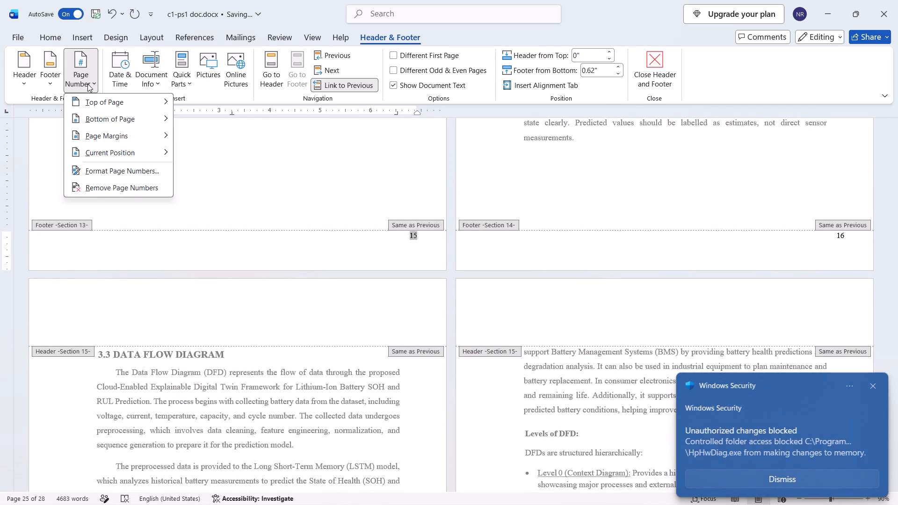
click(119, 151)
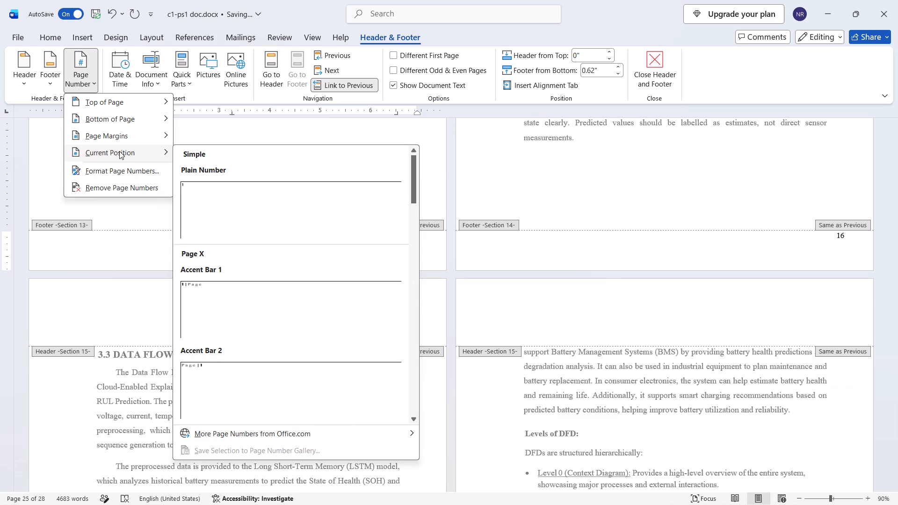
click(117, 122)
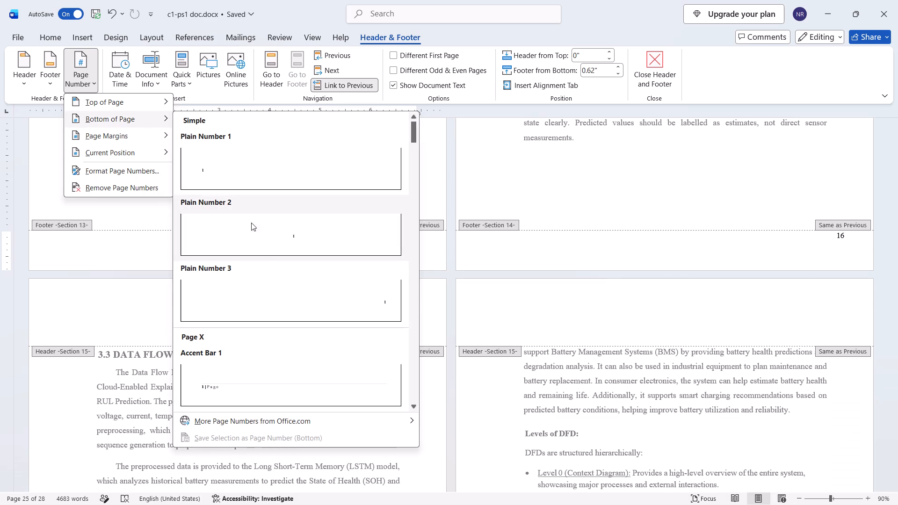
click(319, 298)
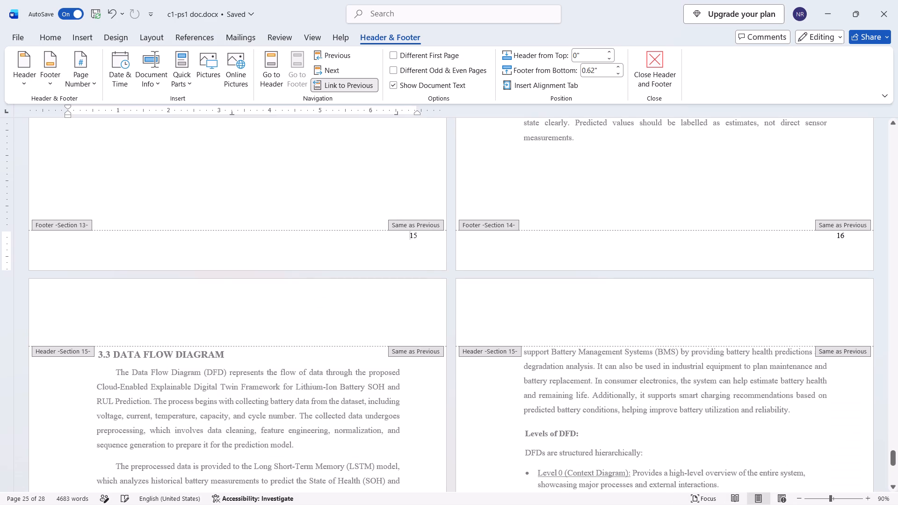
Check the page-number sequence and placement in the Section 15 footers and back up to the Section 11 and 12 footers.
scroll(584, 310, down, 1)
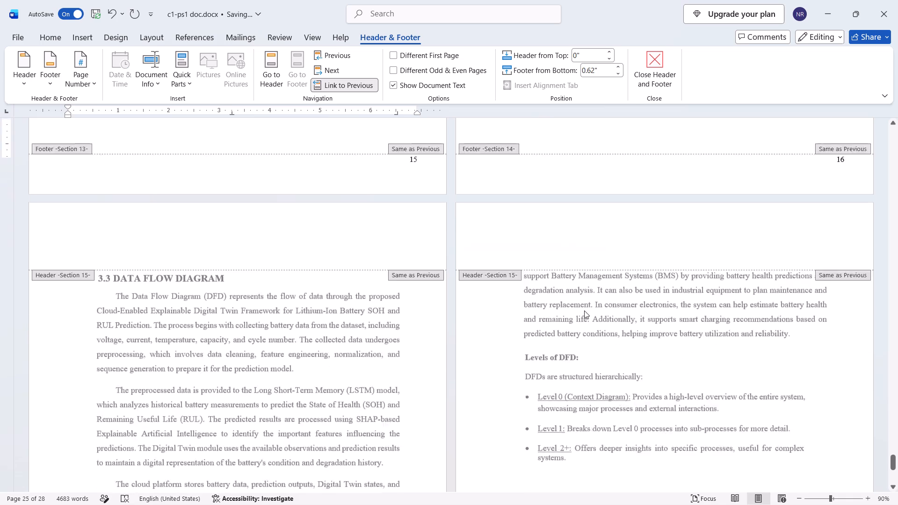
scroll(584, 310, down, 4)
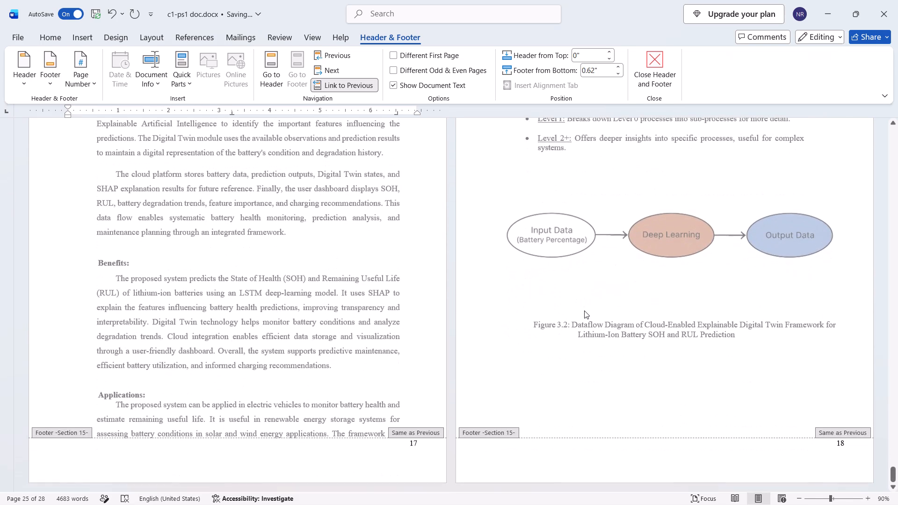
scroll(584, 310, down, 1)
scroll(584, 310, up, 6)
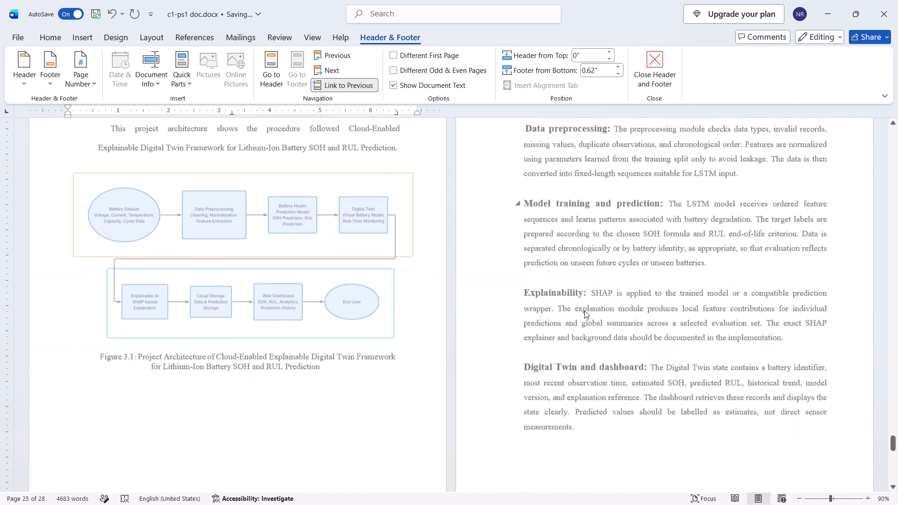
scroll(584, 310, up, 2)
scroll(584, 310, down, 1)
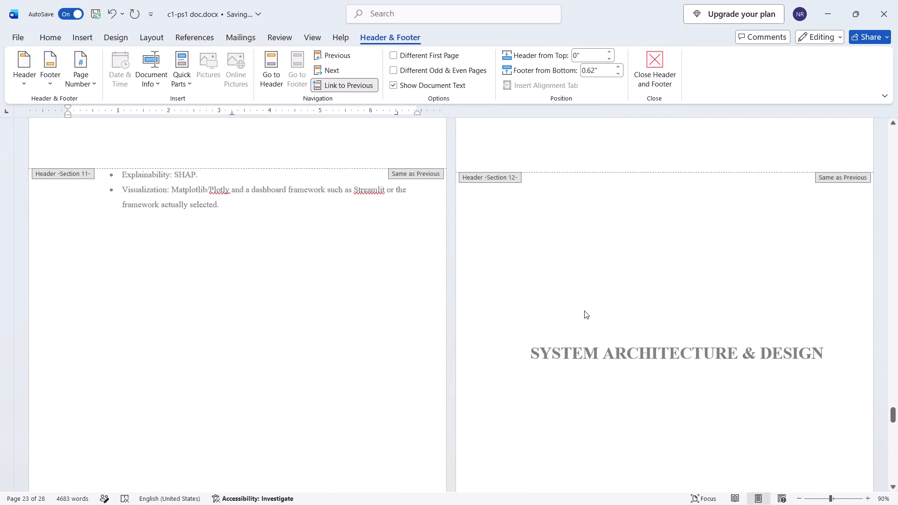
scroll(584, 310, down, 2)
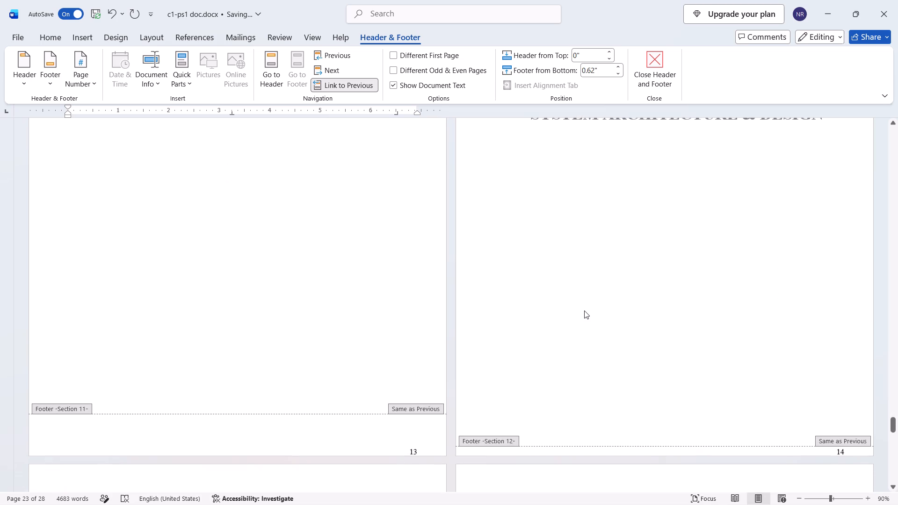
Examine the page numbers and their placement in the footers of the earlier Section 11 pages.
scroll(584, 310, up, 2)
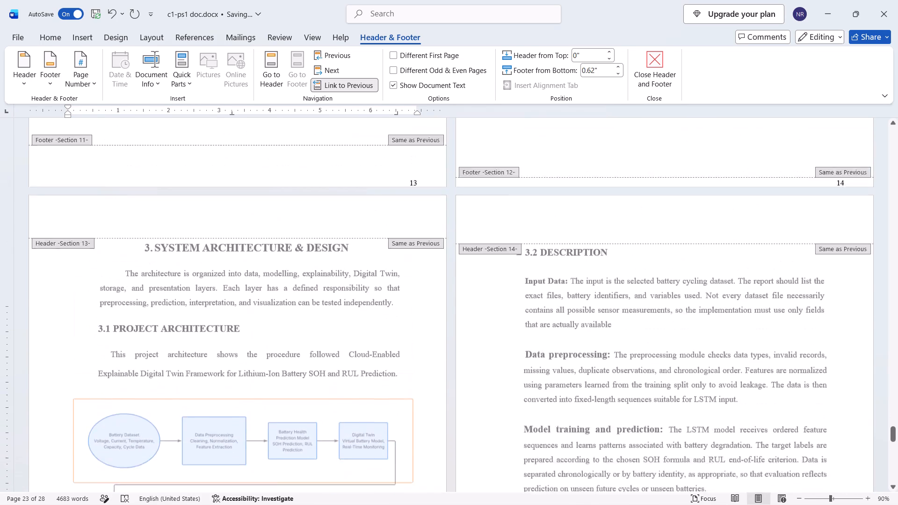
scroll(584, 310, up, 5)
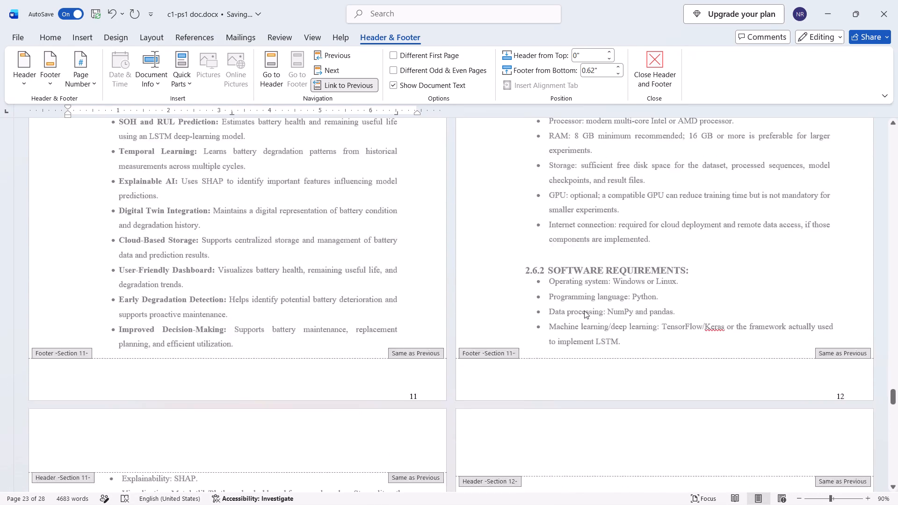
scroll(584, 310, down, 1)
scroll(584, 310, up, 1)
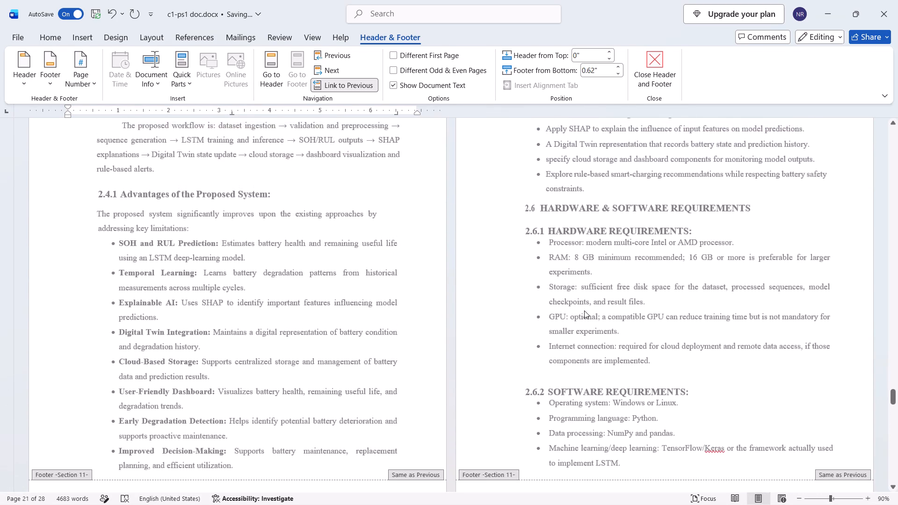
scroll(584, 310, up, 3)
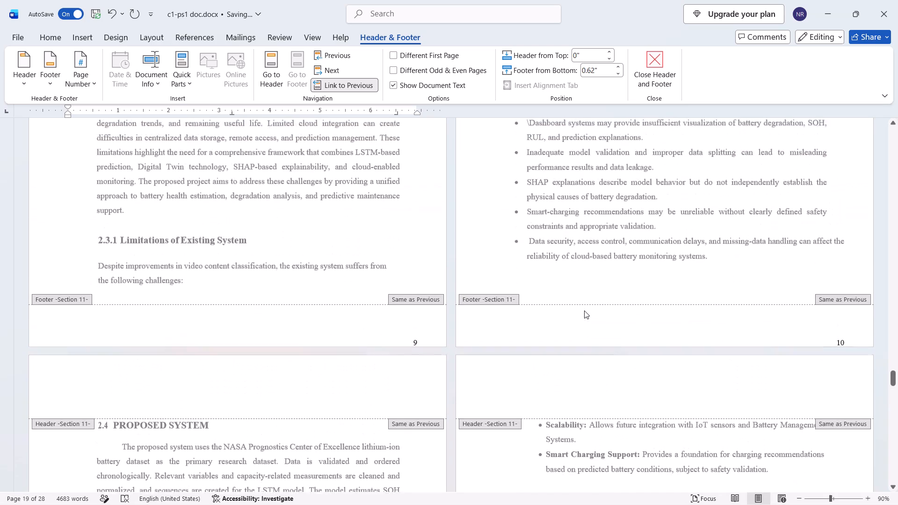
Compare the page-number placement in the Section 11 footers with the footers of Sections 13 to 15.
scroll(584, 310, up, 5)
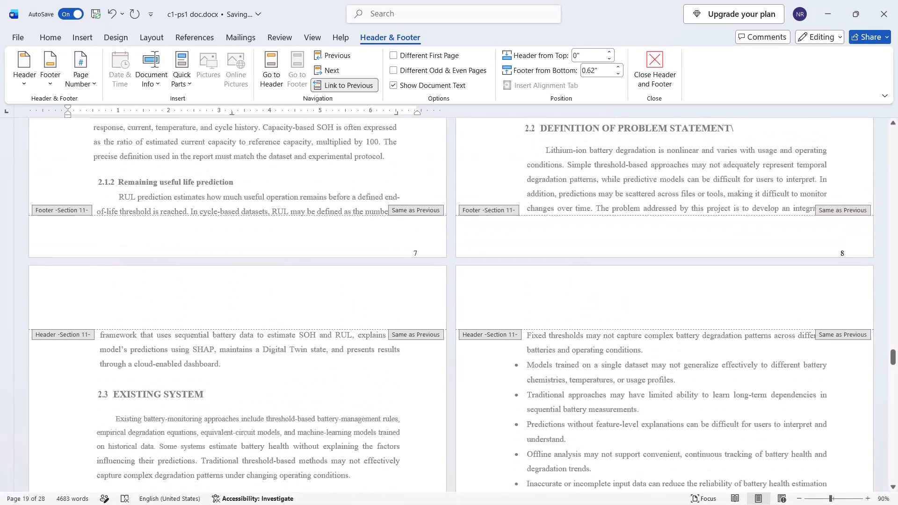
scroll(584, 310, down, 4)
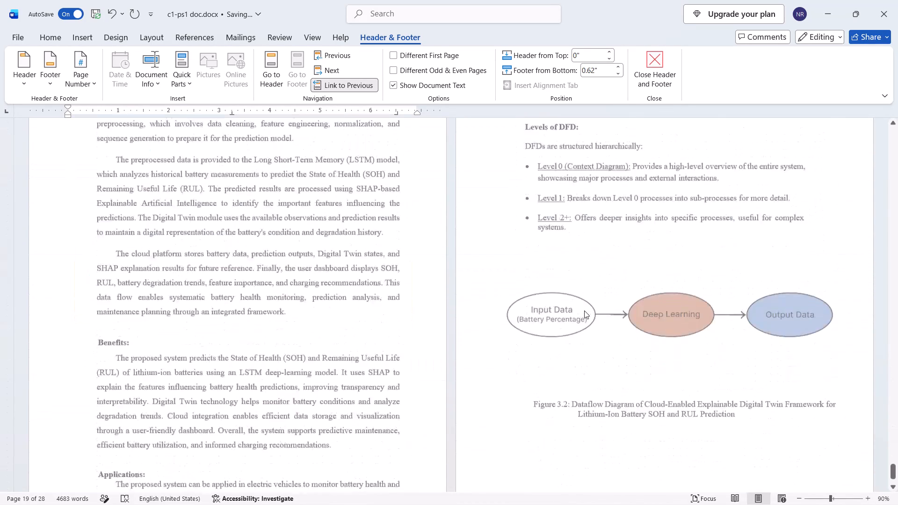
scroll(584, 310, down, 2)
scroll(590, 421, down, 1)
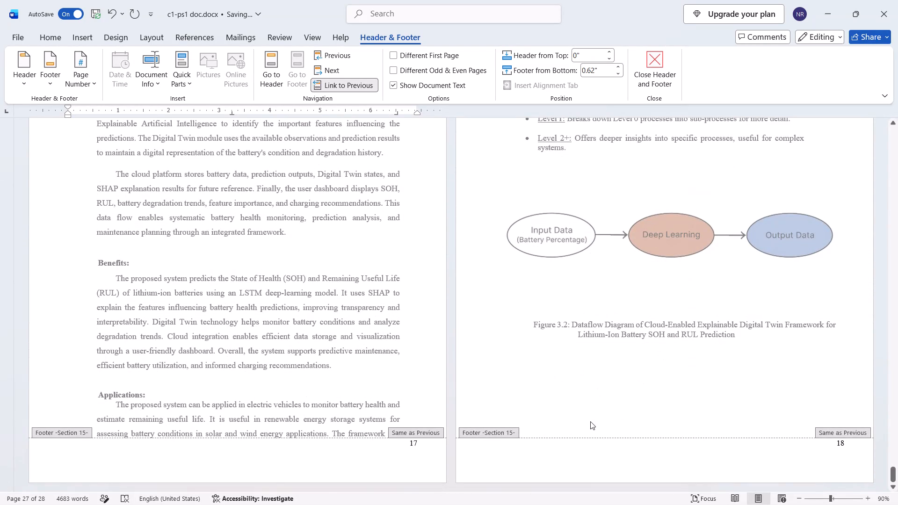
scroll(590, 421, down, 1)
scroll(541, 409, up, 1)
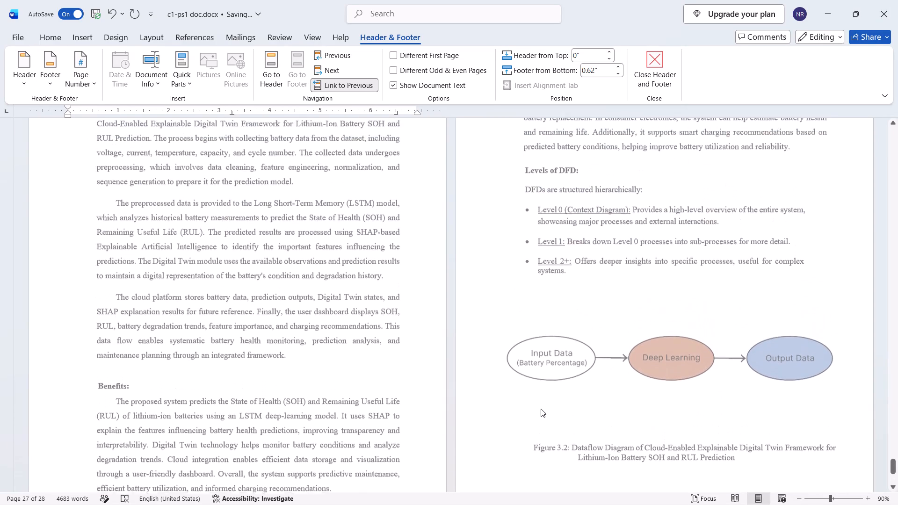
scroll(541, 409, up, 2)
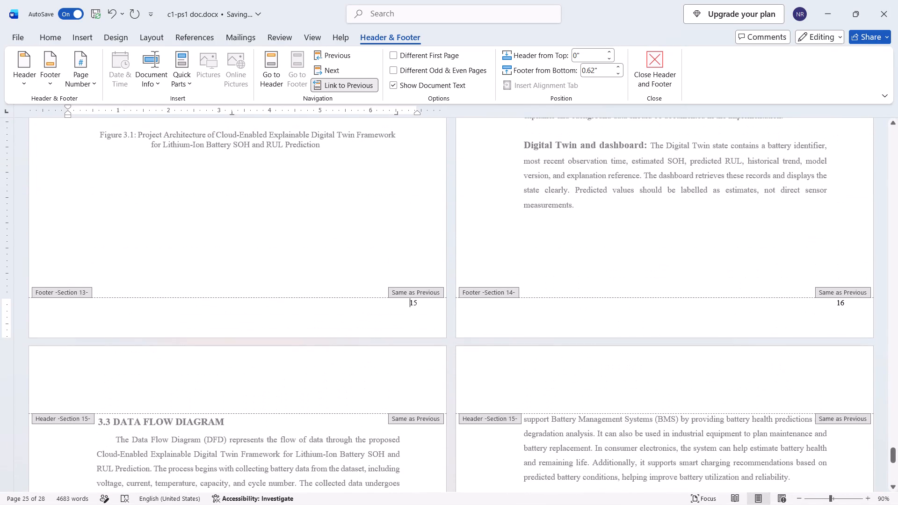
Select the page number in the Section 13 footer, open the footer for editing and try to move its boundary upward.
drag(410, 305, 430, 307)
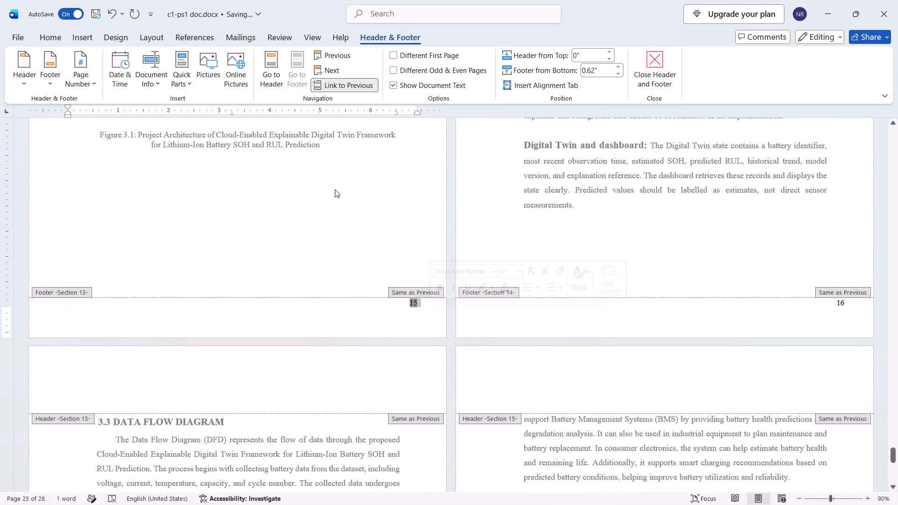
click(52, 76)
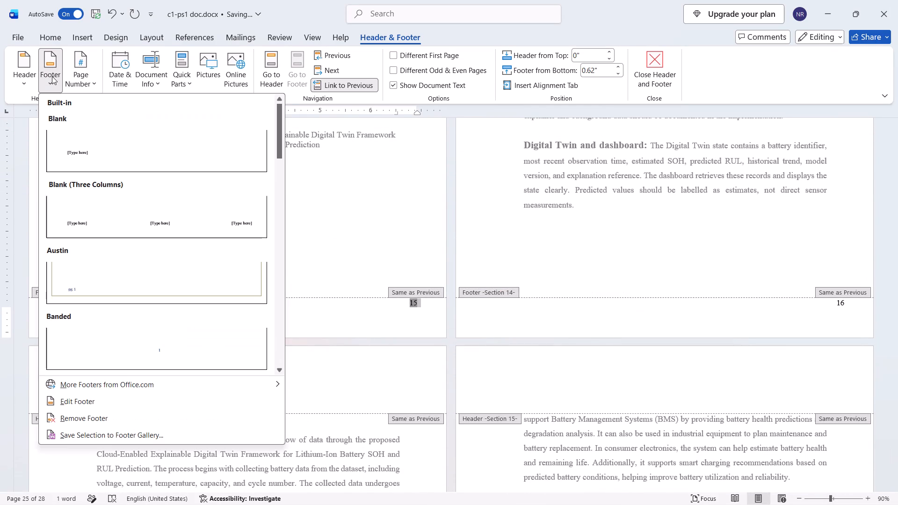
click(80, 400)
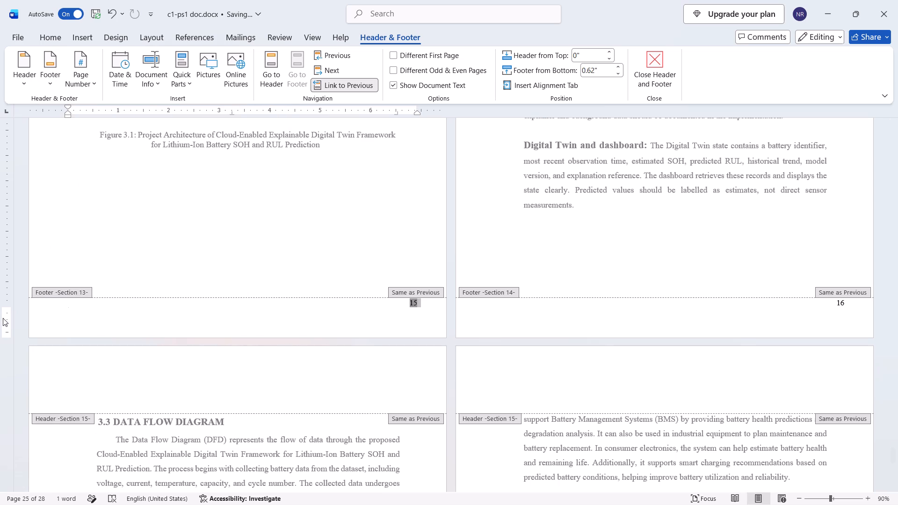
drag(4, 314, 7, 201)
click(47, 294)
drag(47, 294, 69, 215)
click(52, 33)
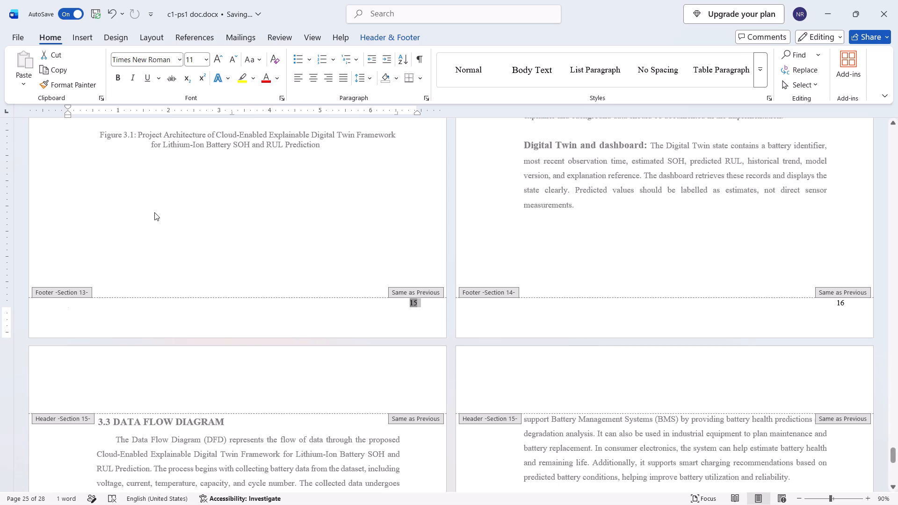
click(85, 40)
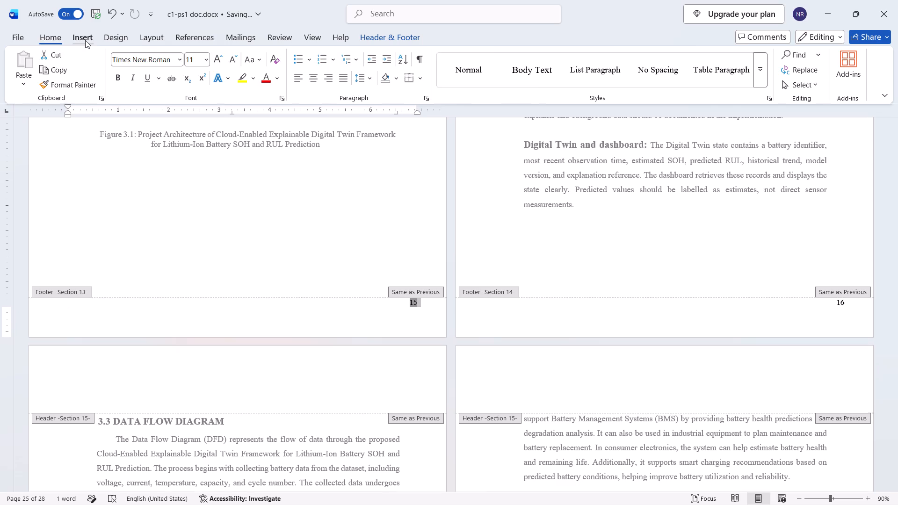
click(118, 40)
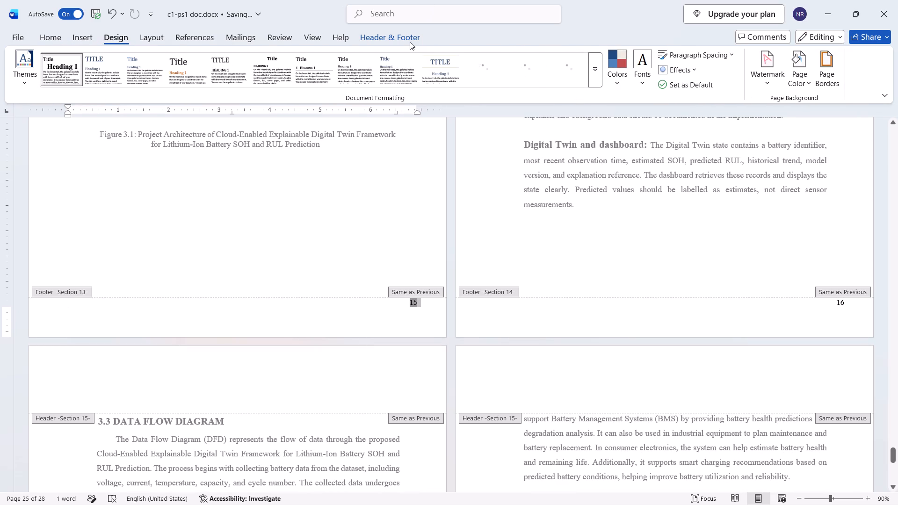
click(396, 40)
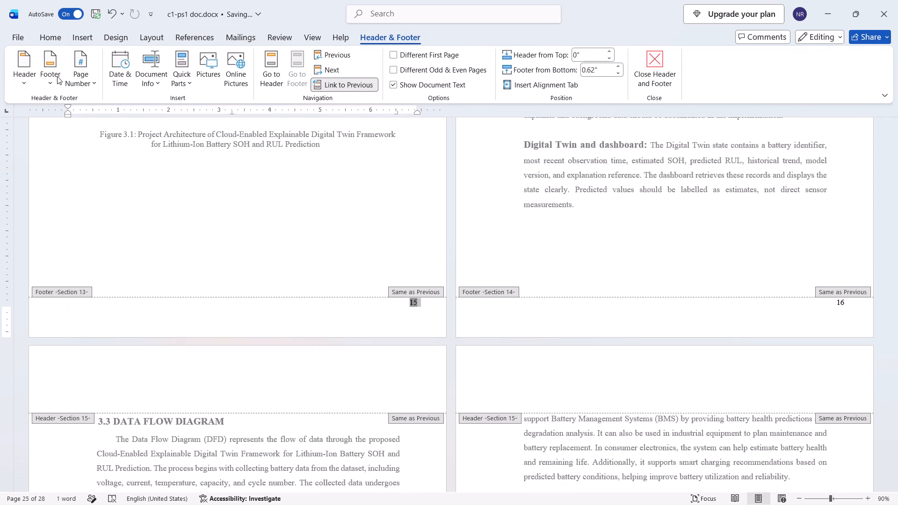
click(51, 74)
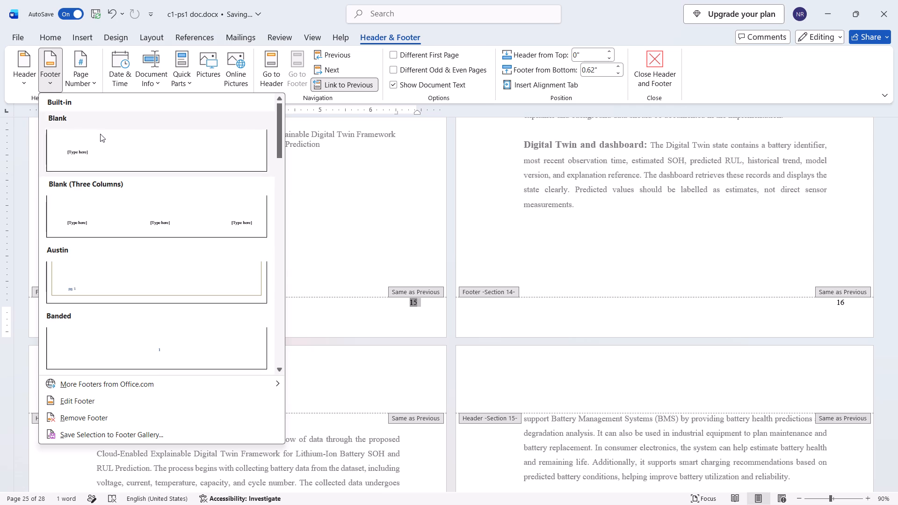
Browse the page number styles offered for the current position in the Section 13 footer.
click(82, 80)
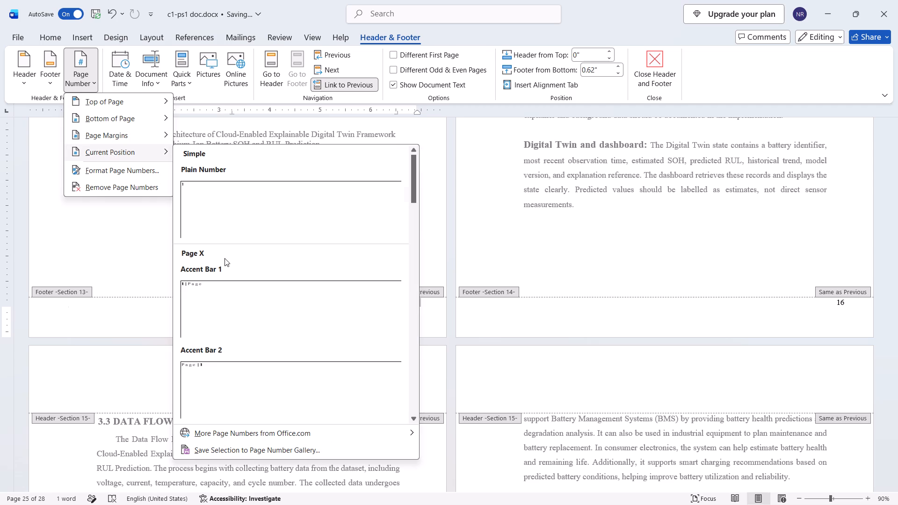
scroll(249, 315, down, 2)
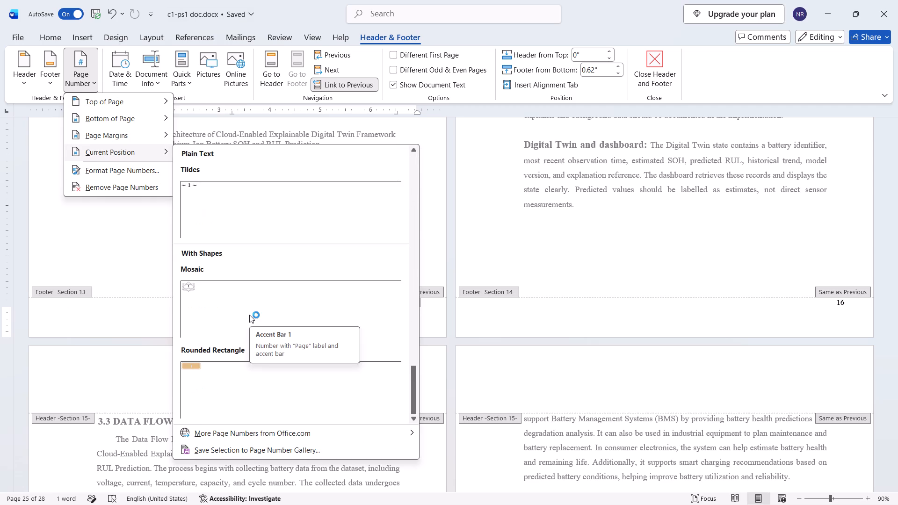
scroll(249, 315, down, 2)
scroll(251, 278, up, 1)
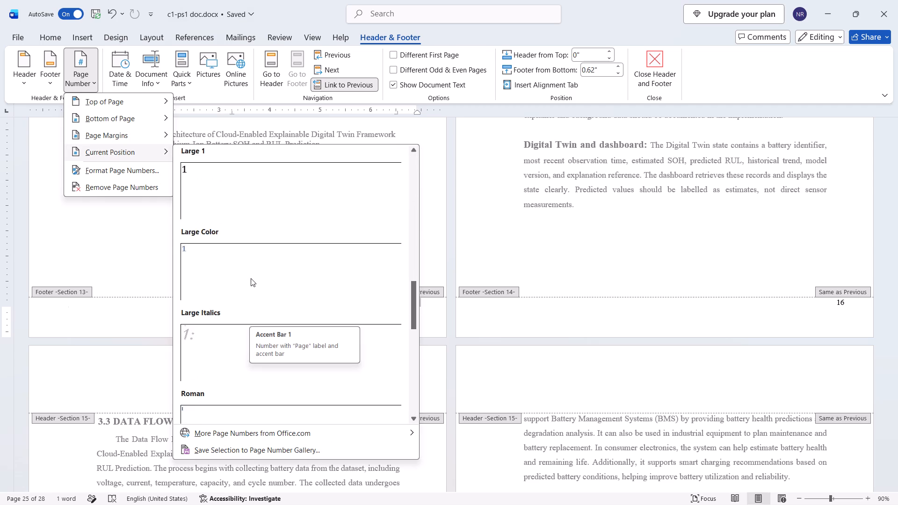
scroll(251, 278, up, 1)
Replace the selected page number in the Section 13 footer with the Plain Number 3 bottom-of-page style.
click(143, 117)
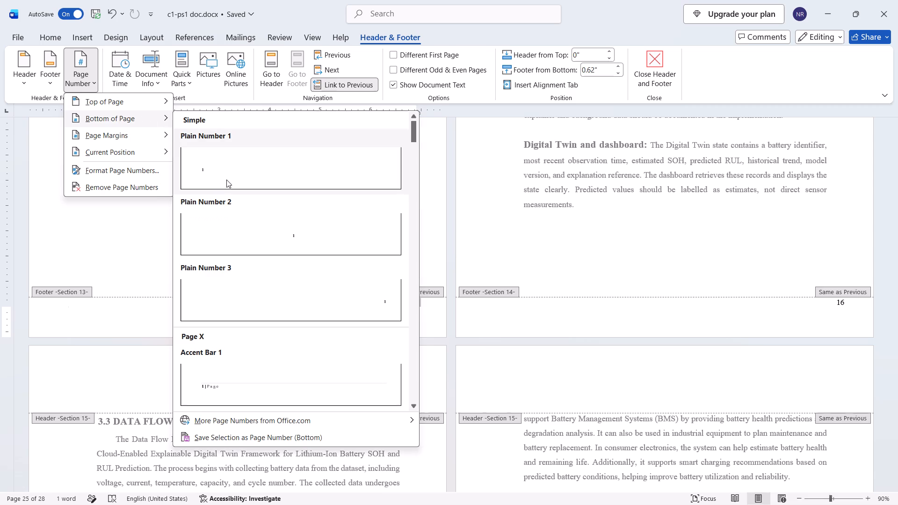
scroll(336, 352, down, 1)
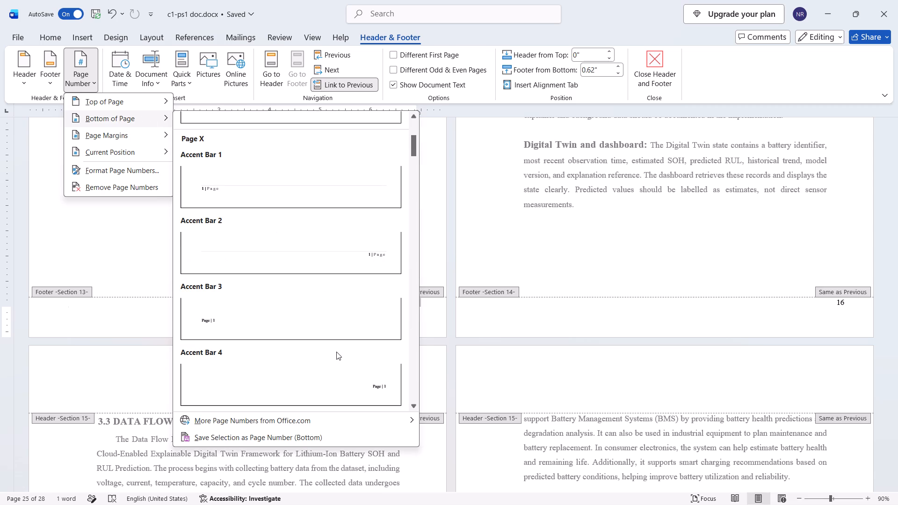
scroll(336, 352, down, 1)
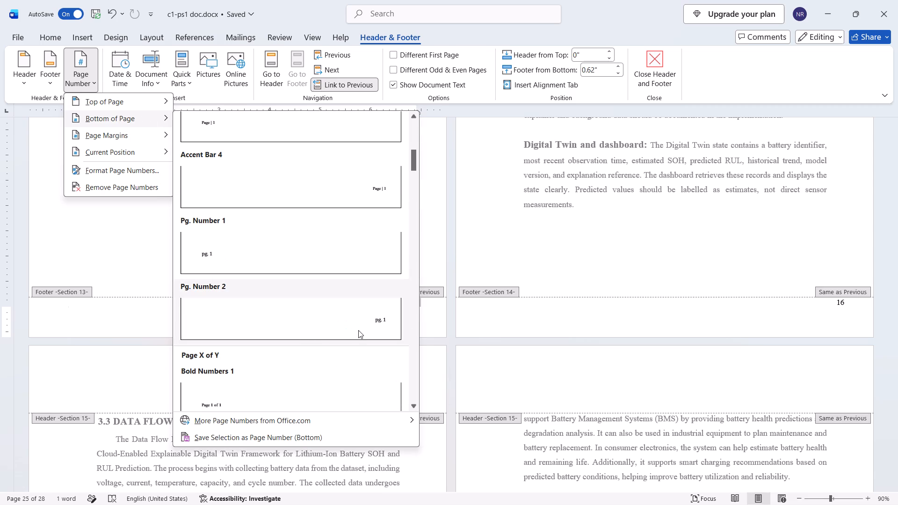
scroll(358, 330, down, 2)
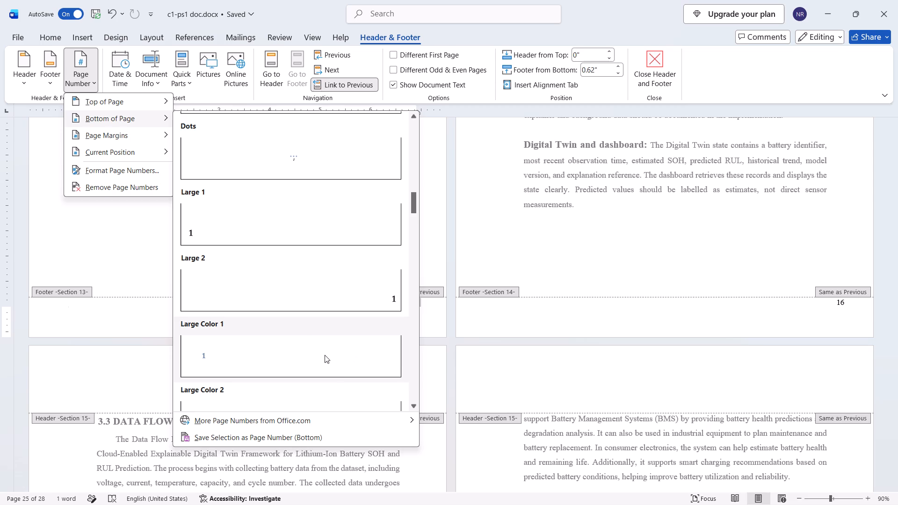
scroll(325, 340, up, 1)
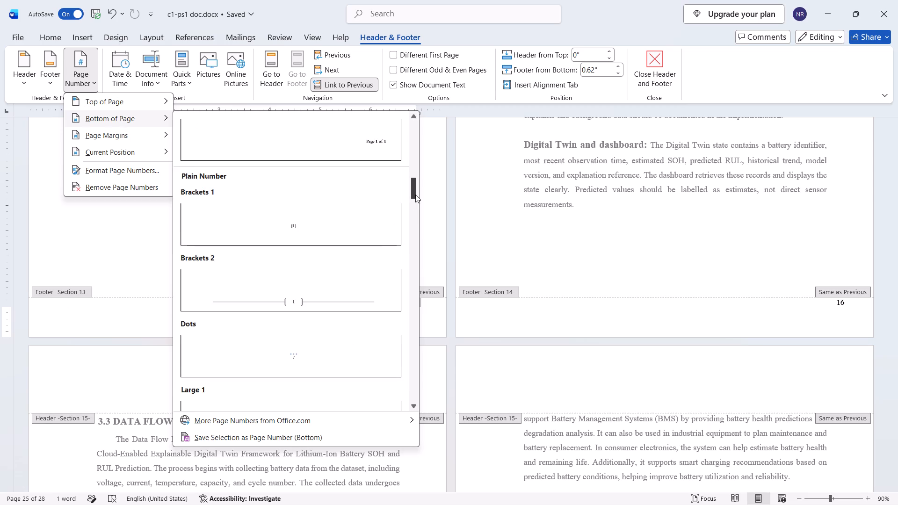
drag(415, 192, 414, 181)
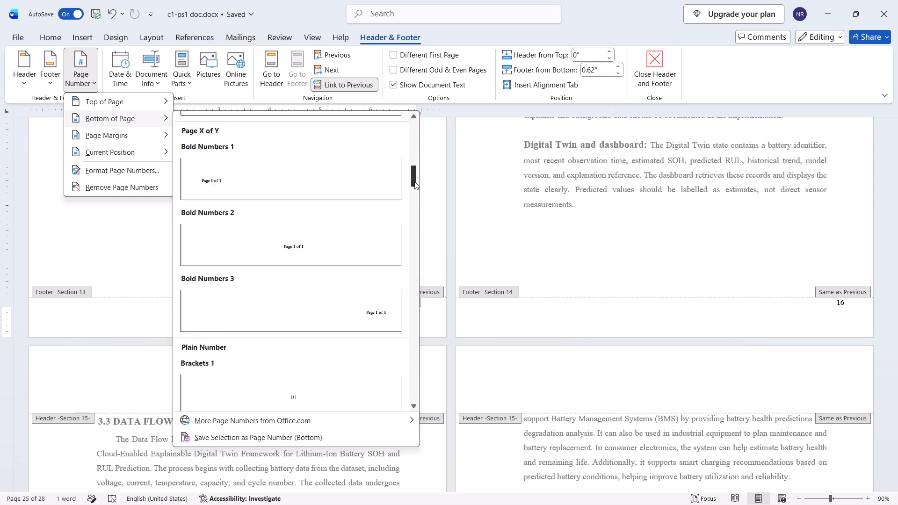
drag(414, 181, 410, 172)
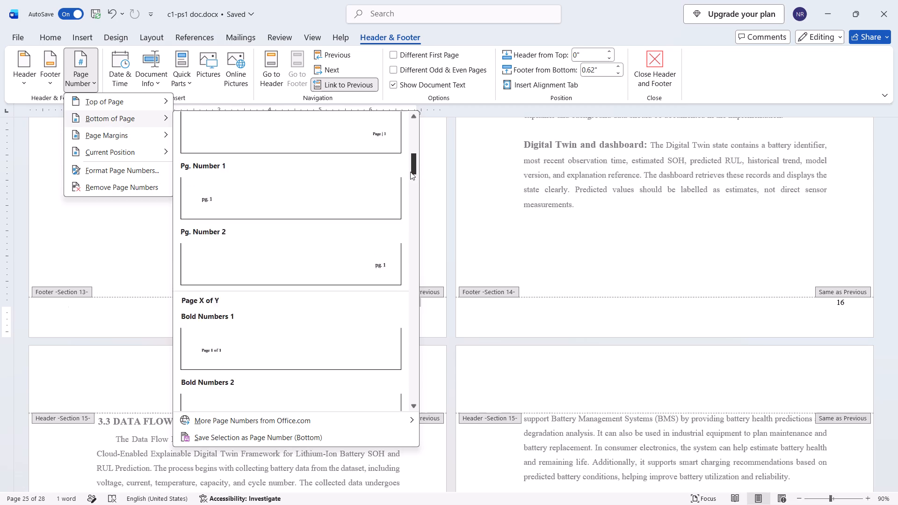
drag(410, 172, 408, 224)
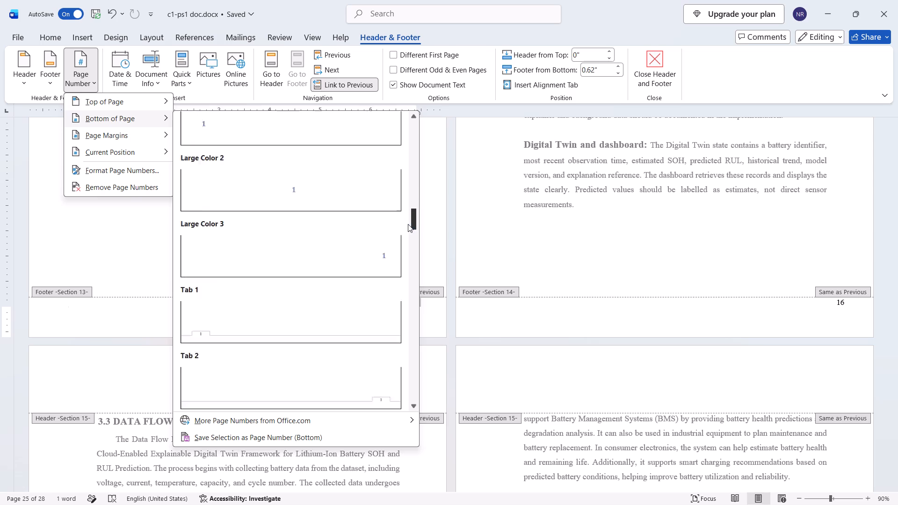
drag(408, 224, 409, 245)
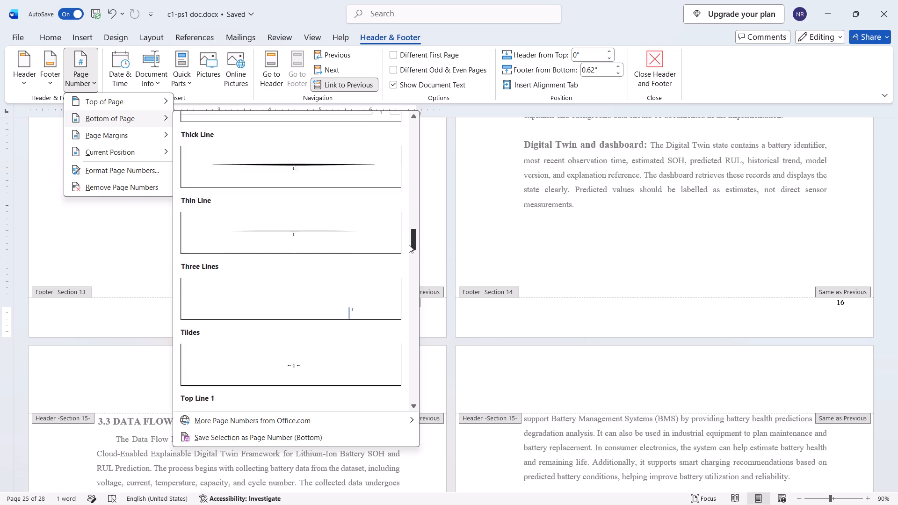
drag(409, 245, 410, 262)
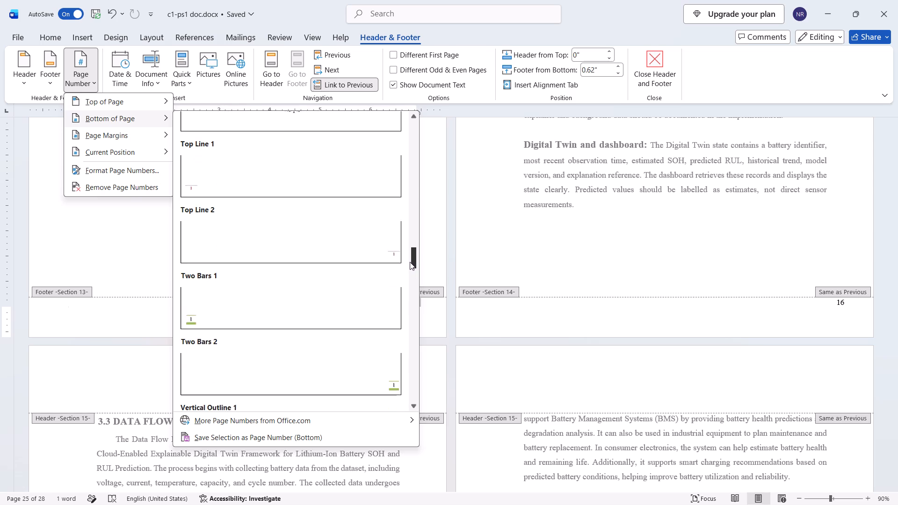
drag(410, 262, 408, 210)
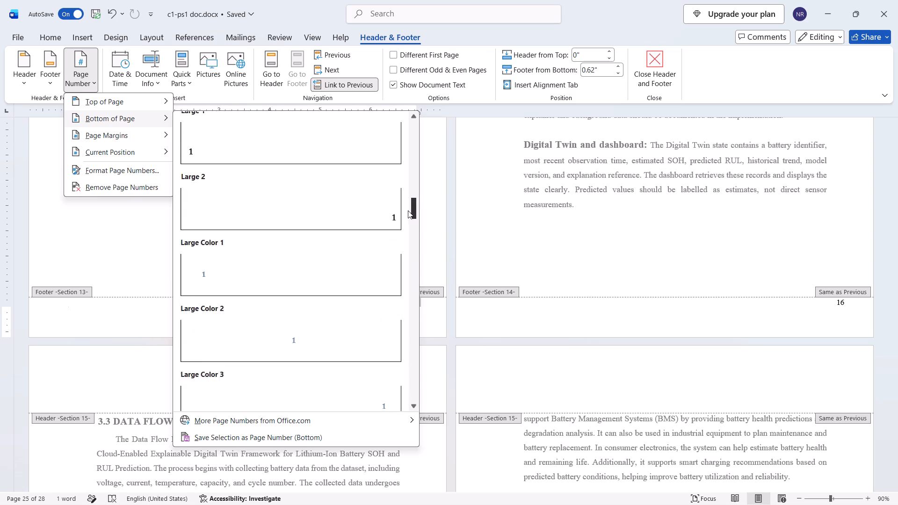
drag(408, 210, 405, 145)
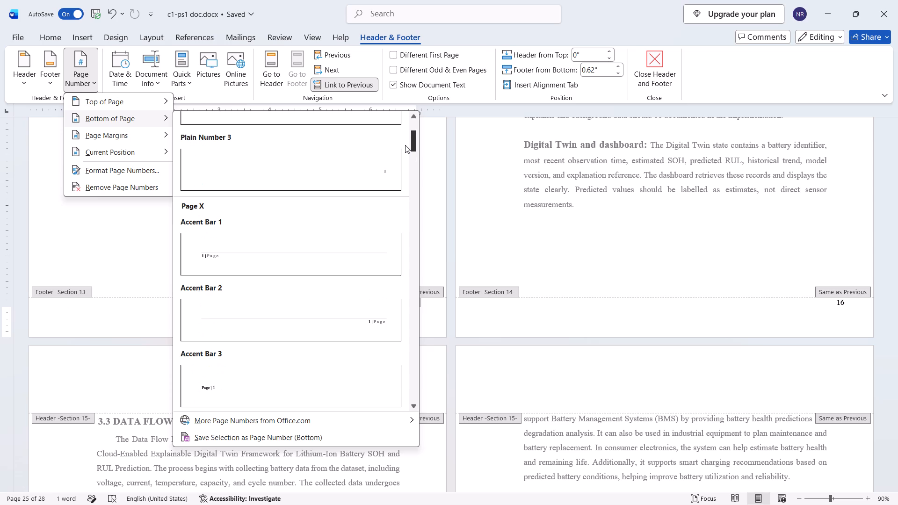
drag(405, 145, 405, 133)
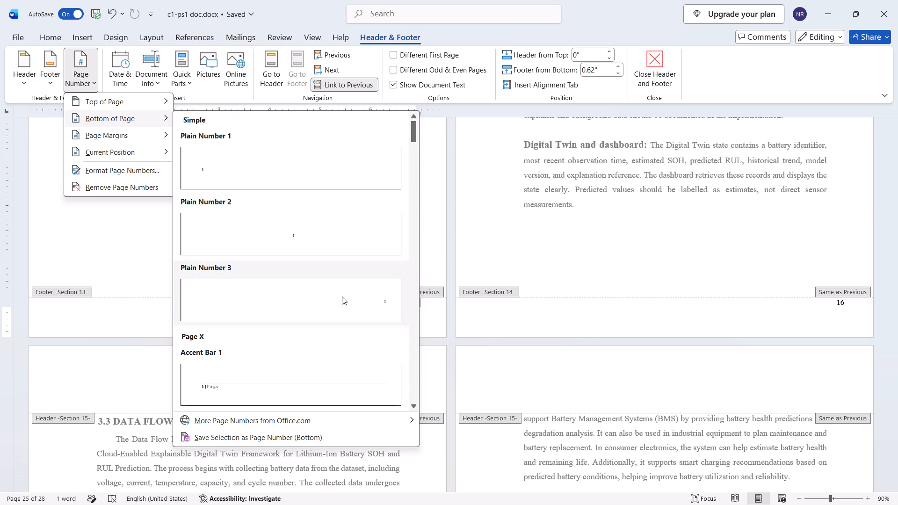
click(375, 307)
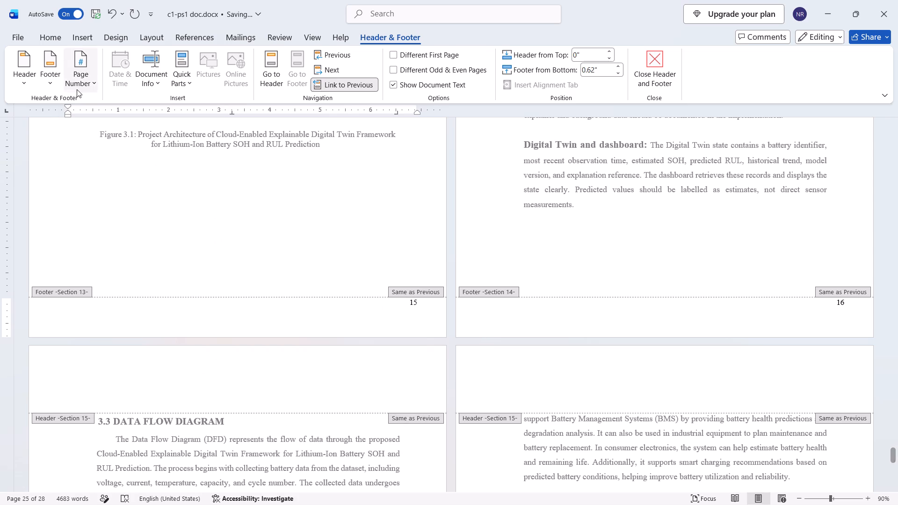
Edit the Section 13 footer and lower its boundary so page number 15 sits close to the page's bottom edge.
click(52, 83)
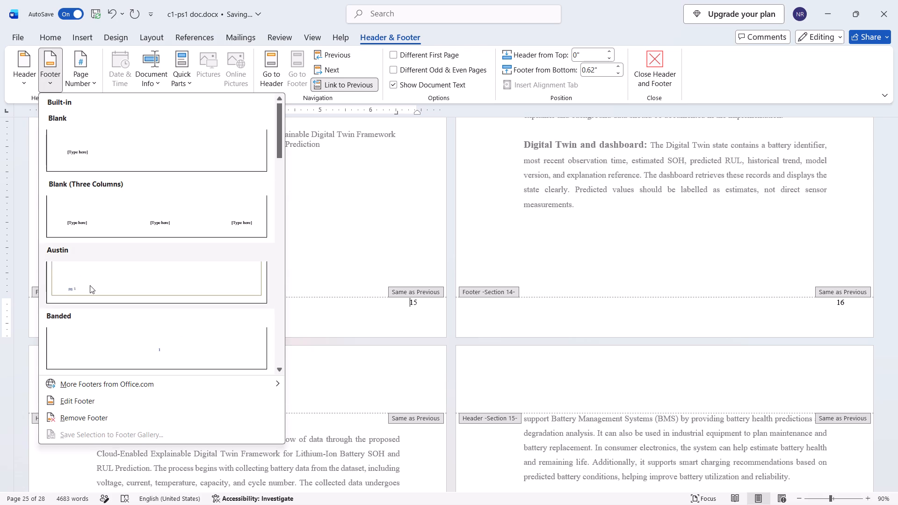
click(80, 399)
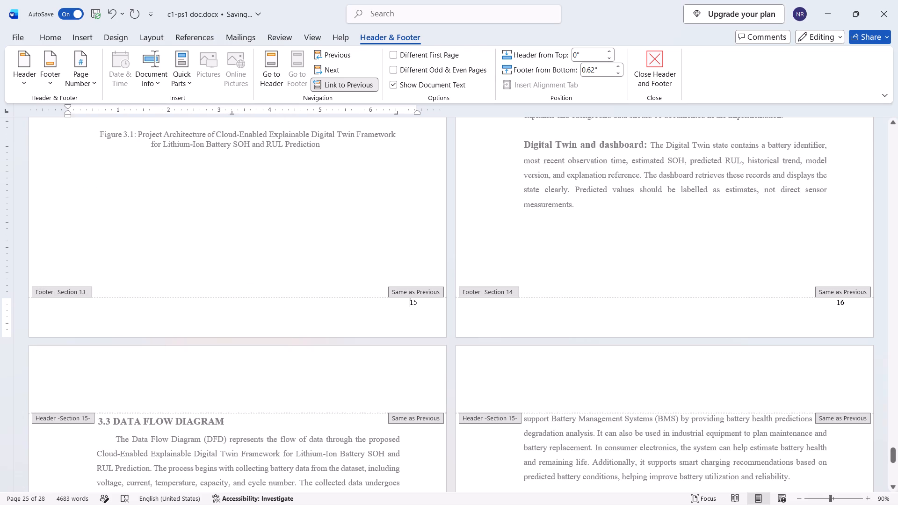
drag(48, 296, 48, 296)
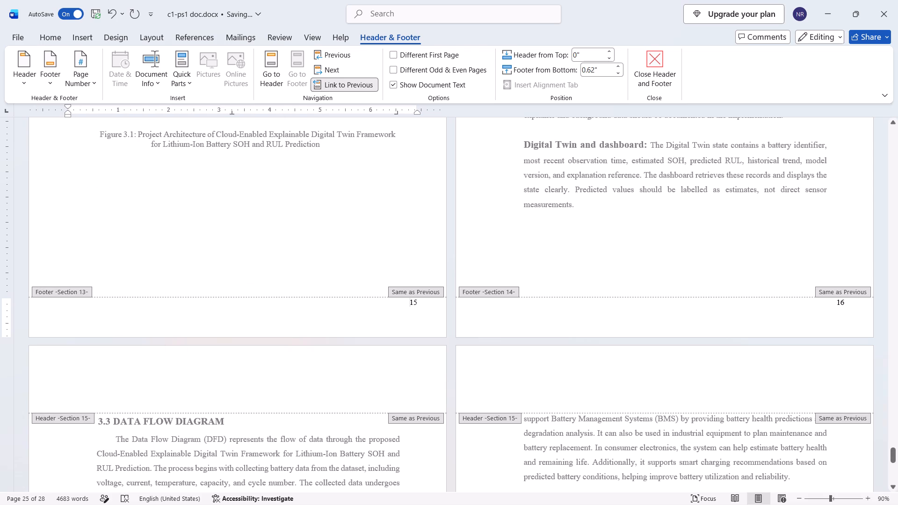
drag(48, 296, 40, 289)
click(40, 289)
drag(40, 289, 7, 305)
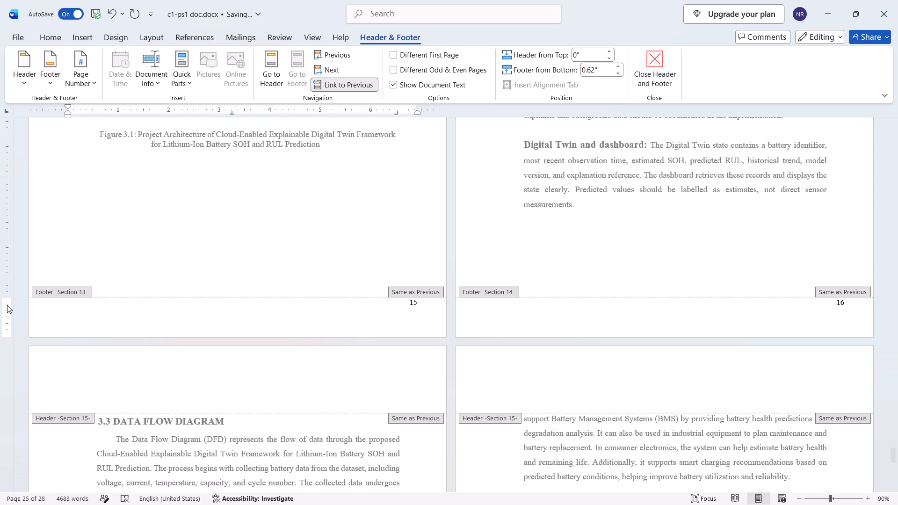
click(7, 305)
drag(8, 305, 7, 271)
right_click(73, 291)
click(8, 301)
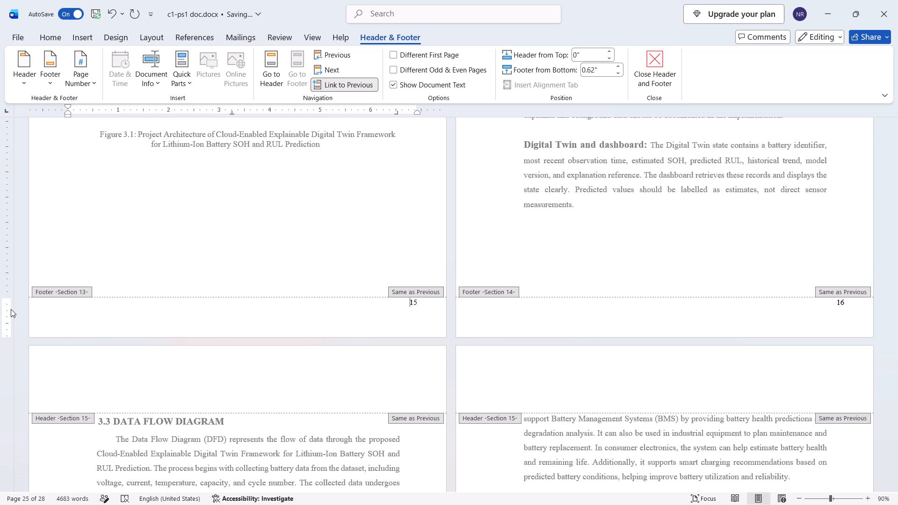
drag(8, 297, 8, 297)
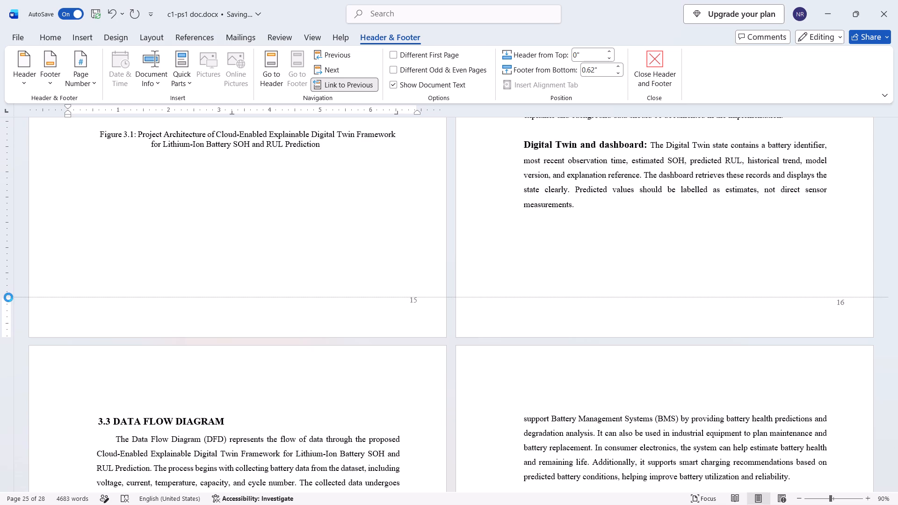
drag(8, 297, 10, 319)
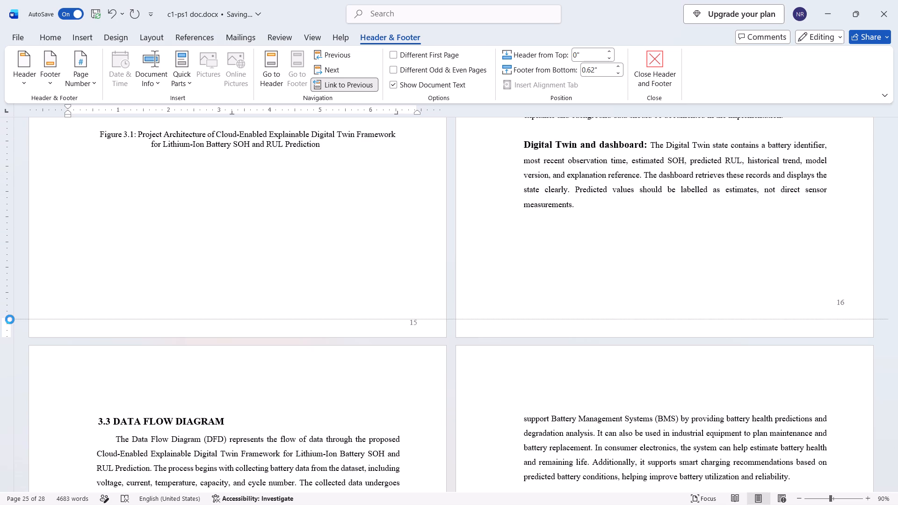
drag(10, 319, 10, 323)
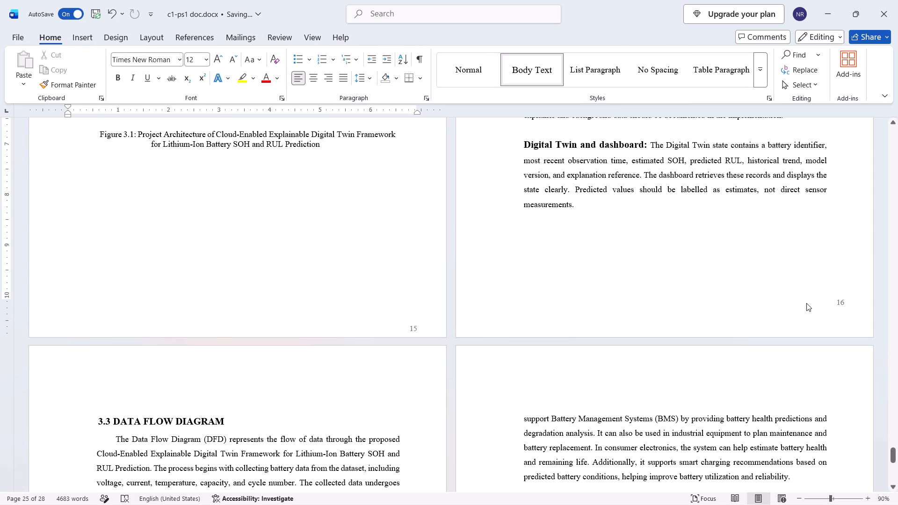
Edit the Section 14 footer and lower its boundary so page number 16 lines up with page number 15.
drag(847, 301, 831, 301)
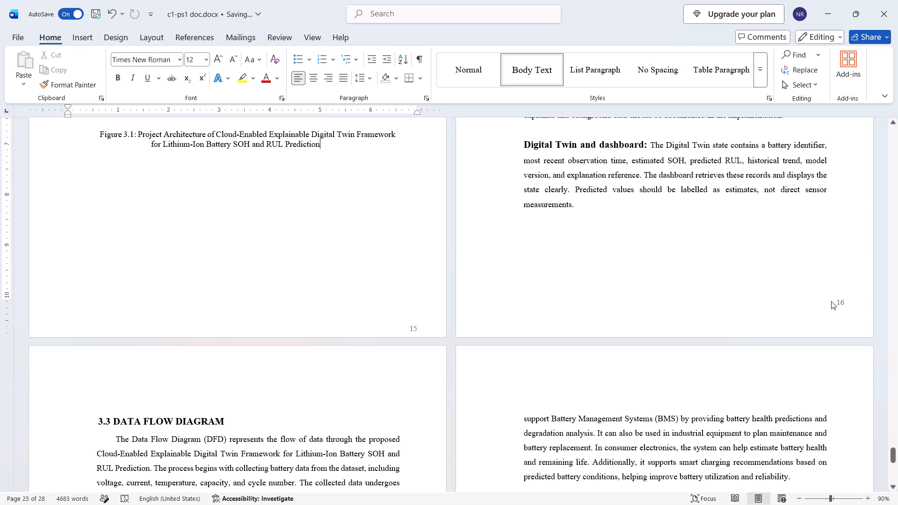
drag(831, 301, 834, 301)
drag(834, 301, 847, 306)
click(840, 302)
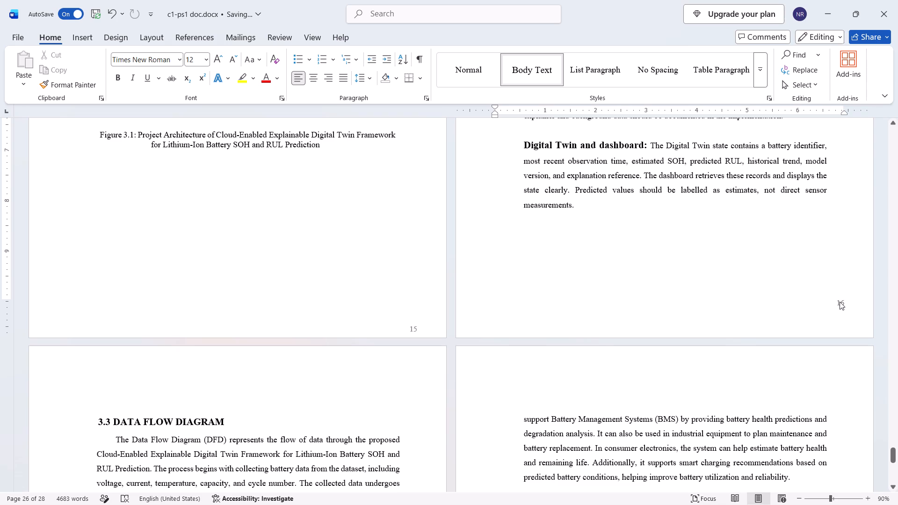
click(844, 310)
double_click(598, 317)
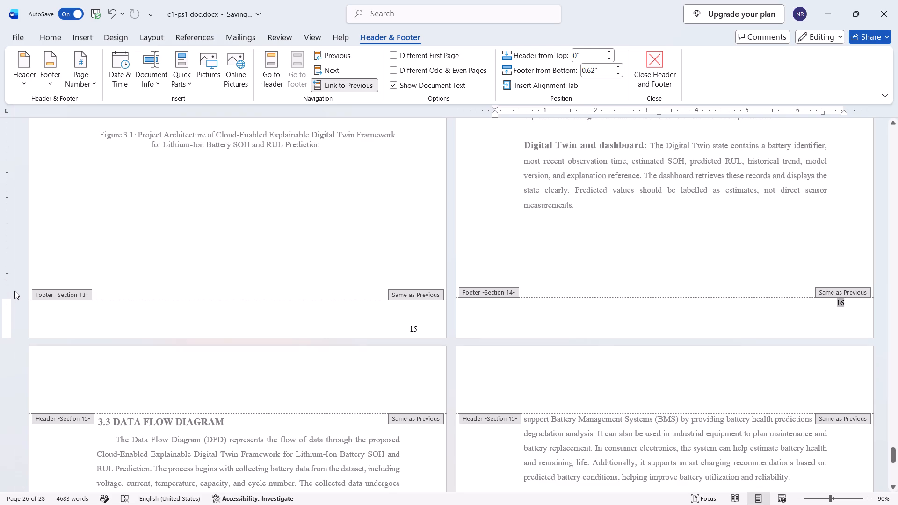
click(56, 78)
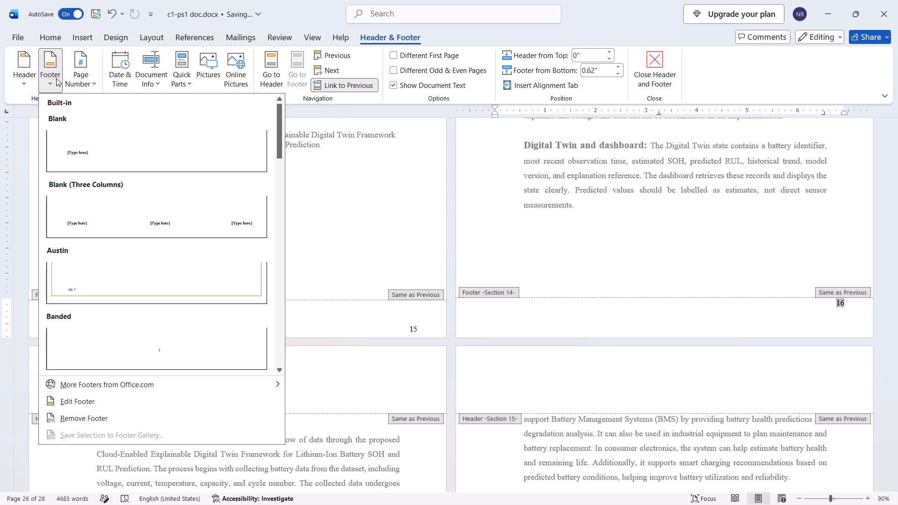
click(83, 401)
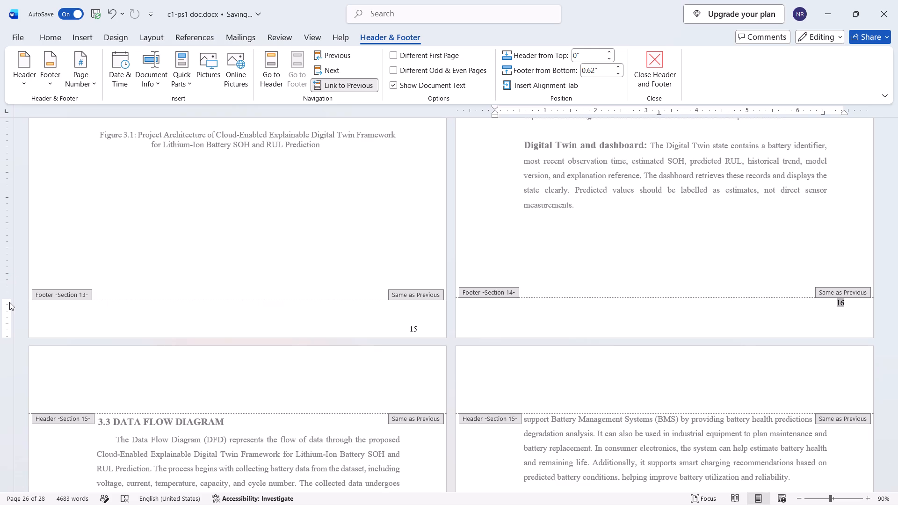
drag(9, 298, 9, 304)
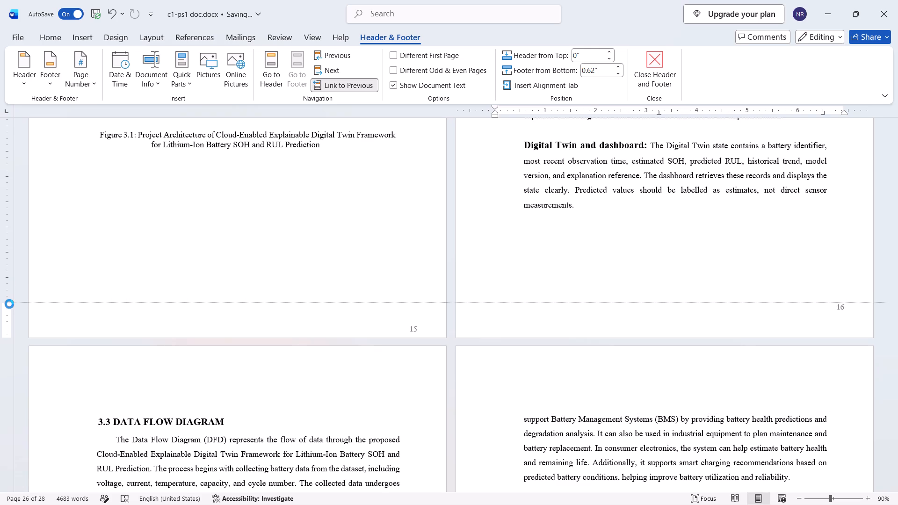
drag(9, 304, 12, 322)
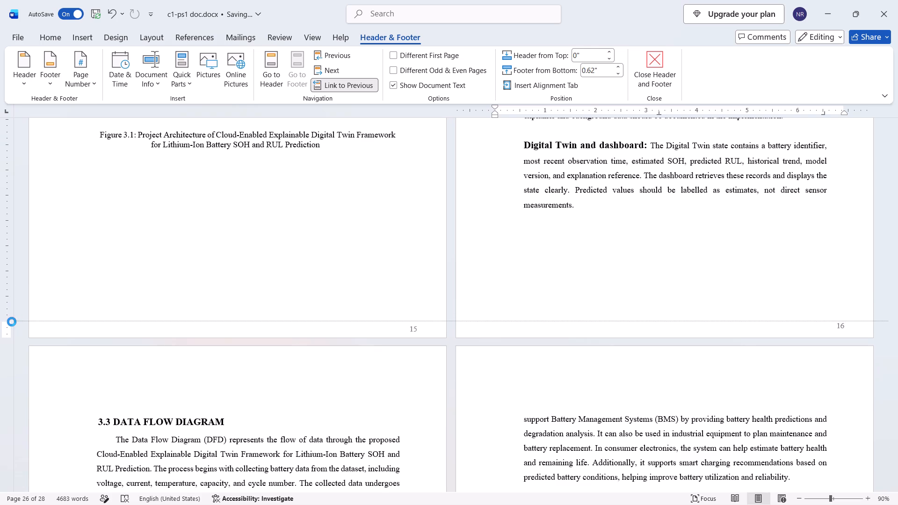
drag(12, 322, 12, 324)
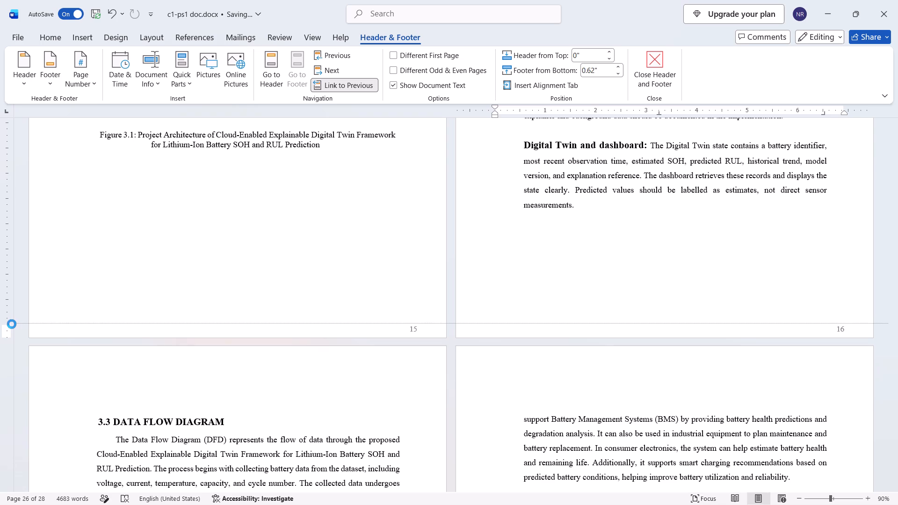
drag(12, 324, 13, 324)
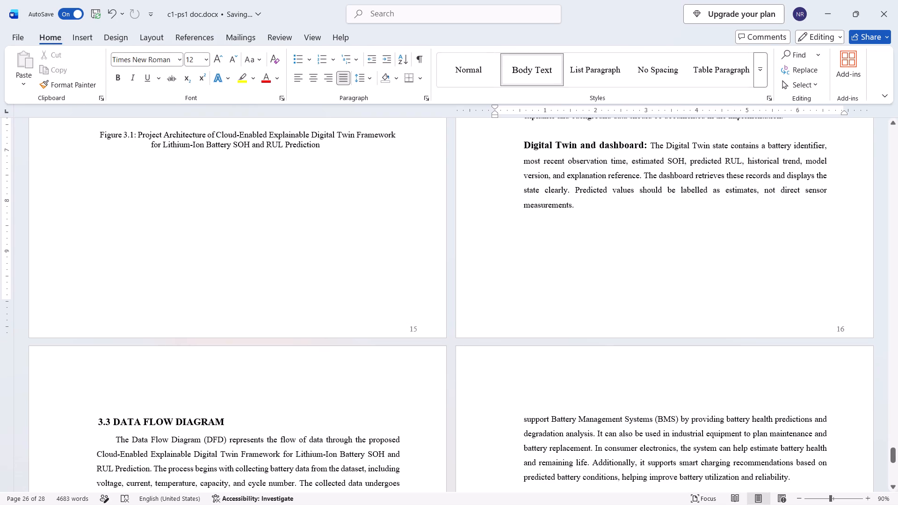
Compare the page-number placement in the footers of pages 13 to 18.
scroll(276, 300, up, 2)
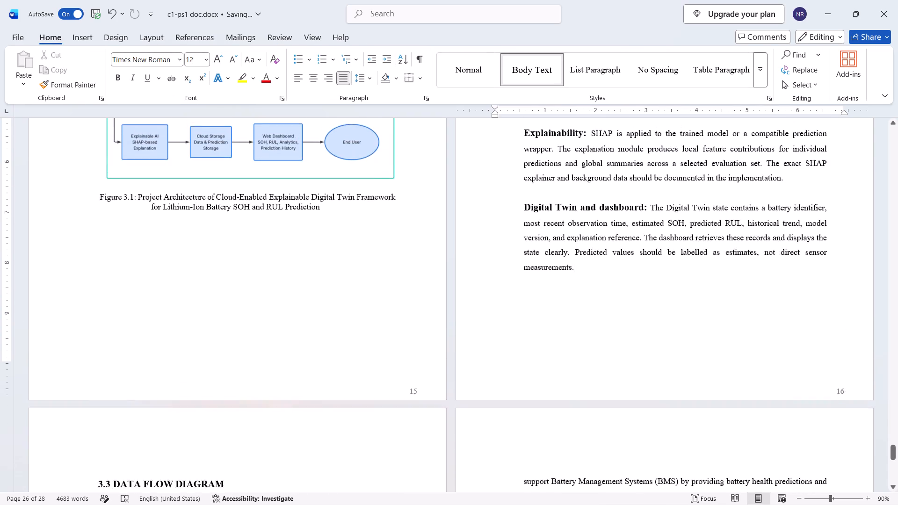
scroll(276, 300, up, 4)
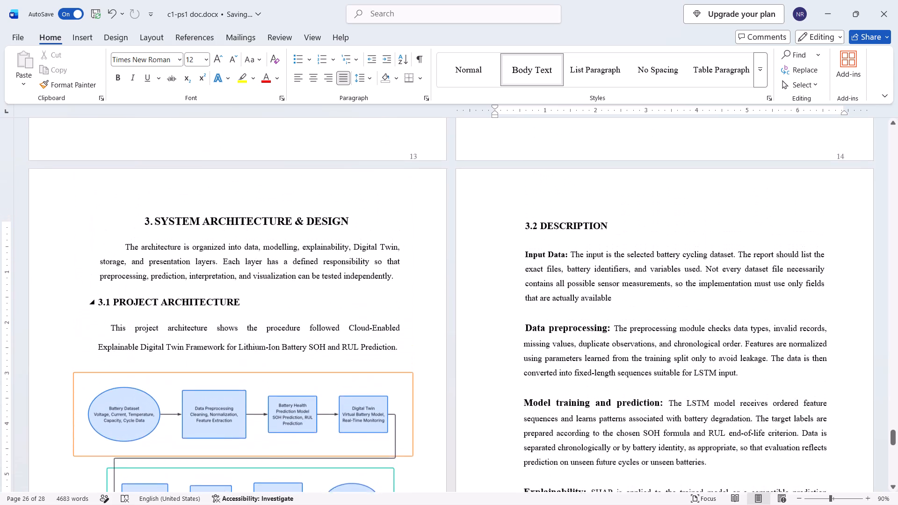
scroll(276, 300, down, 3)
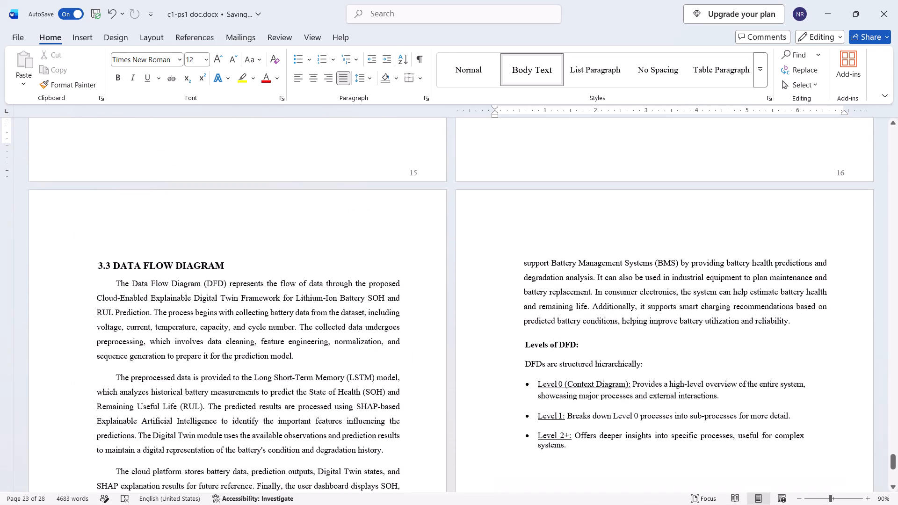
scroll(276, 300, down, 3)
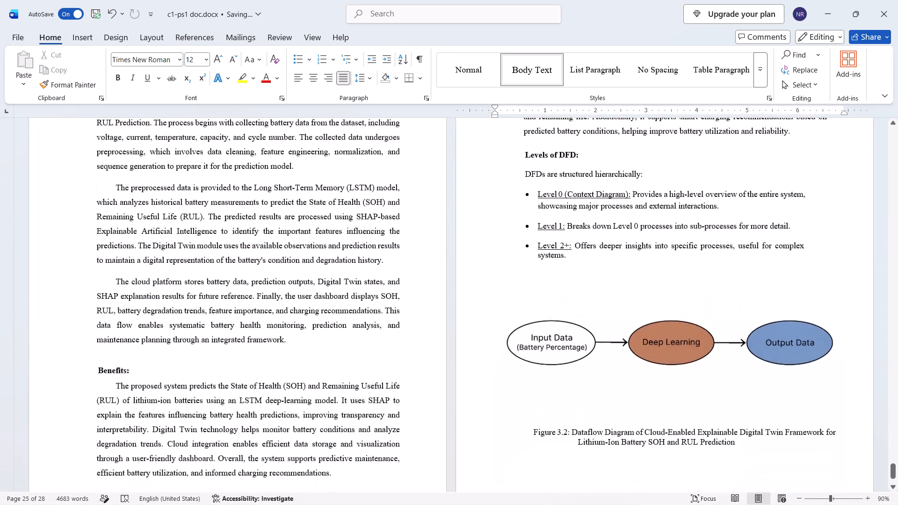
scroll(276, 300, down, 3)
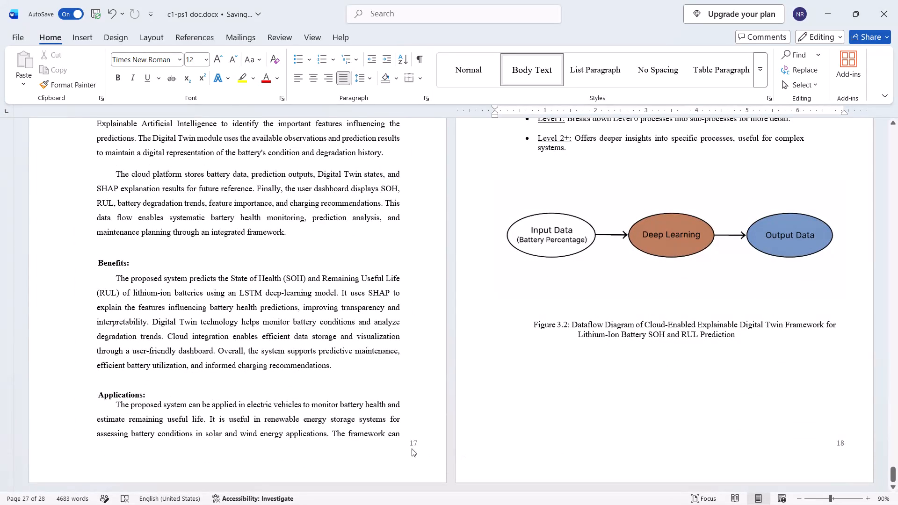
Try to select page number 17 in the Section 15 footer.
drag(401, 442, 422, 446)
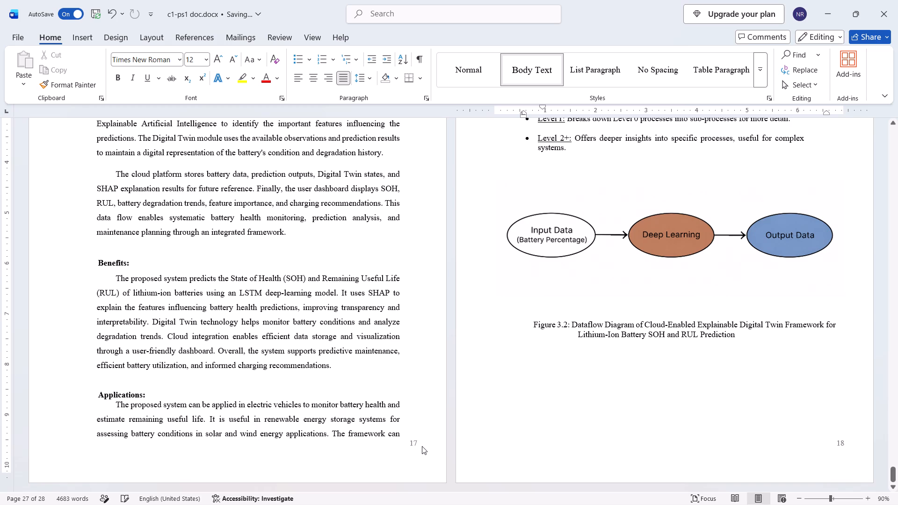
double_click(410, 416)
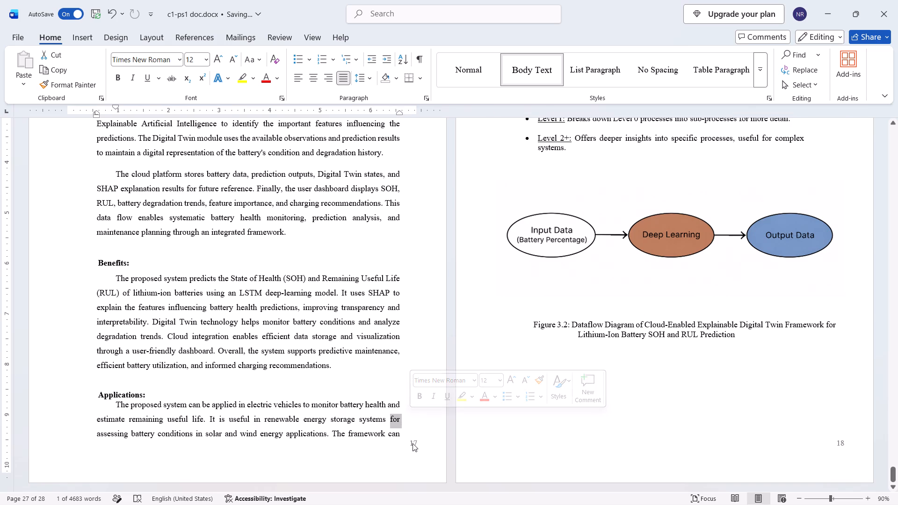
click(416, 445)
Open the Section 13 footer, then return to body editing with the cursor in the blank area below Figure 3.1.
scroll(416, 403, up, 2)
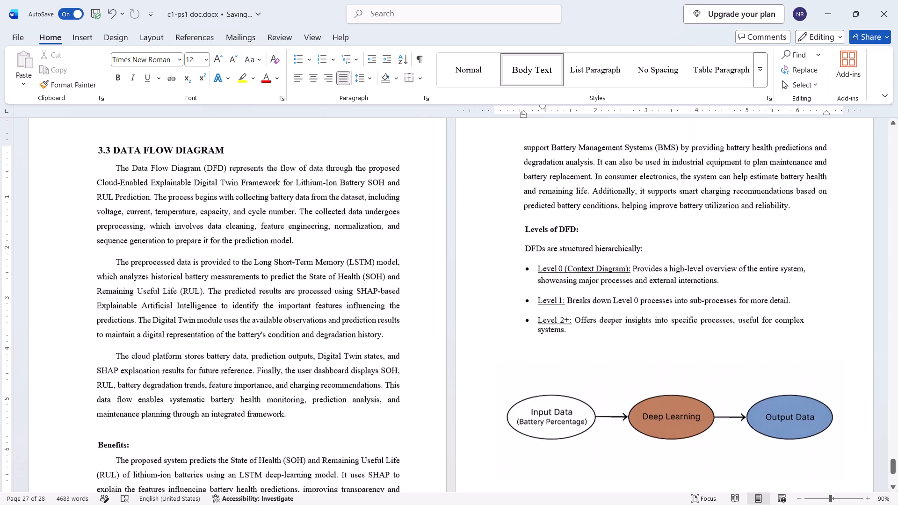
scroll(416, 403, up, 1)
click(391, 337)
double_click(391, 337)
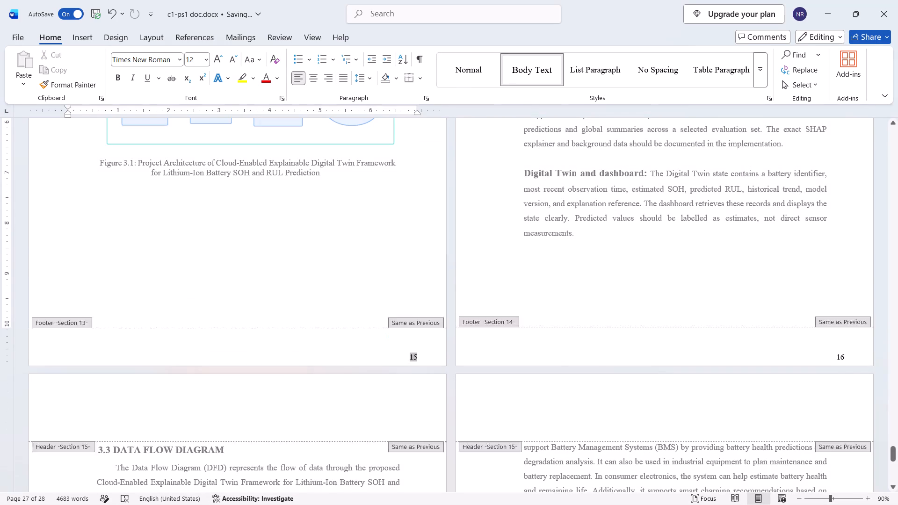
double_click(394, 323)
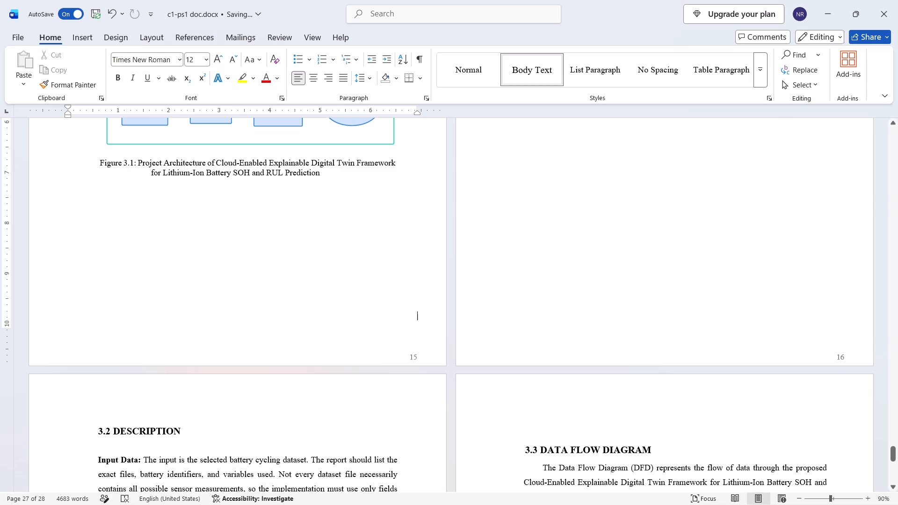
Examine the page layout and footer numbers from the proposed-system pages in Chapter 2 through the last page.
scroll(394, 323, up, 3)
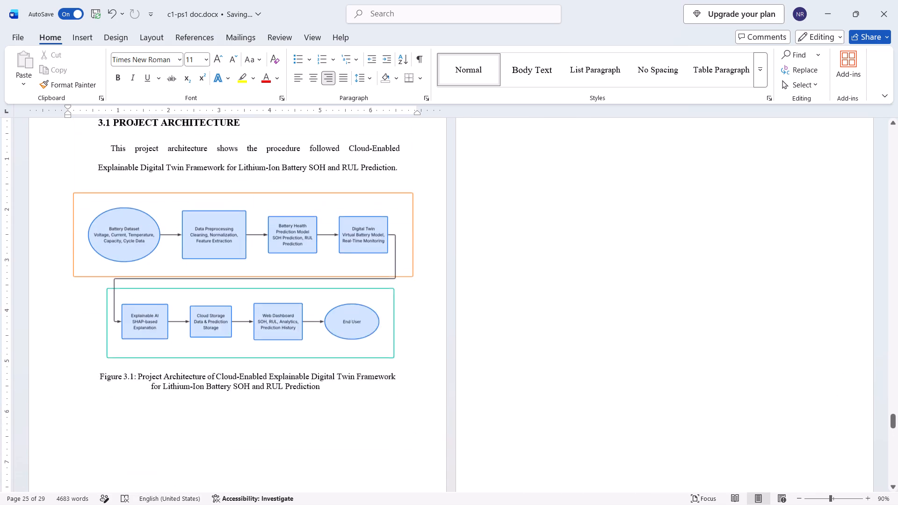
scroll(394, 323, up, 1)
scroll(394, 323, down, 3)
scroll(394, 323, up, 3)
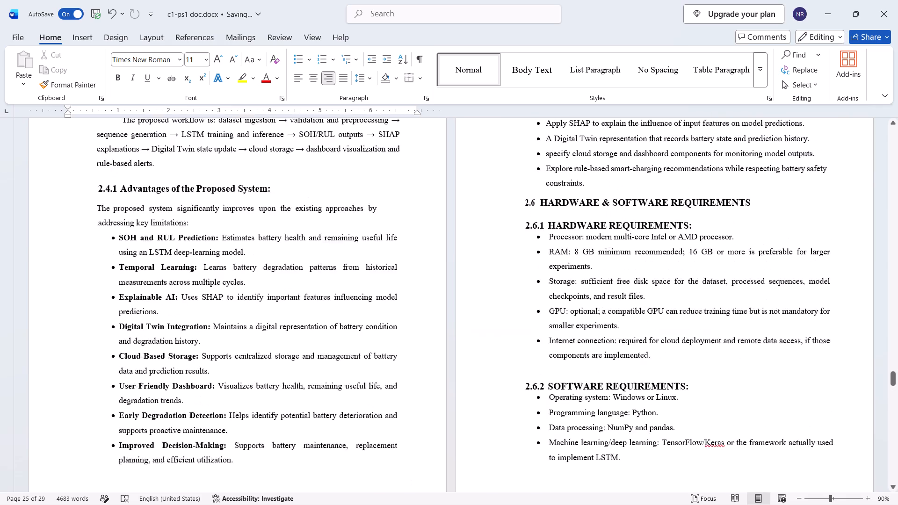
scroll(394, 323, down, 4)
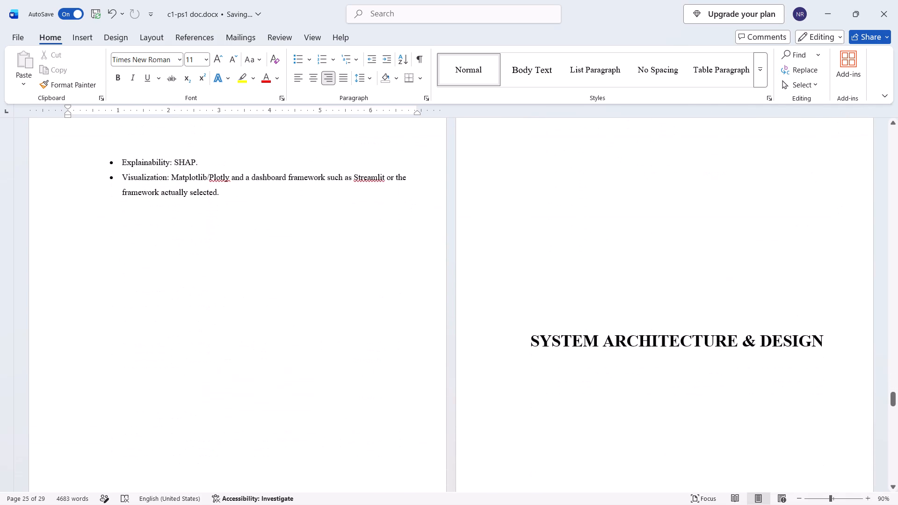
scroll(394, 323, down, 4)
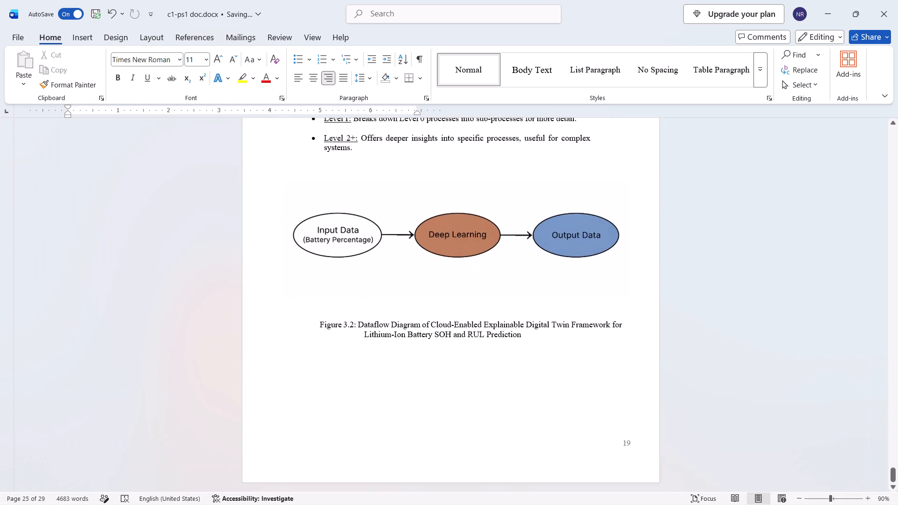
scroll(394, 323, down, 1)
scroll(394, 323, up, 4)
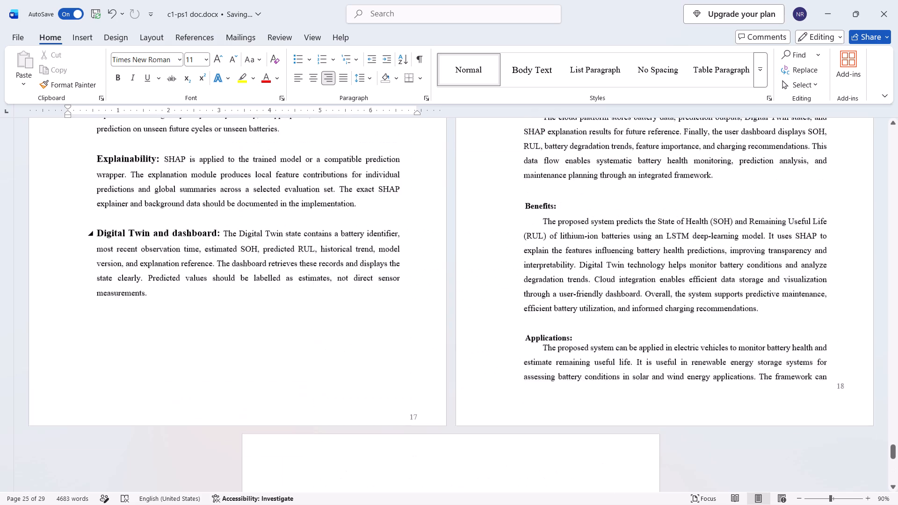
Open the Section 15 footer and lower the page's bottom margin boundary until page number 18 sits level with page number 17.
scroll(394, 323, down, 3)
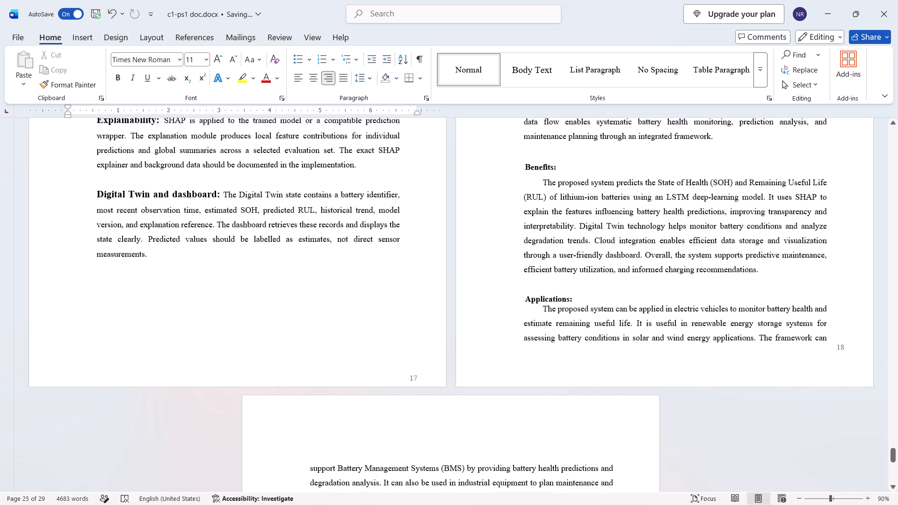
scroll(394, 323, down, 2)
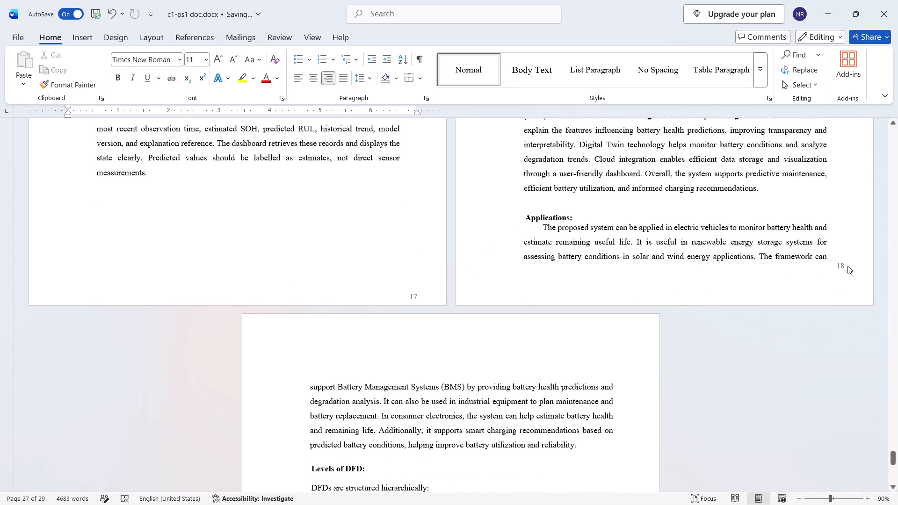
click(847, 266)
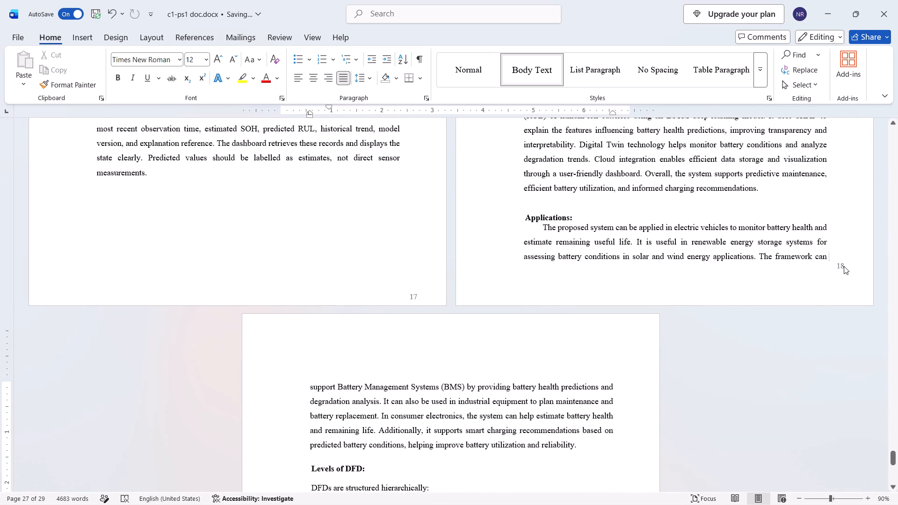
drag(844, 266, 836, 266)
drag(836, 266, 846, 268)
double_click(838, 246)
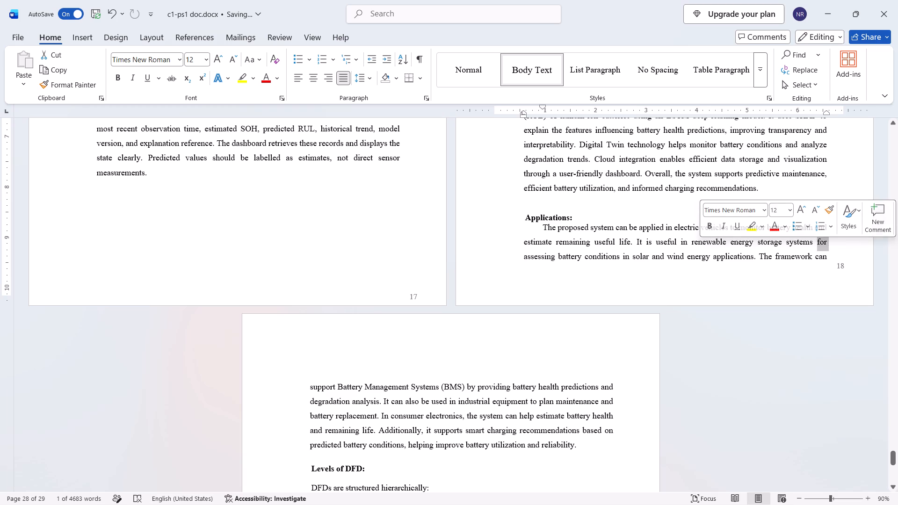
double_click(827, 255)
double_click(842, 268)
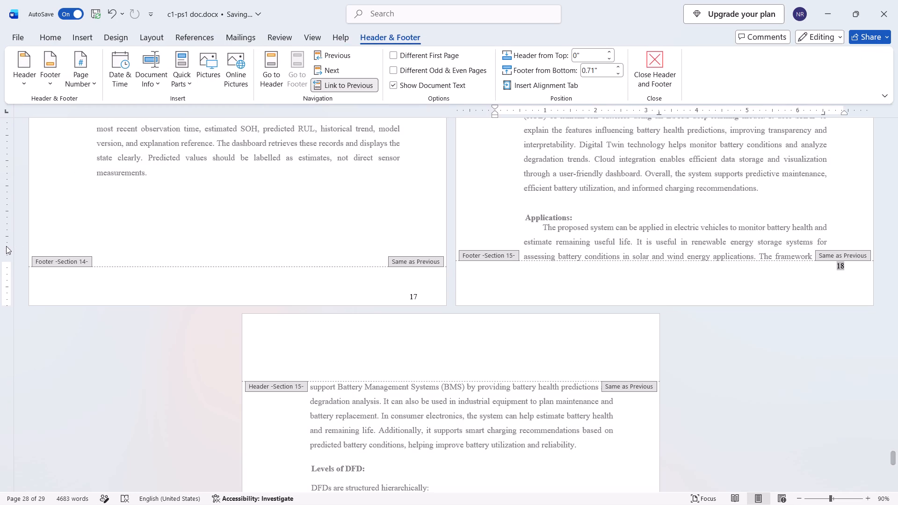
drag(10, 261, 10, 264)
drag(10, 264, 10, 289)
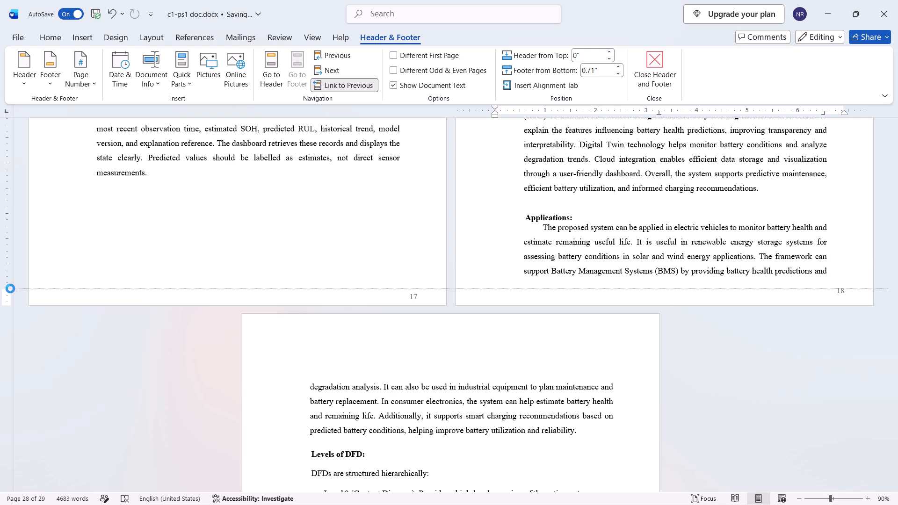
drag(10, 289, 11, 292)
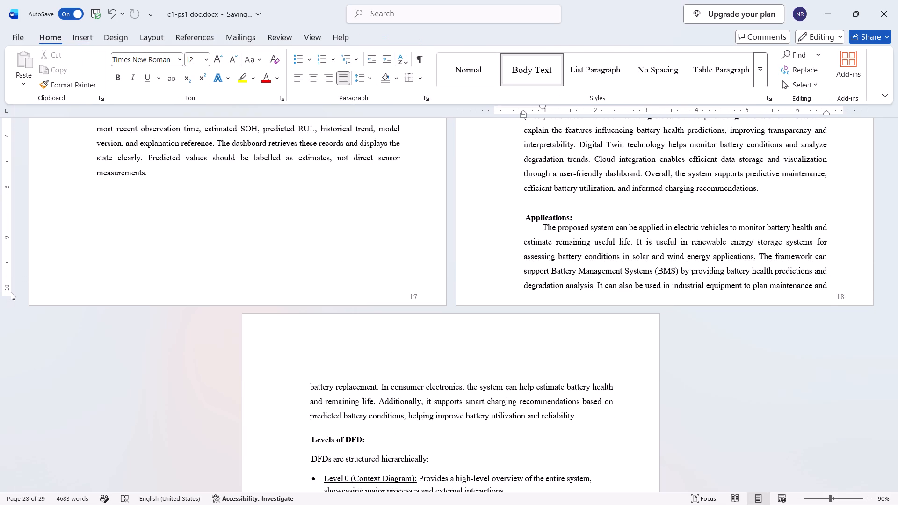
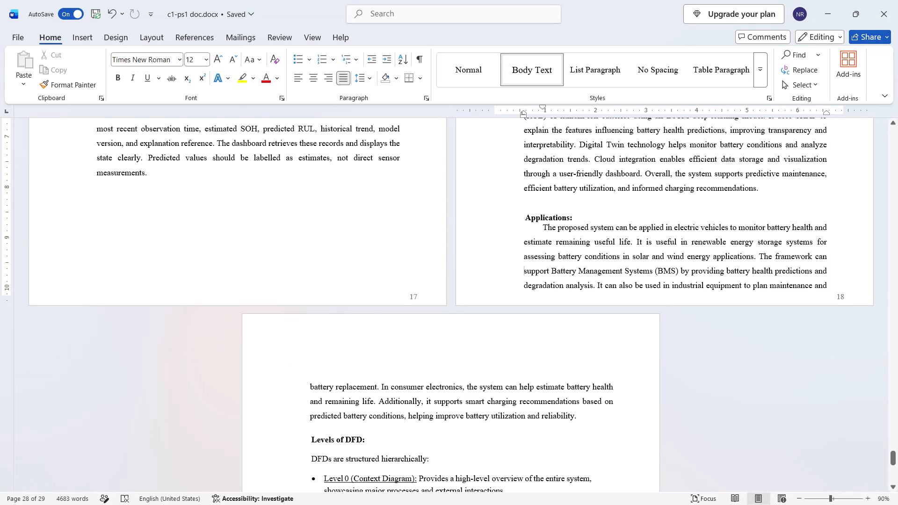
Examine the page layout and footer numbers from the last page, with Figure 3.2, back to the literature review pages before Section 2.1.
scroll(340, 396, down, 4)
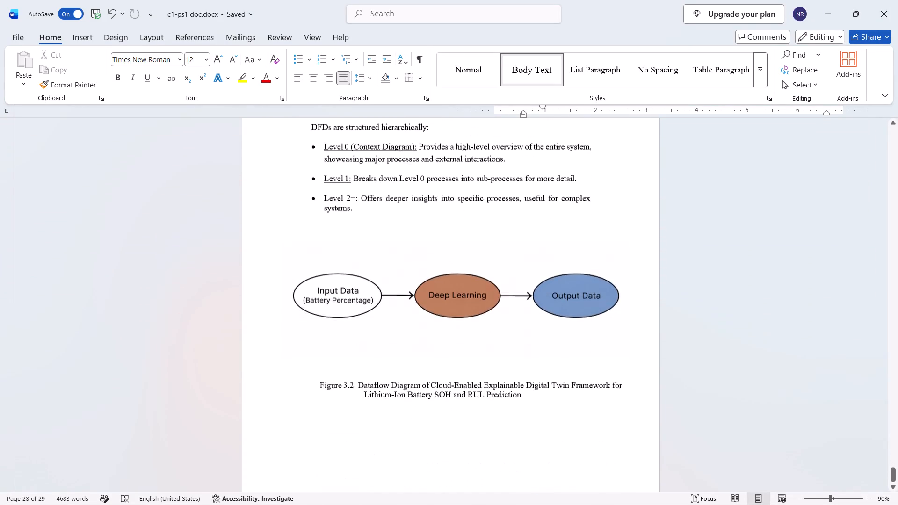
scroll(340, 396, down, 2)
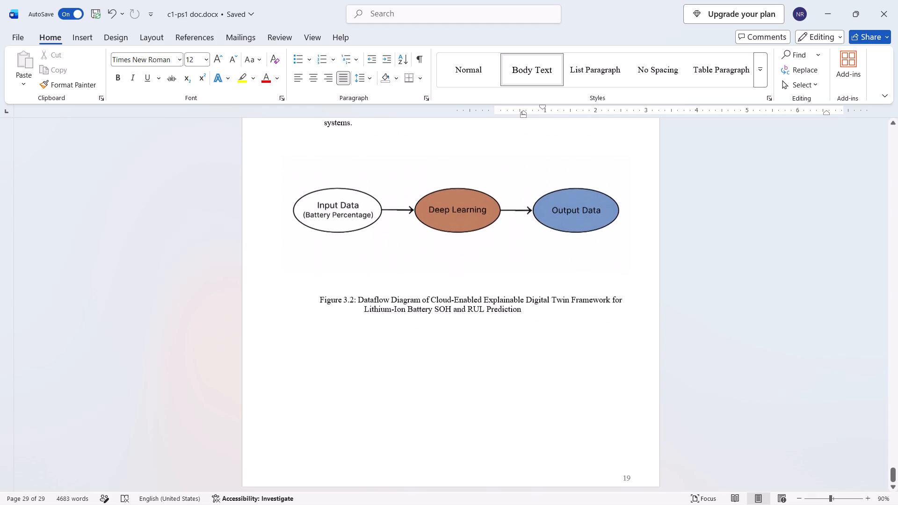
scroll(597, 415, down, 1)
scroll(597, 415, up, 4)
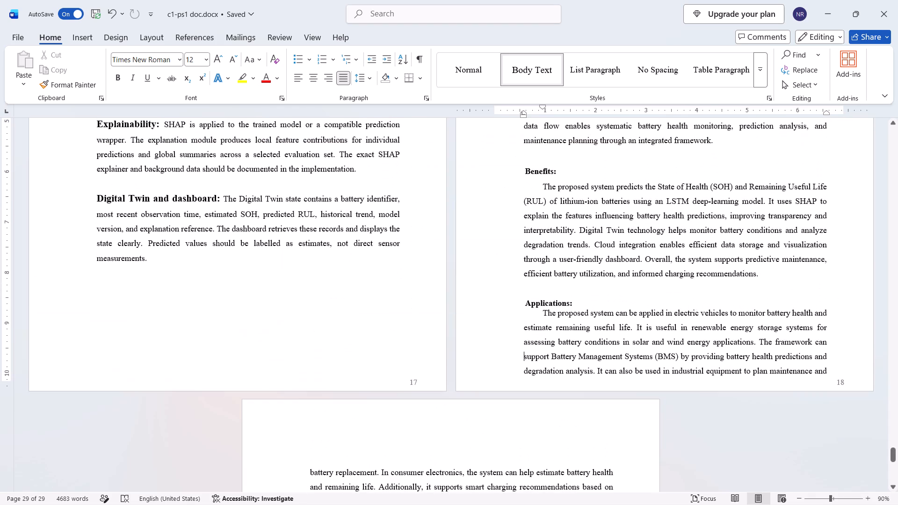
scroll(597, 415, up, 3)
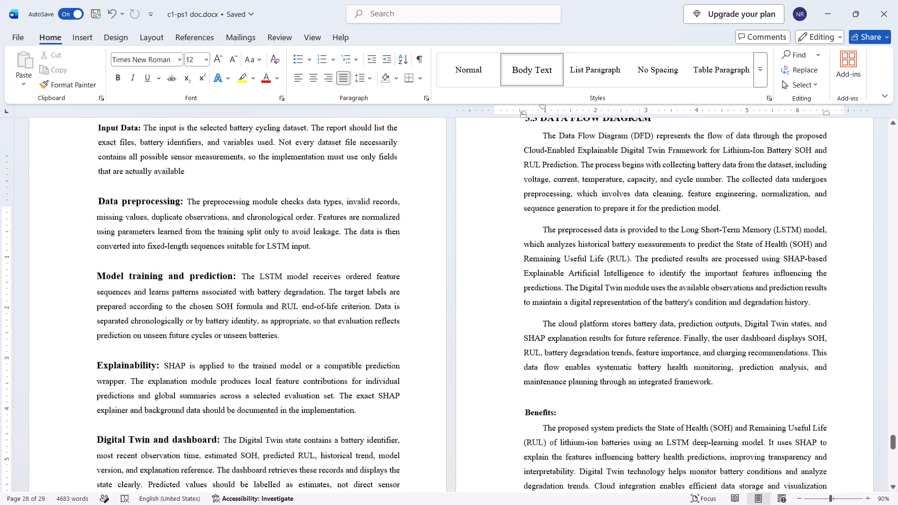
scroll(597, 415, up, 3)
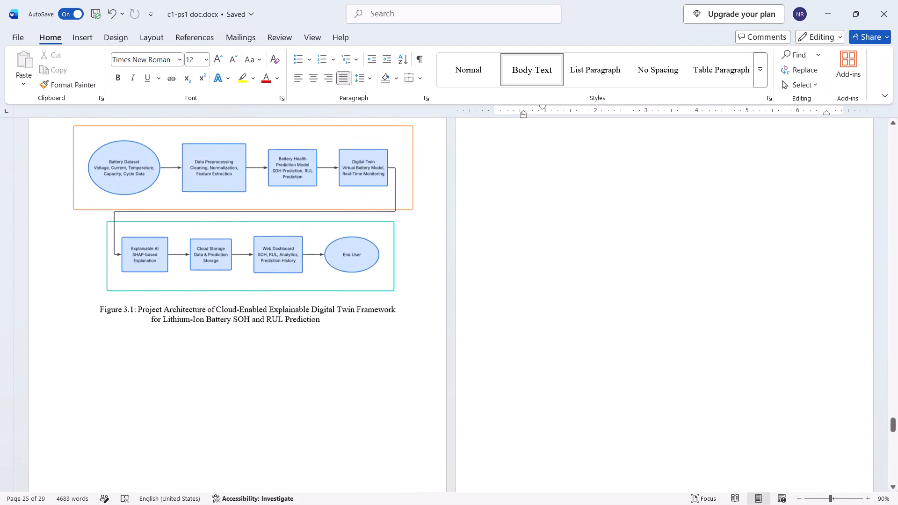
scroll(597, 415, up, 7)
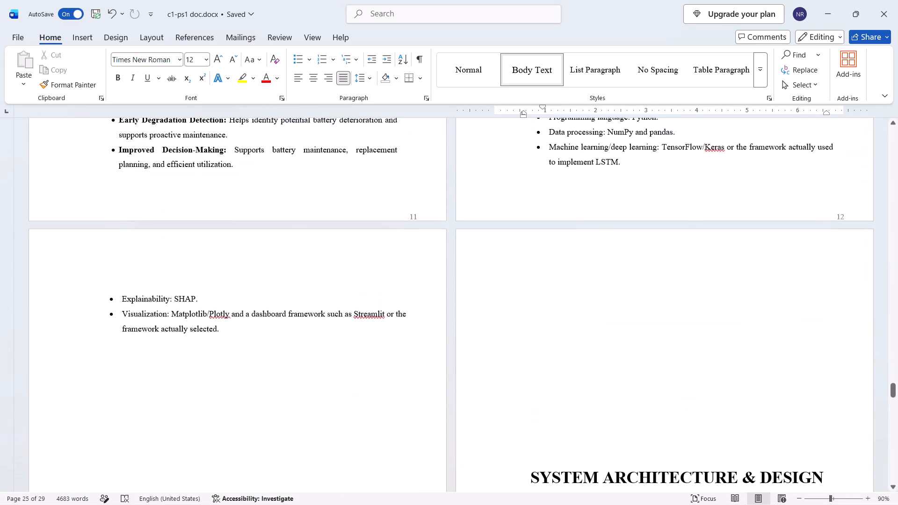
scroll(597, 415, up, 4)
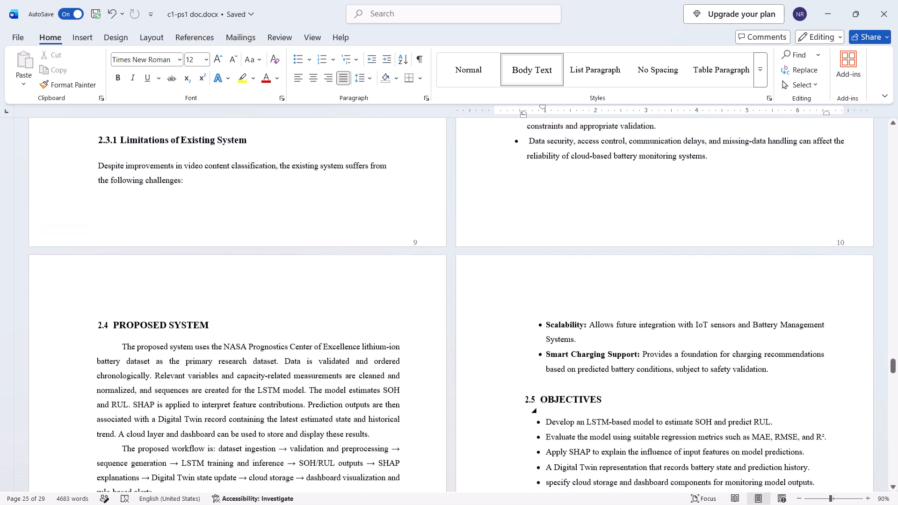
scroll(597, 415, up, 3)
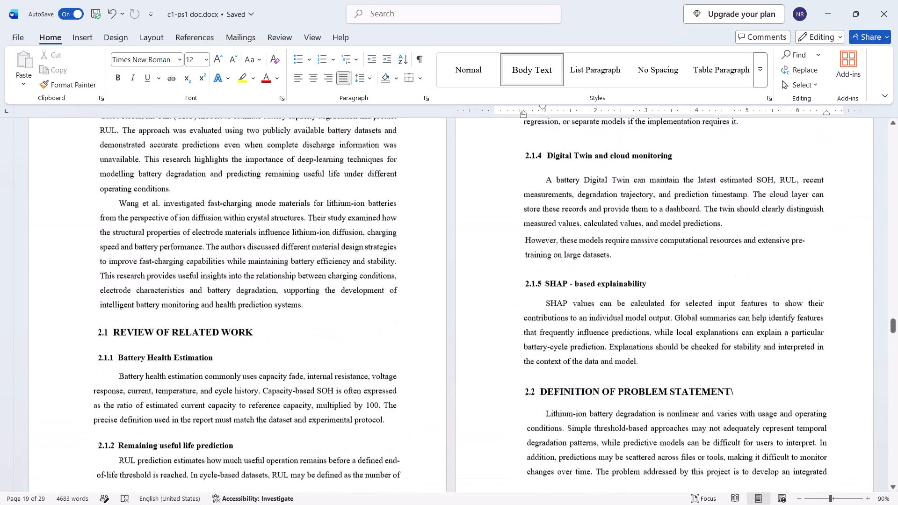
scroll(597, 415, up, 3)
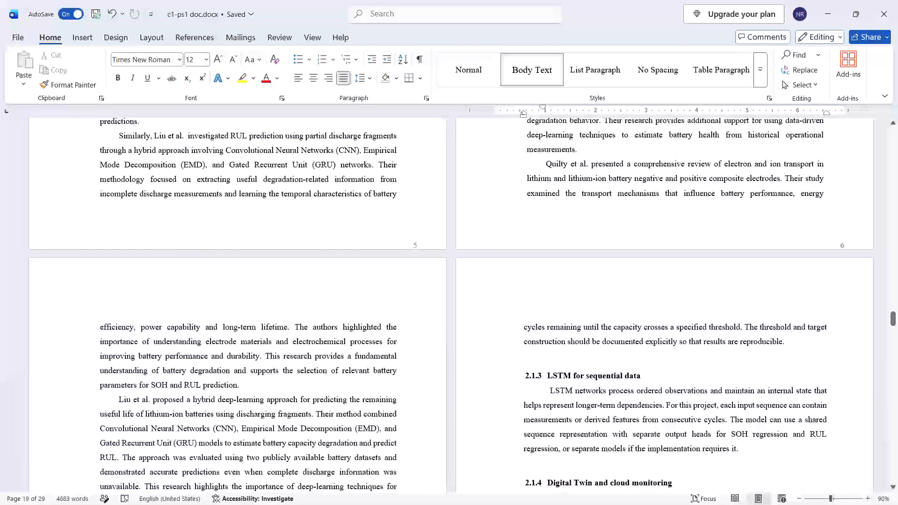
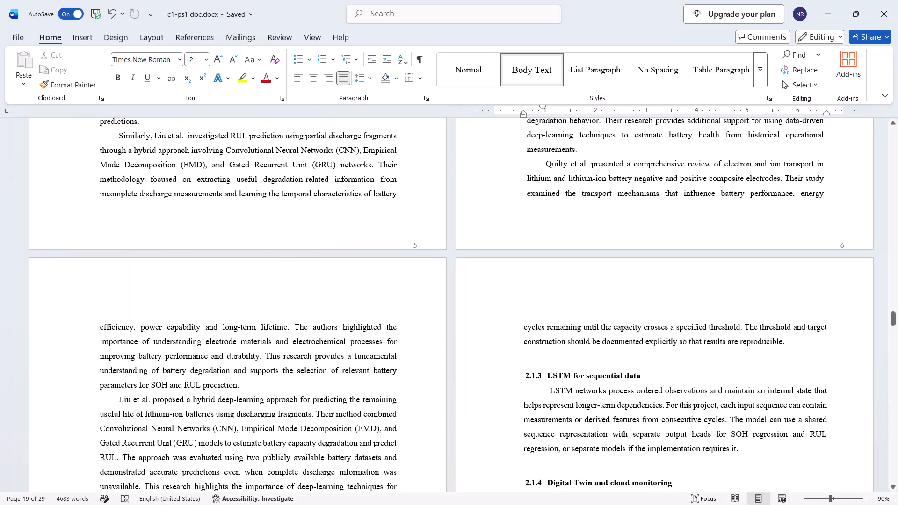
Examine the page layout and footer numbers from the literature review pages through to the Benefits and Applications page in chapter 3.
scroll(539, 385, down, 1)
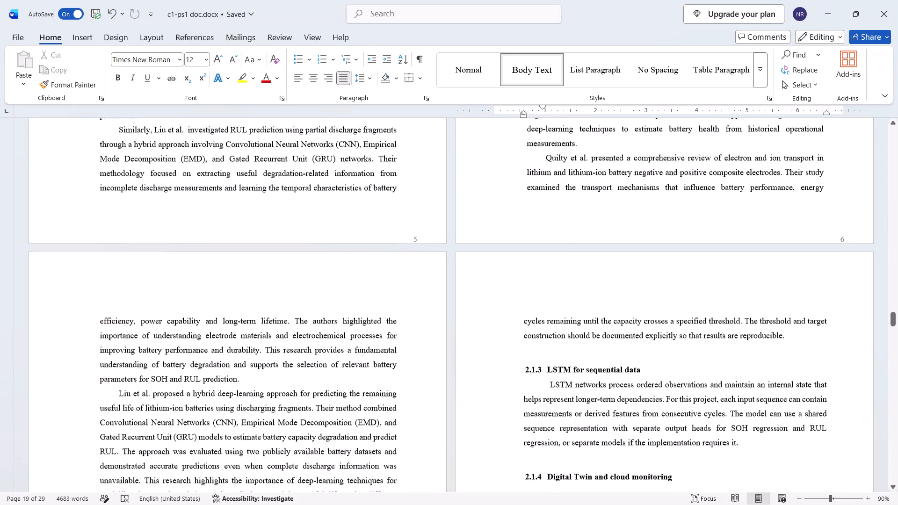
scroll(539, 385, down, 3)
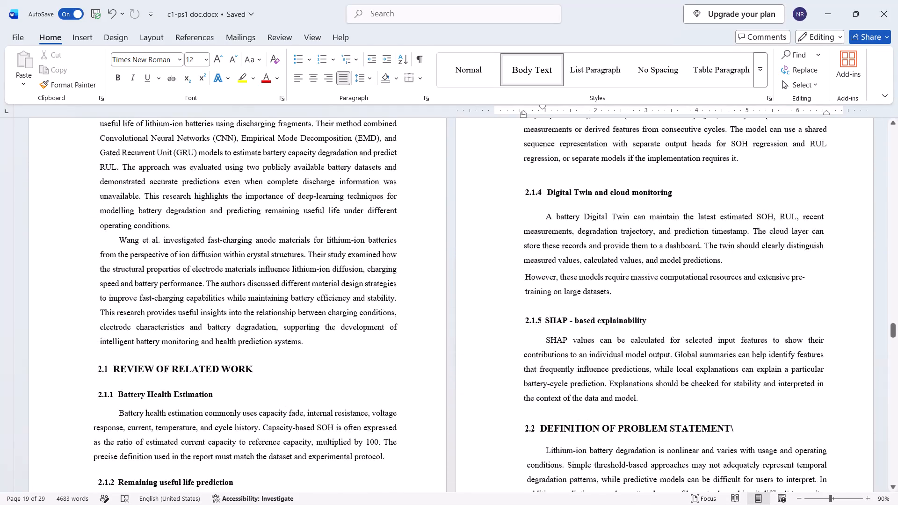
scroll(539, 385, down, 9)
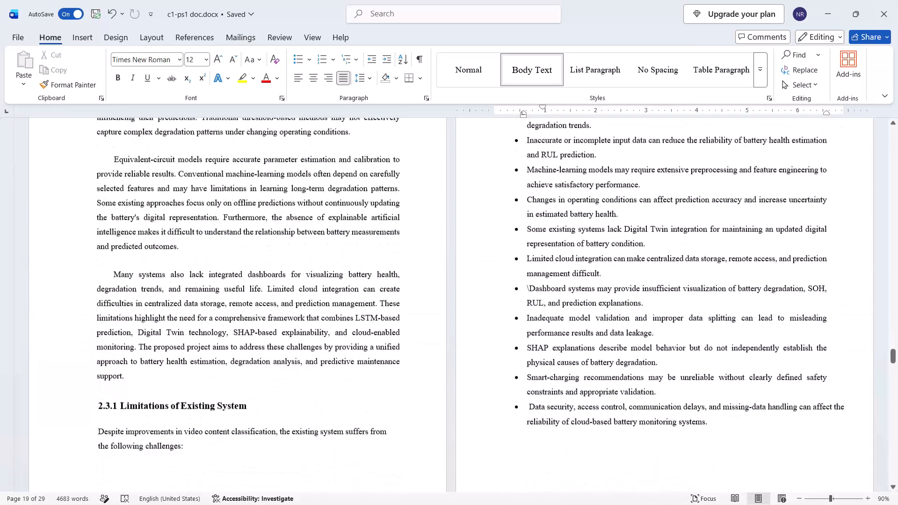
scroll(539, 385, down, 7)
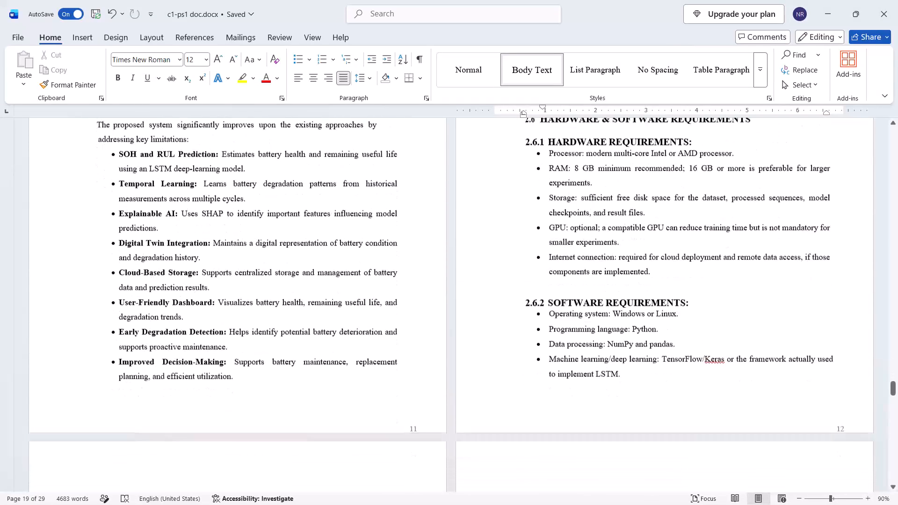
scroll(539, 385, down, 3)
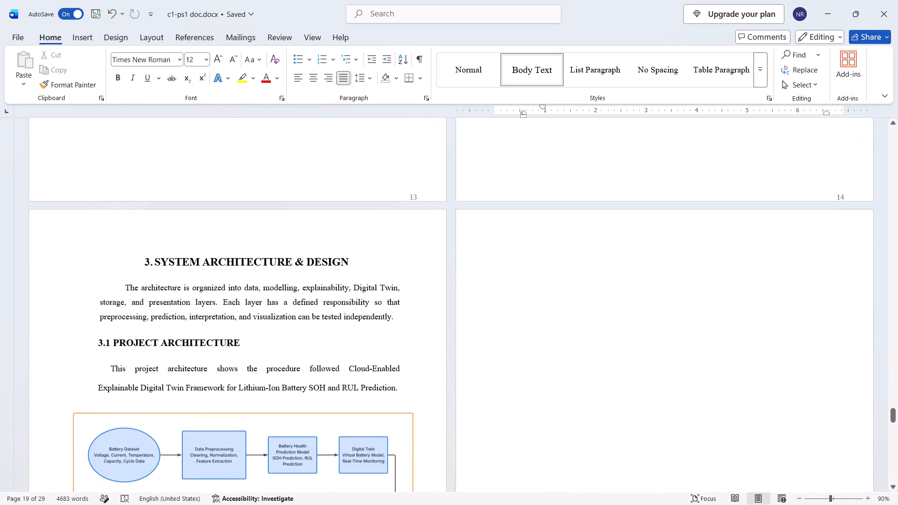
scroll(539, 385, down, 5)
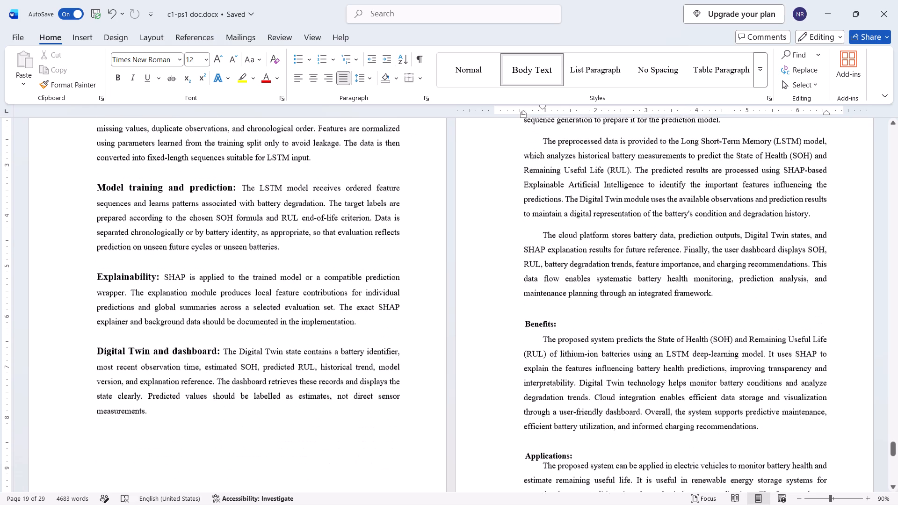
scroll(539, 385, down, 1)
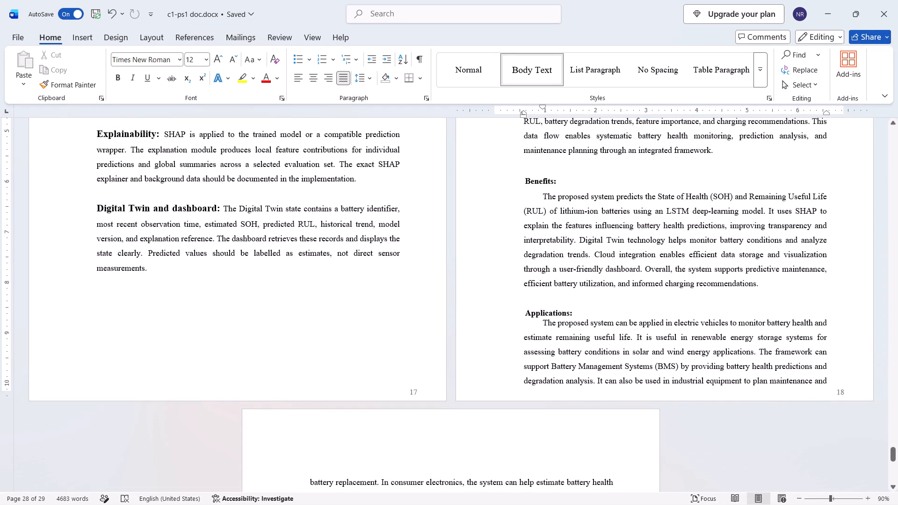
Set the Section 15 footer's distance from the bottom of the page to 0.7".
double_click(848, 390)
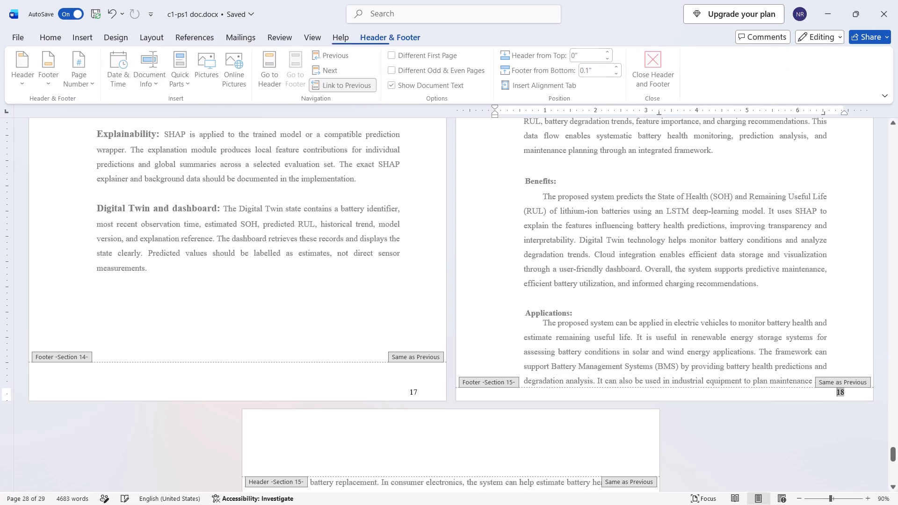
click(621, 67)
click(621, 67)
click(621, 67)
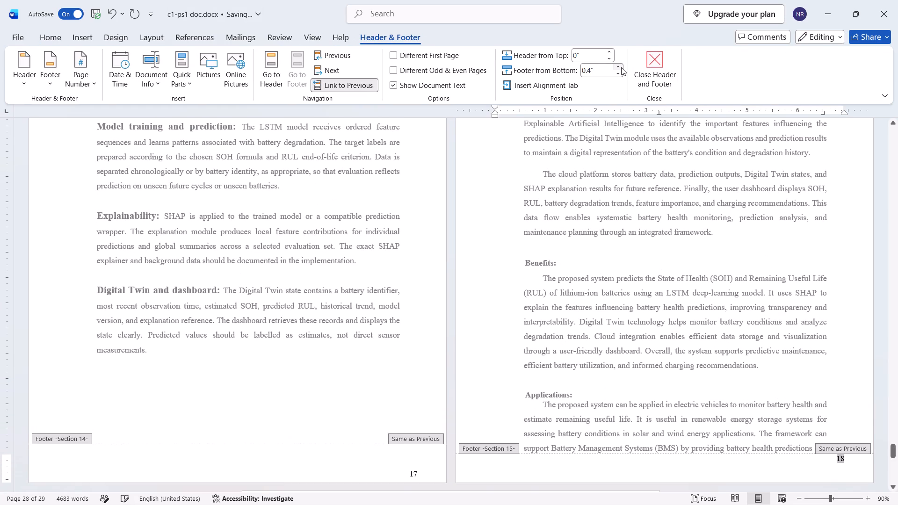
click(621, 67)
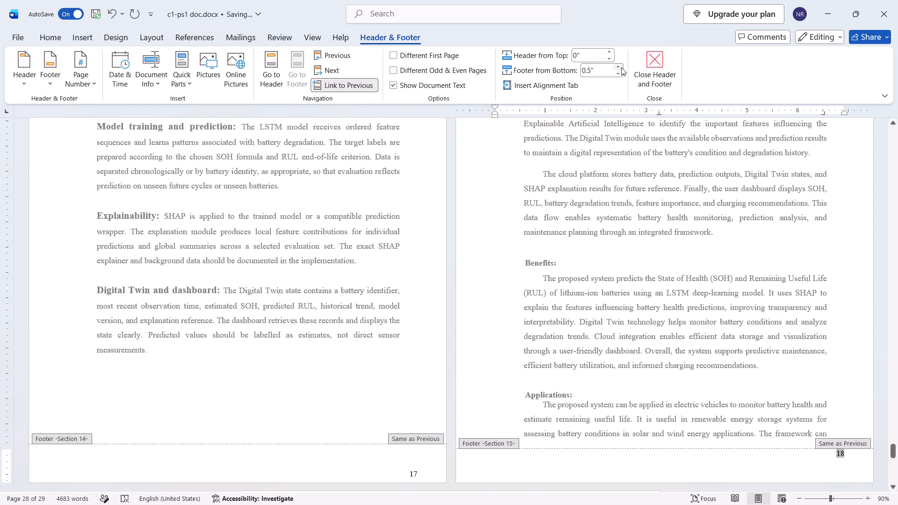
click(621, 67)
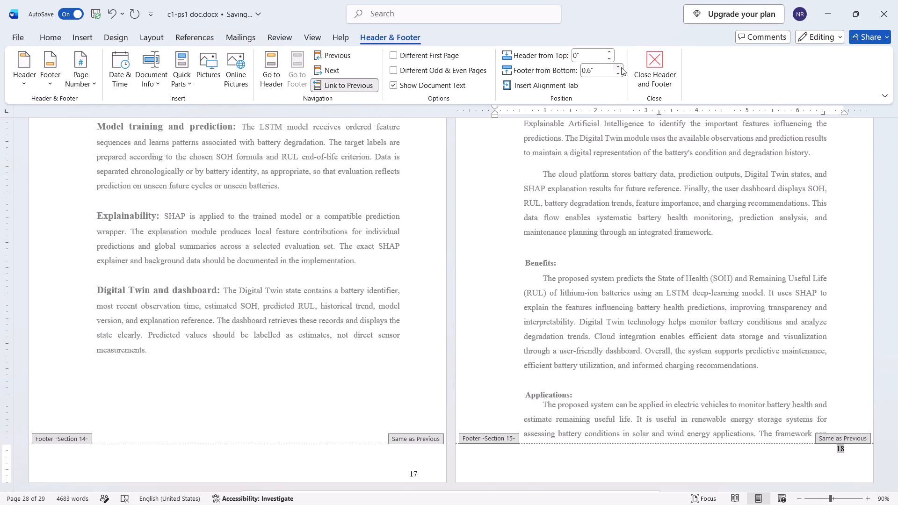
click(620, 67)
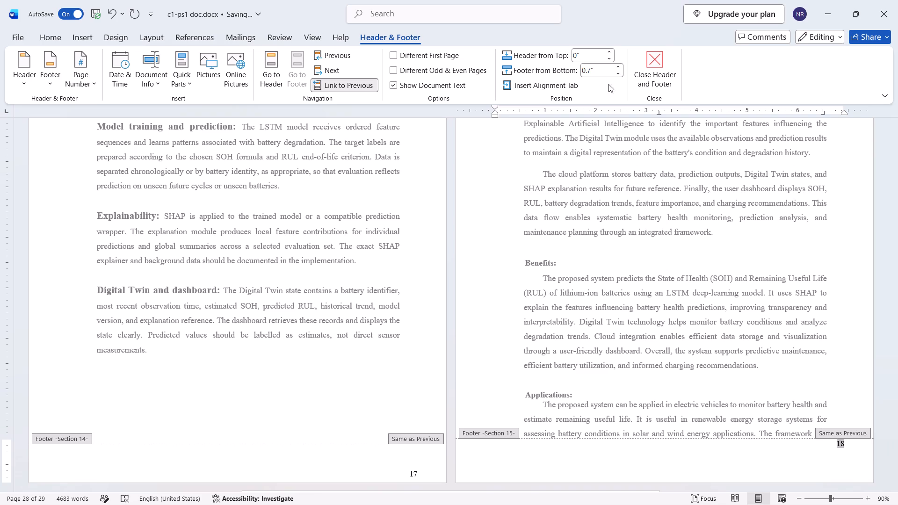
click(611, 88)
Insert a centre alignment tab relative to the margin, with no leader, in the Section 15 footer.
click(558, 83)
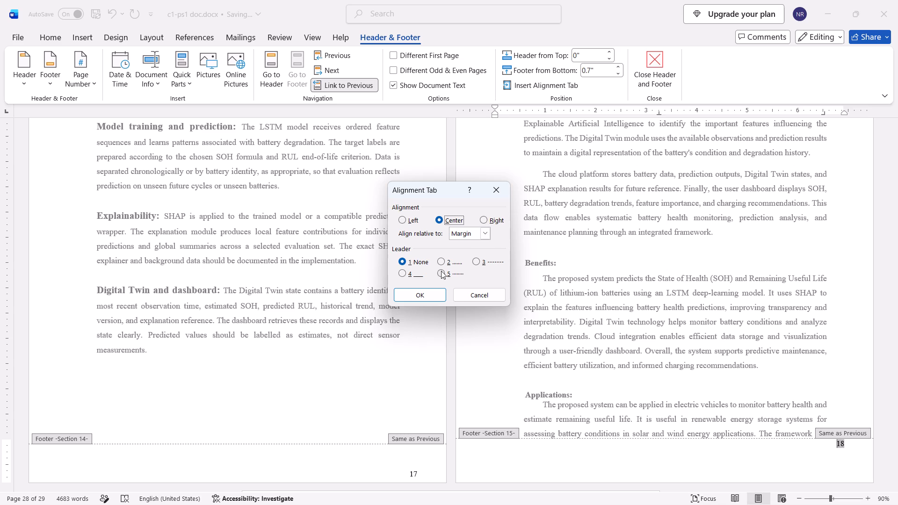
click(486, 218)
click(442, 218)
click(485, 232)
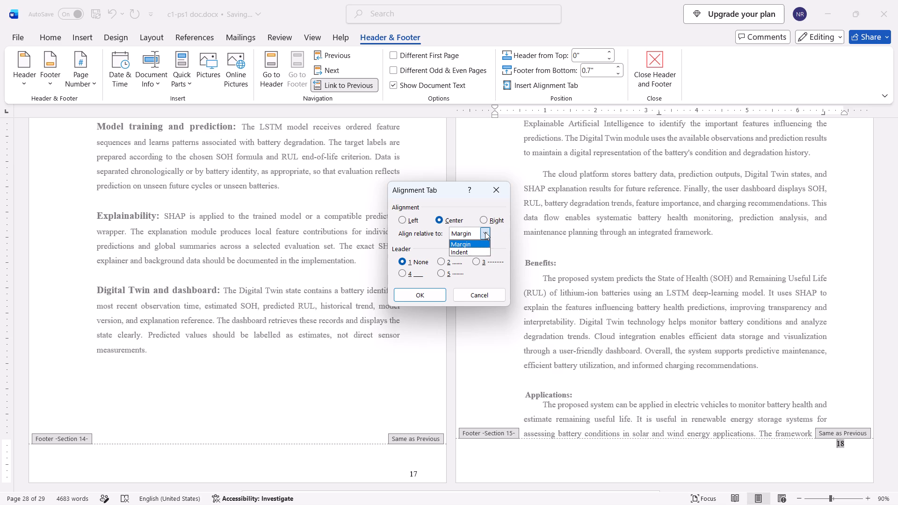
click(485, 232)
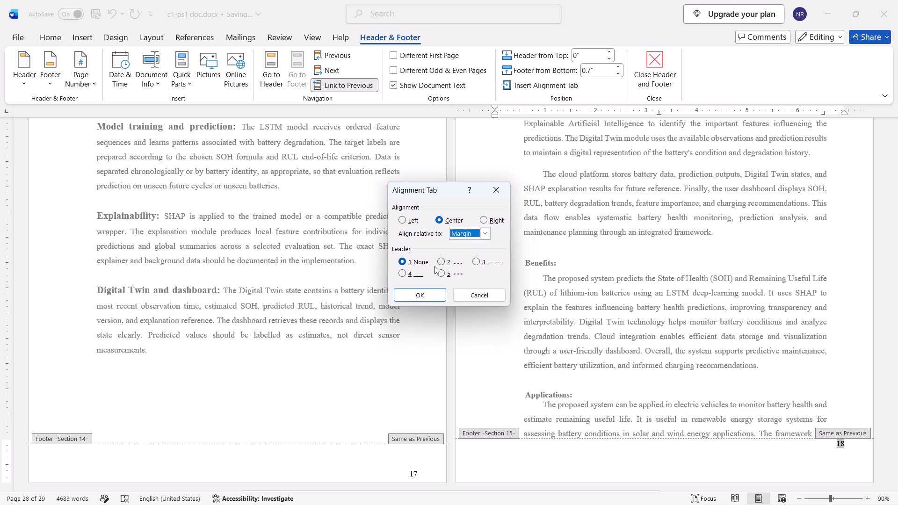
click(431, 286)
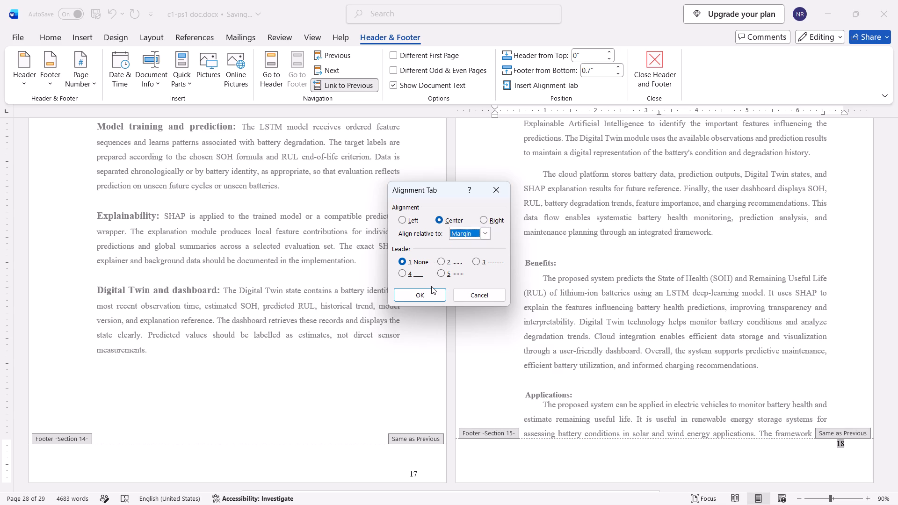
click(427, 291)
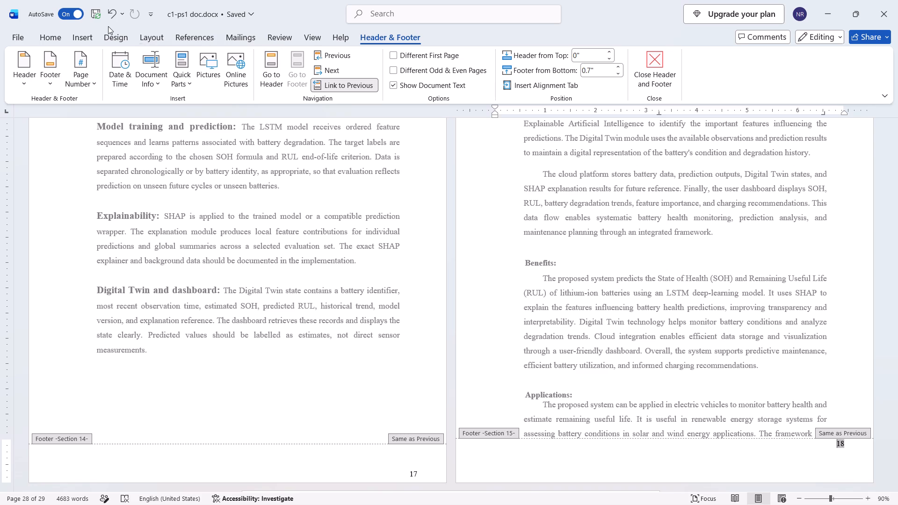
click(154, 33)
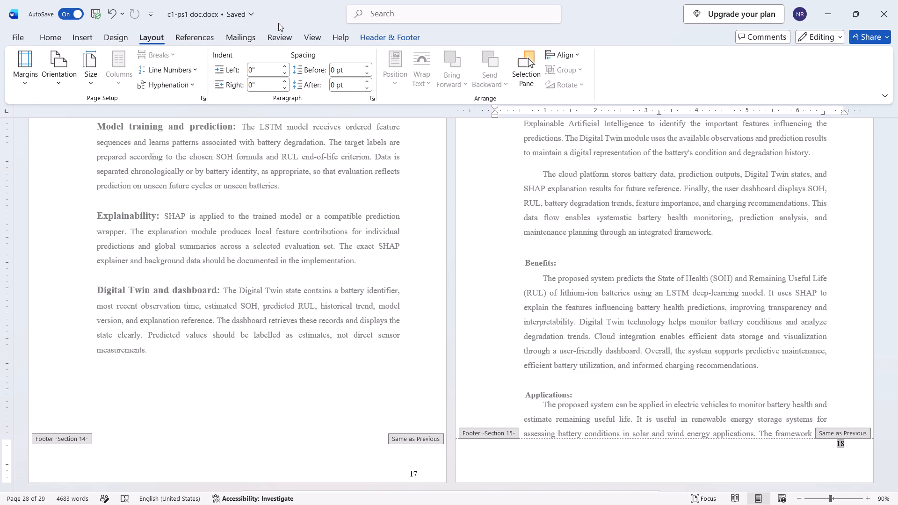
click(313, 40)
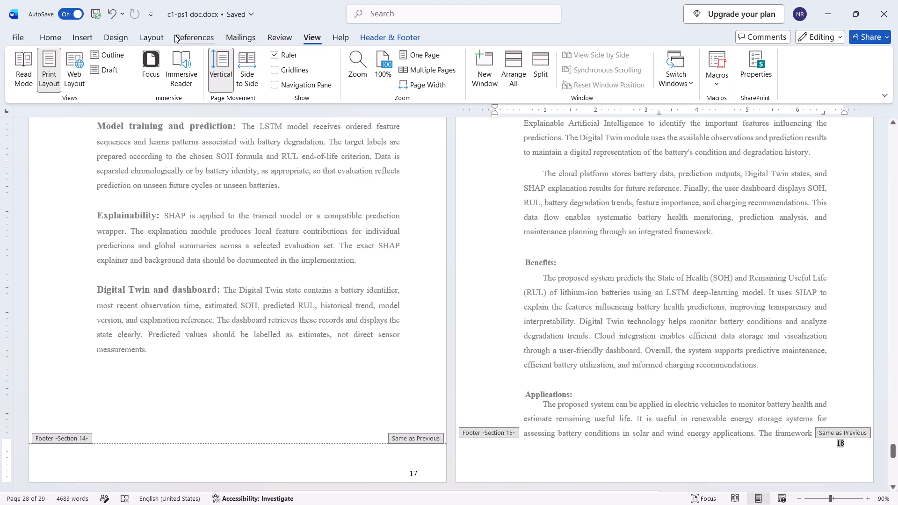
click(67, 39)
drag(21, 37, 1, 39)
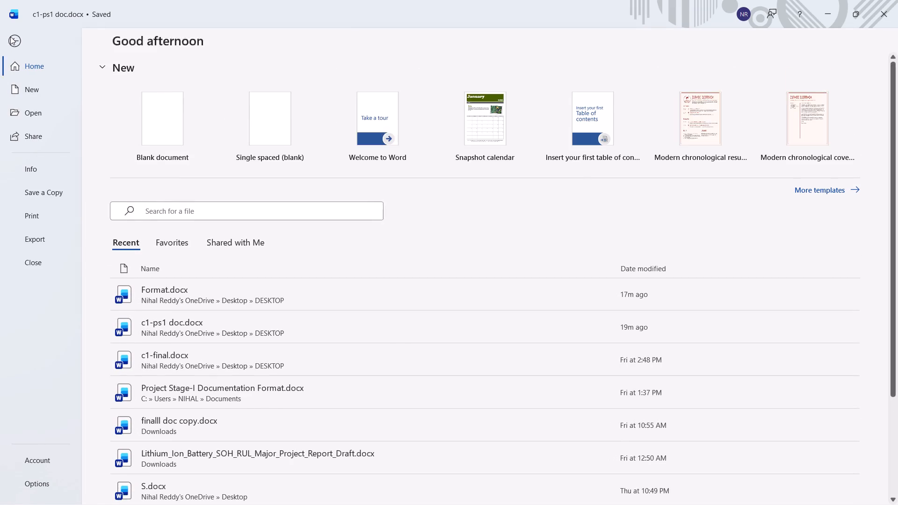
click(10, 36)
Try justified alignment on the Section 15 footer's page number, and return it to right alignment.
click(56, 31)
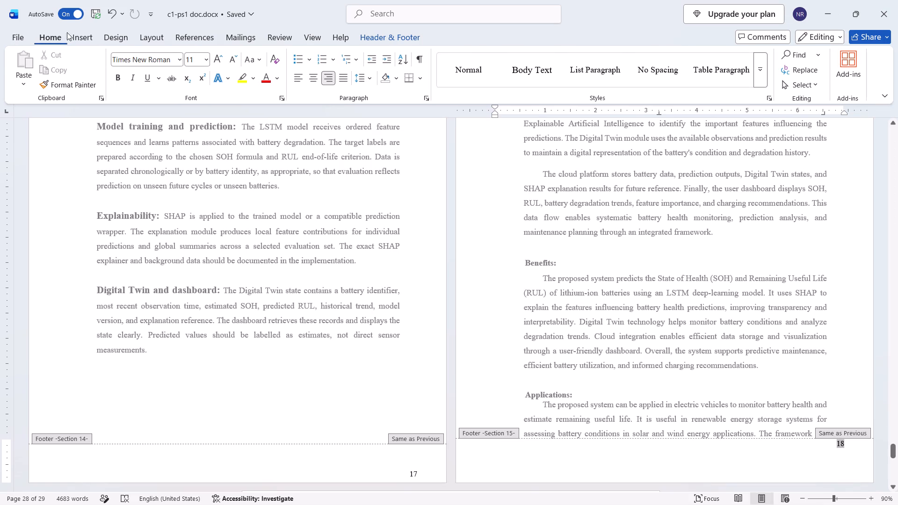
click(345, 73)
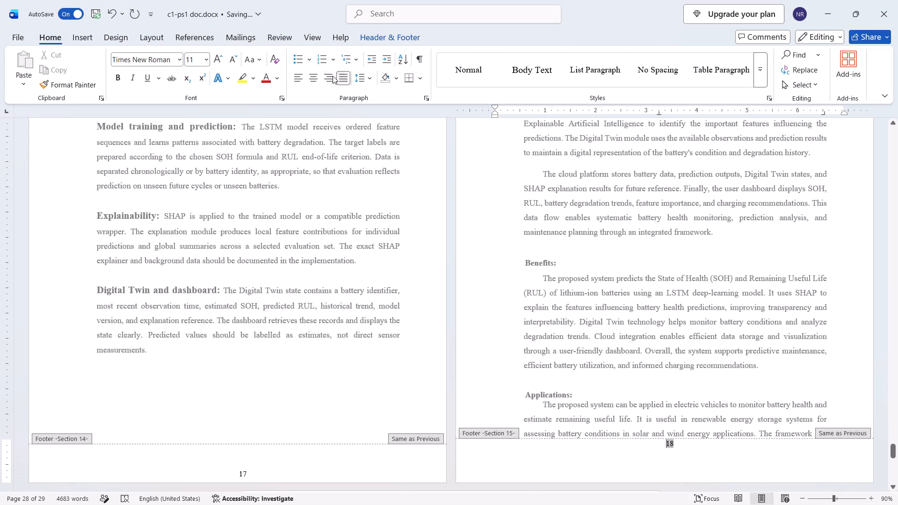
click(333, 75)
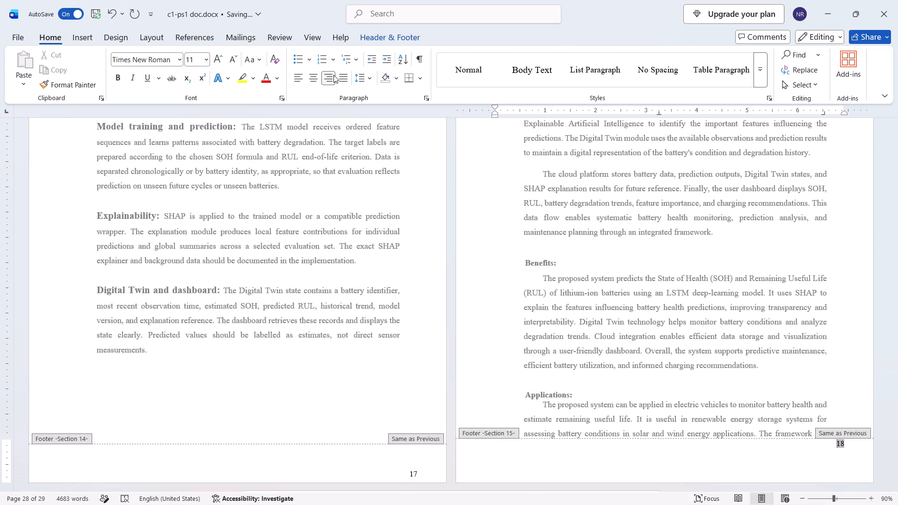
Set the line spacing of the Section 15 footer's page number to 1.5.
click(365, 81)
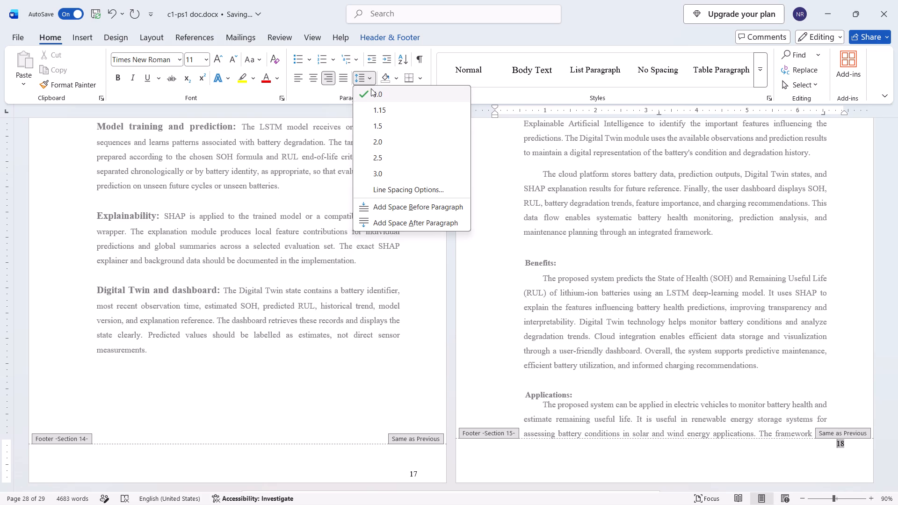
click(381, 128)
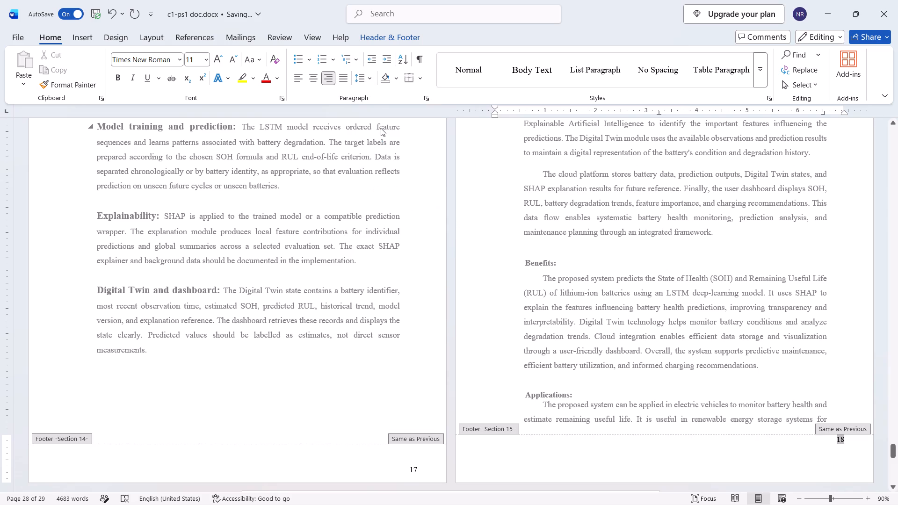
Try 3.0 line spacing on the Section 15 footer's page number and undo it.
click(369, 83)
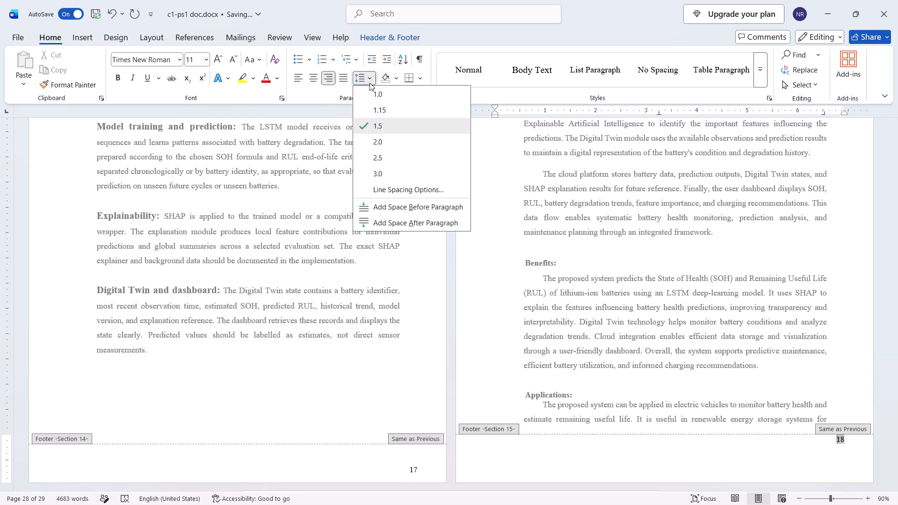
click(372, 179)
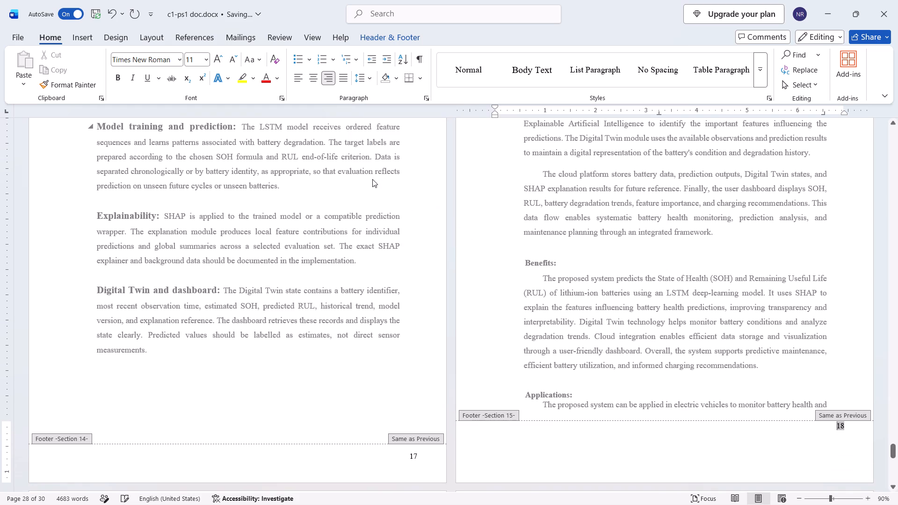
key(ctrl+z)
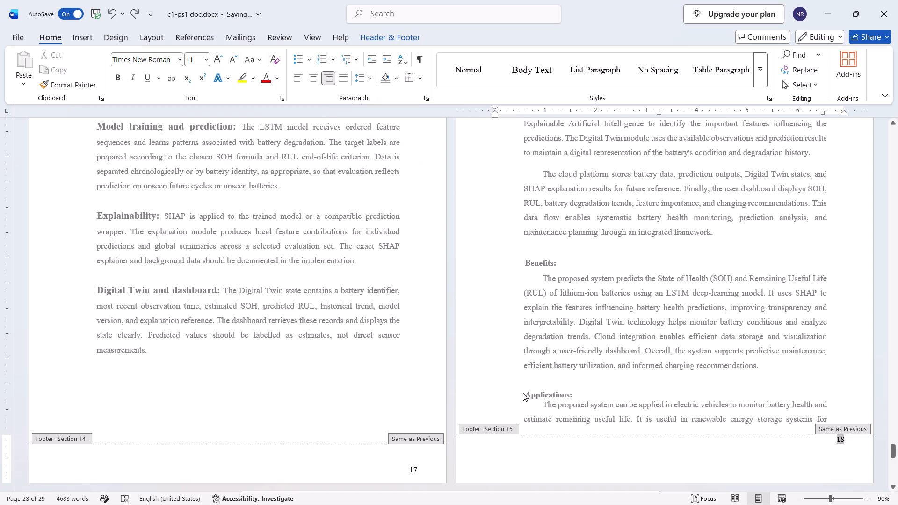
Compare the footer number placement and body text clearance on the Section 14 and 15 pages, including the Figure 3.2 page.
scroll(523, 393, down, 6)
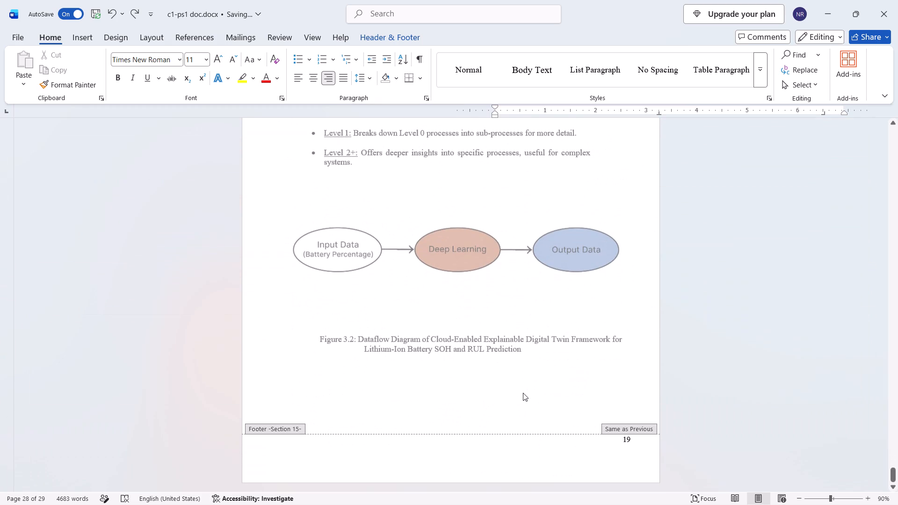
scroll(523, 393, down, 1)
scroll(523, 393, up, 3)
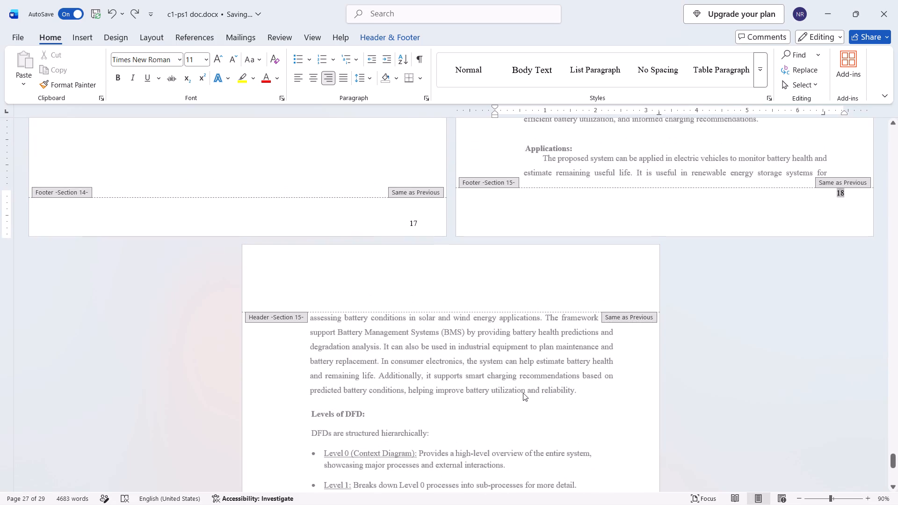
scroll(523, 393, up, 3)
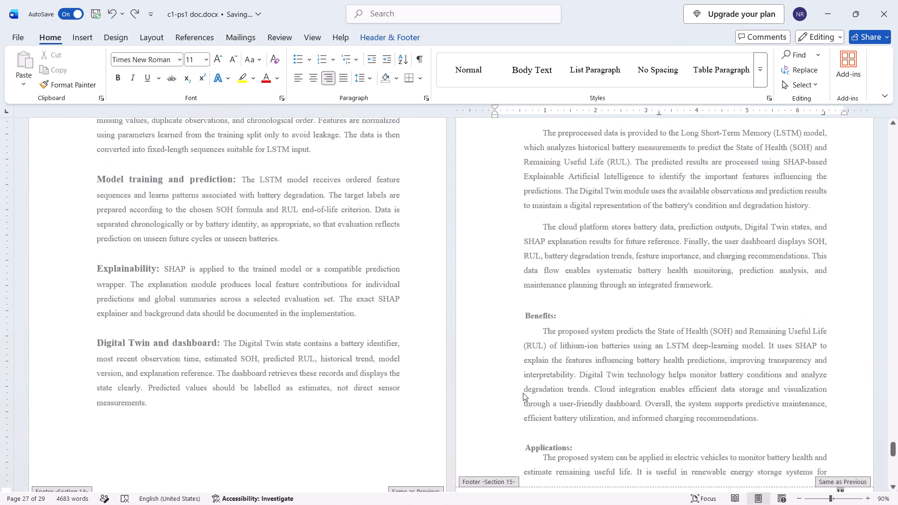
Insert the Plain Number 3 page number at the bottom of the page from the selected number in the Section 13 footer.
scroll(523, 393, down, 1)
scroll(523, 393, up, 2)
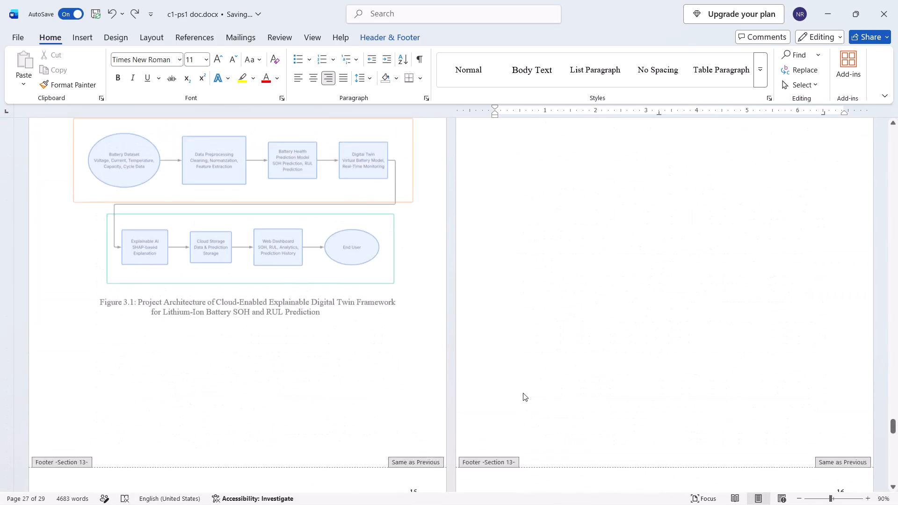
scroll(523, 393, up, 1)
scroll(523, 393, down, 4)
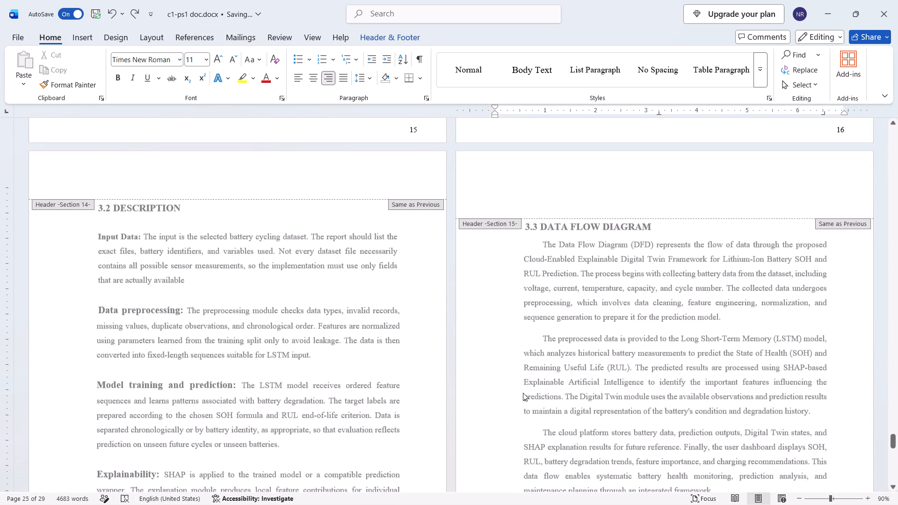
double_click(417, 128)
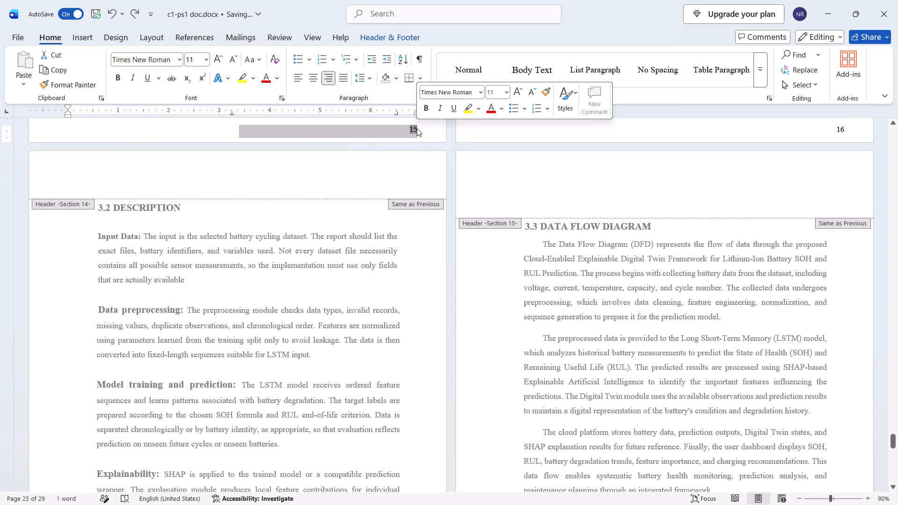
click(417, 128)
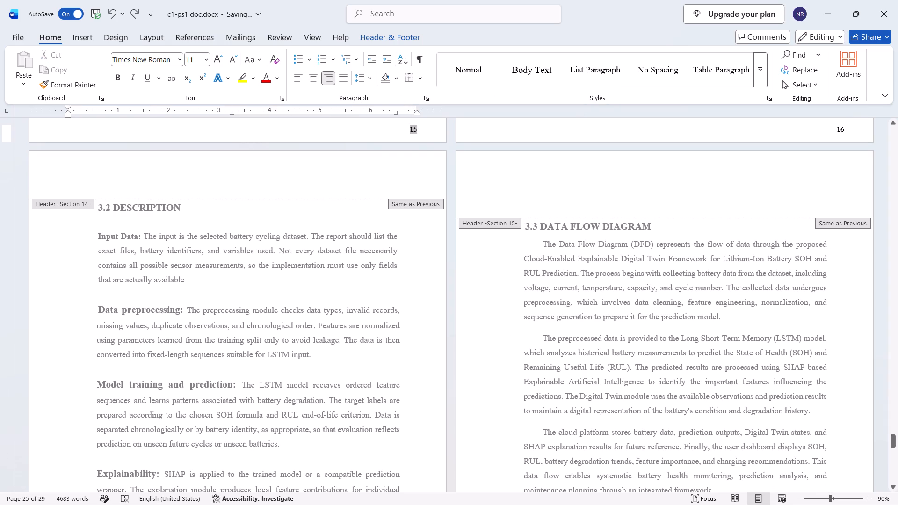
scroll(398, 139, up, 3)
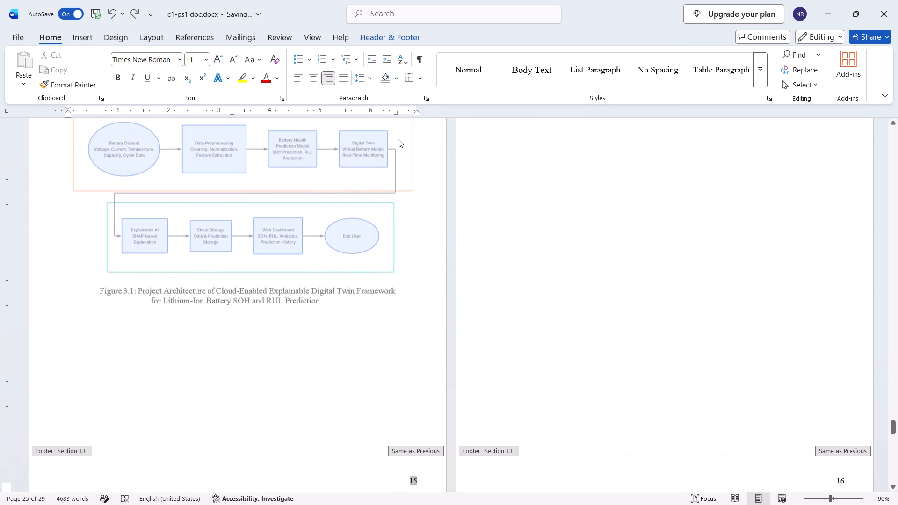
click(390, 31)
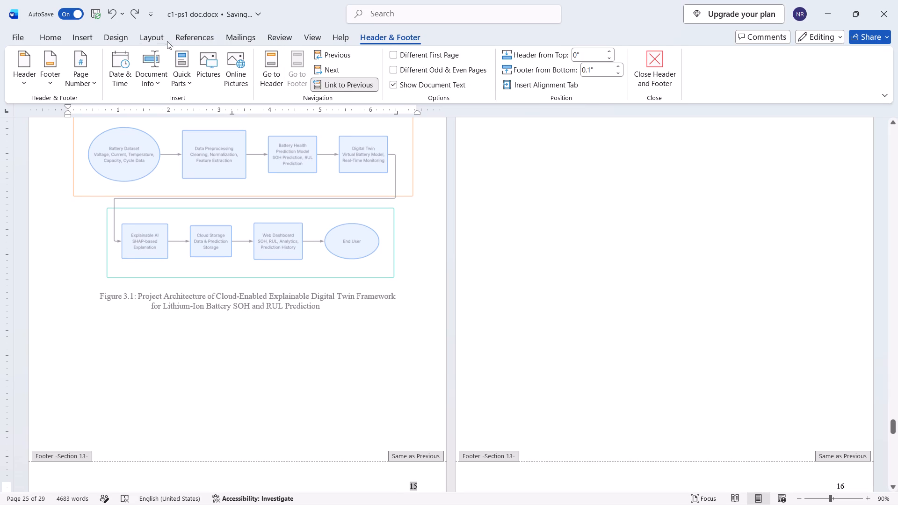
click(82, 74)
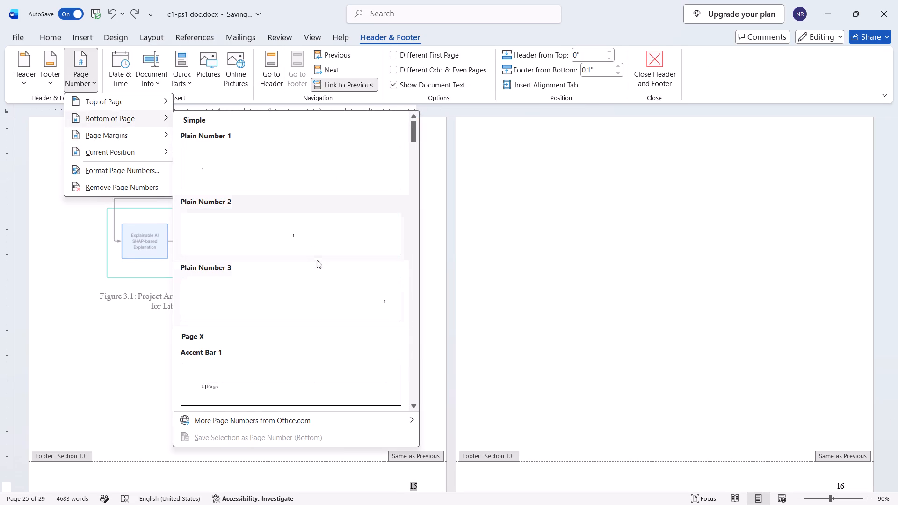
click(344, 295)
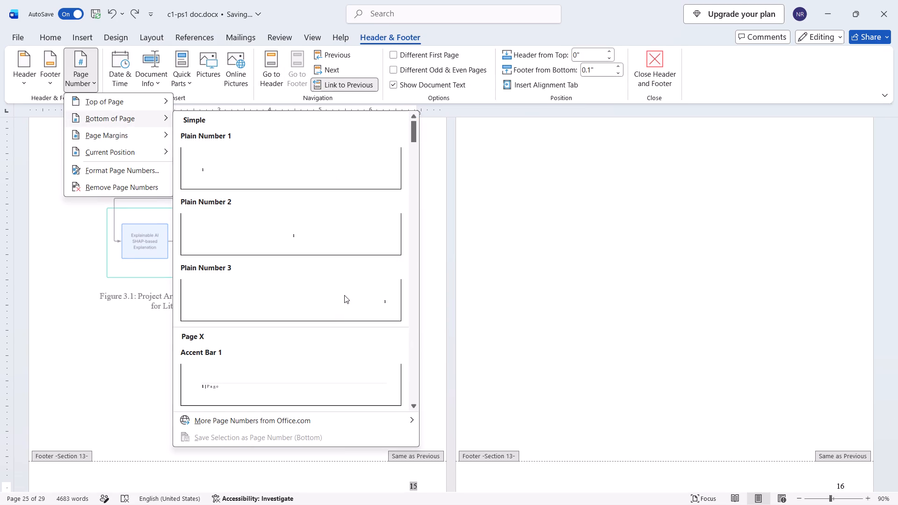
click(344, 295)
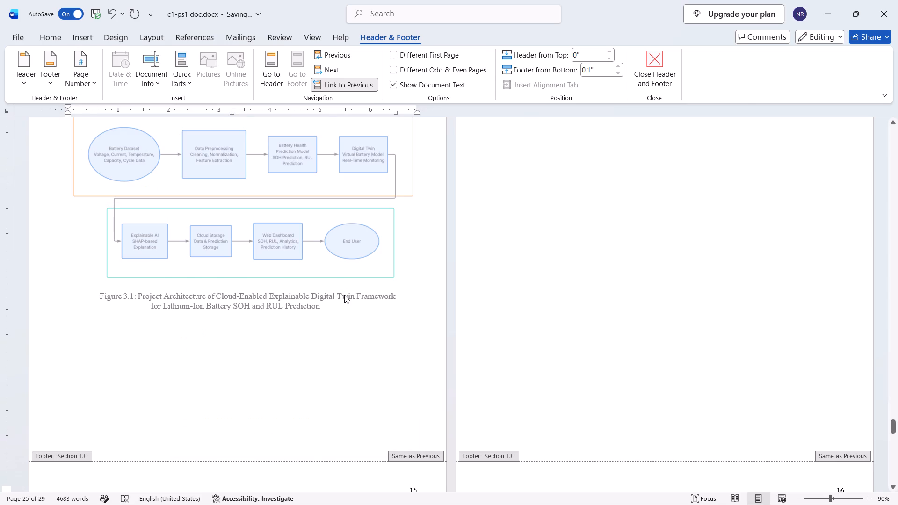
scroll(344, 295, down, 2)
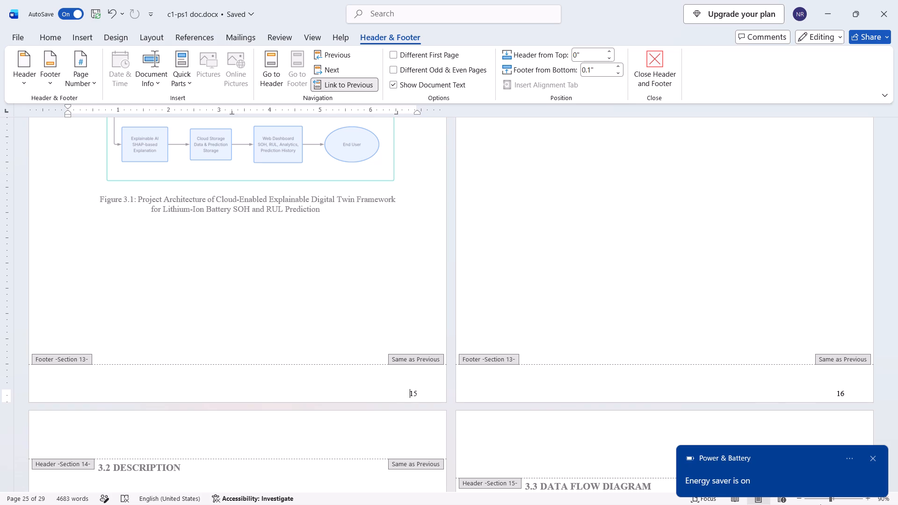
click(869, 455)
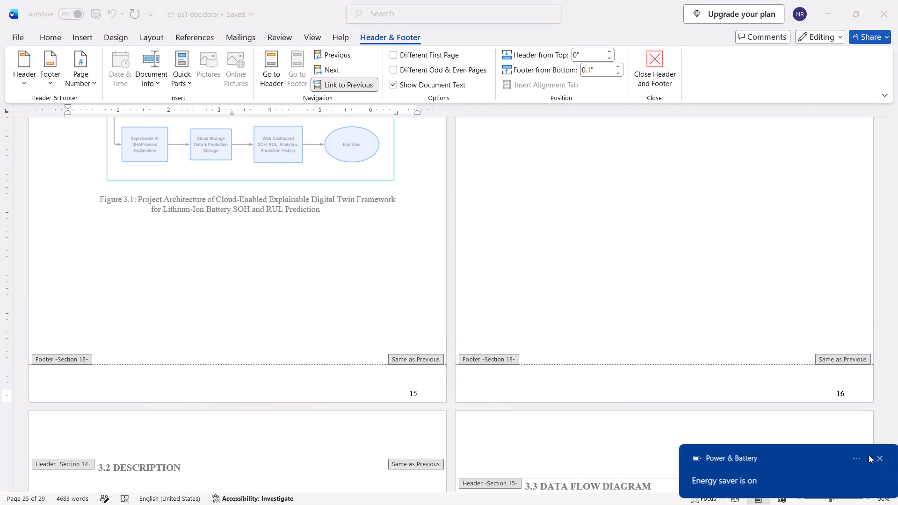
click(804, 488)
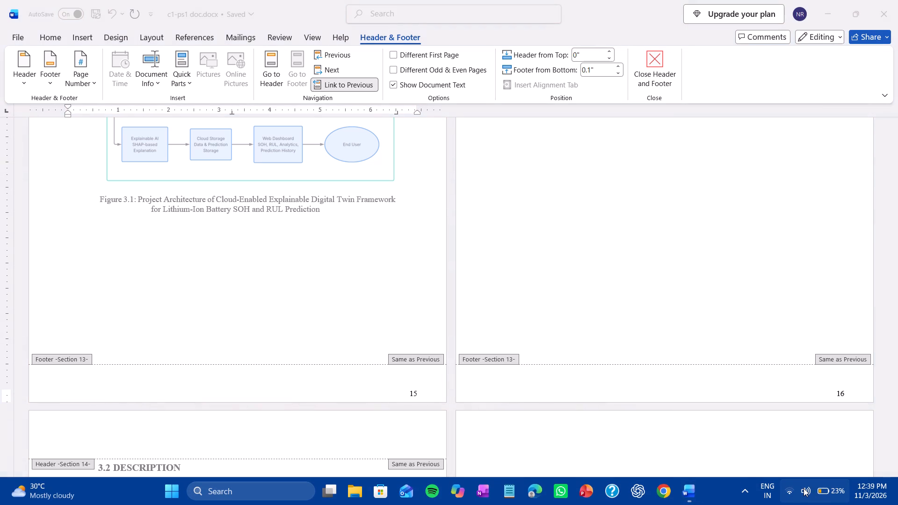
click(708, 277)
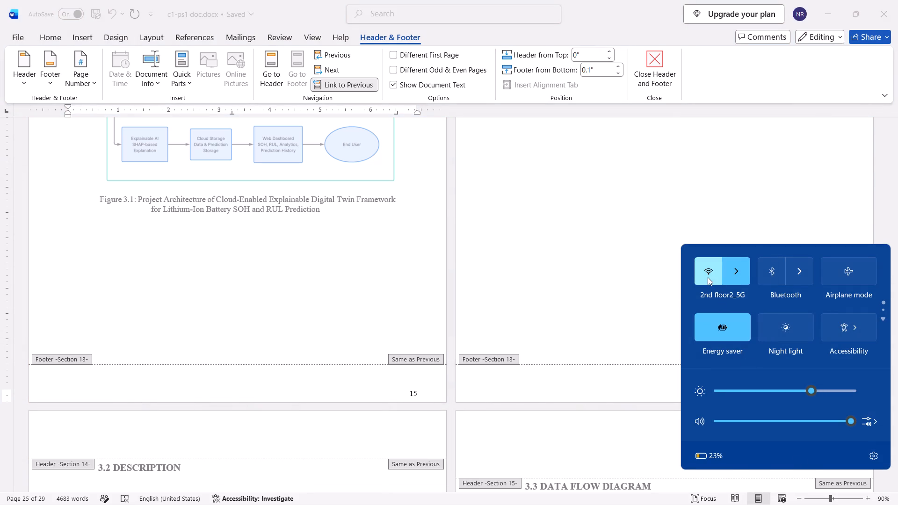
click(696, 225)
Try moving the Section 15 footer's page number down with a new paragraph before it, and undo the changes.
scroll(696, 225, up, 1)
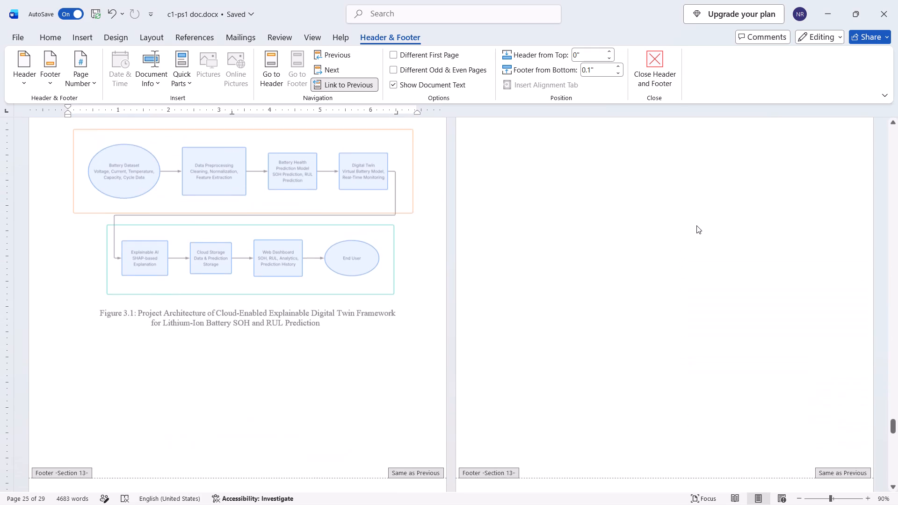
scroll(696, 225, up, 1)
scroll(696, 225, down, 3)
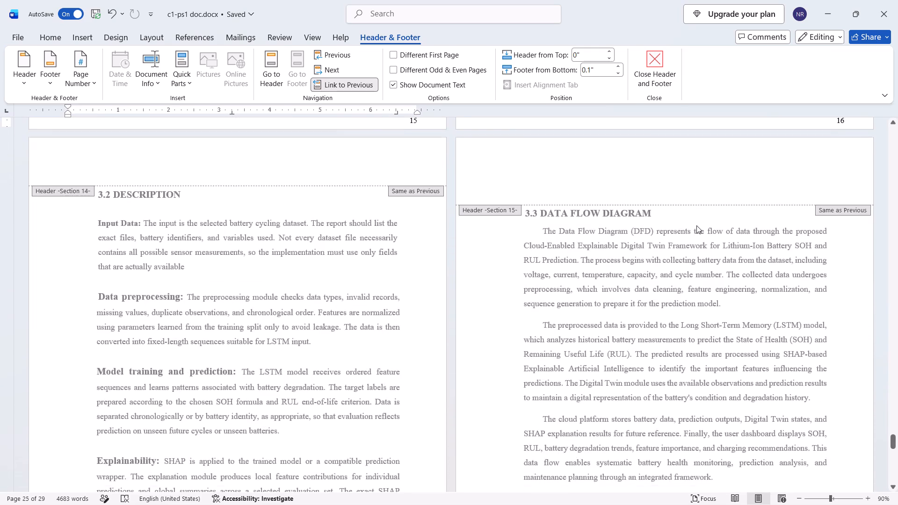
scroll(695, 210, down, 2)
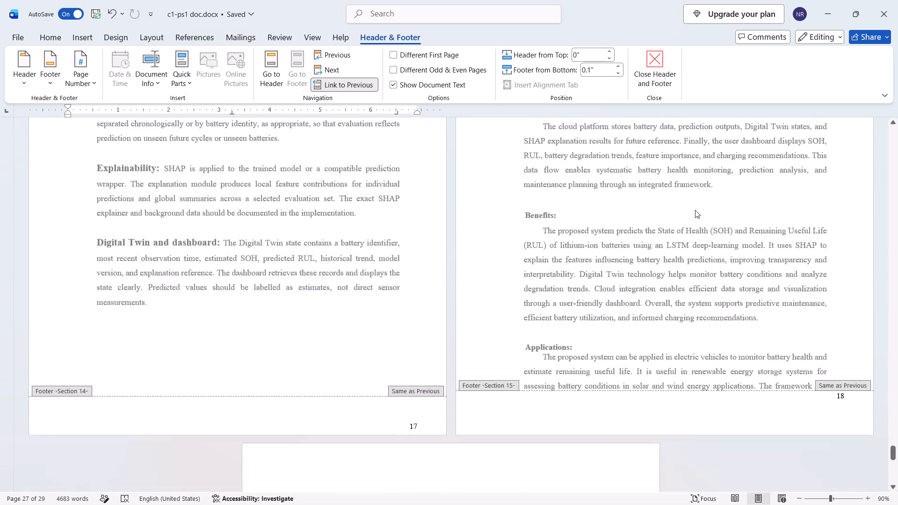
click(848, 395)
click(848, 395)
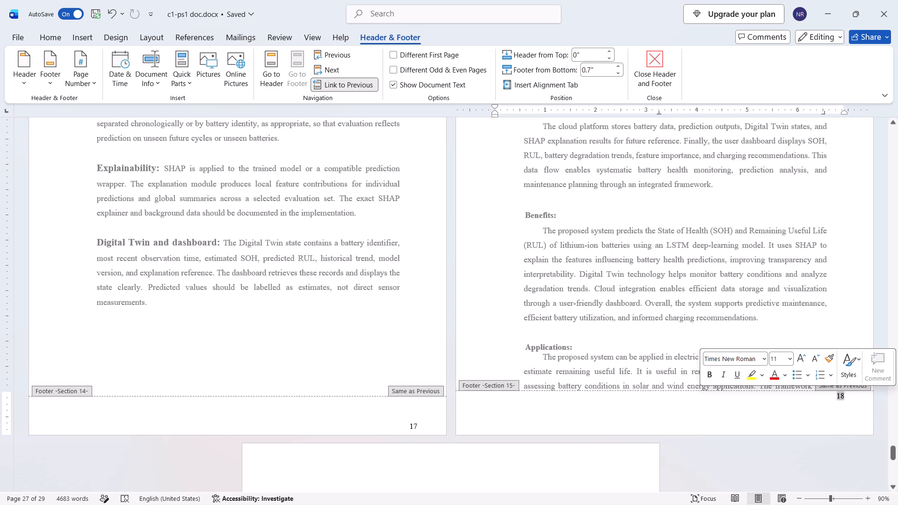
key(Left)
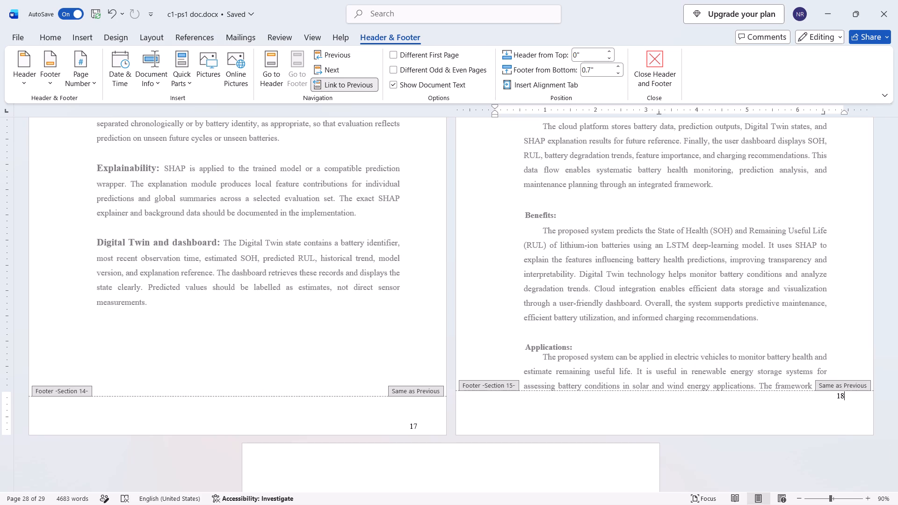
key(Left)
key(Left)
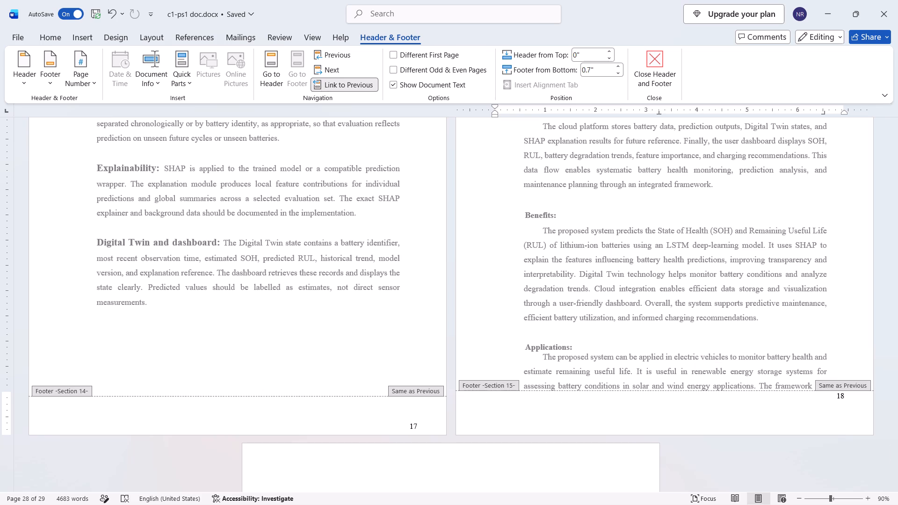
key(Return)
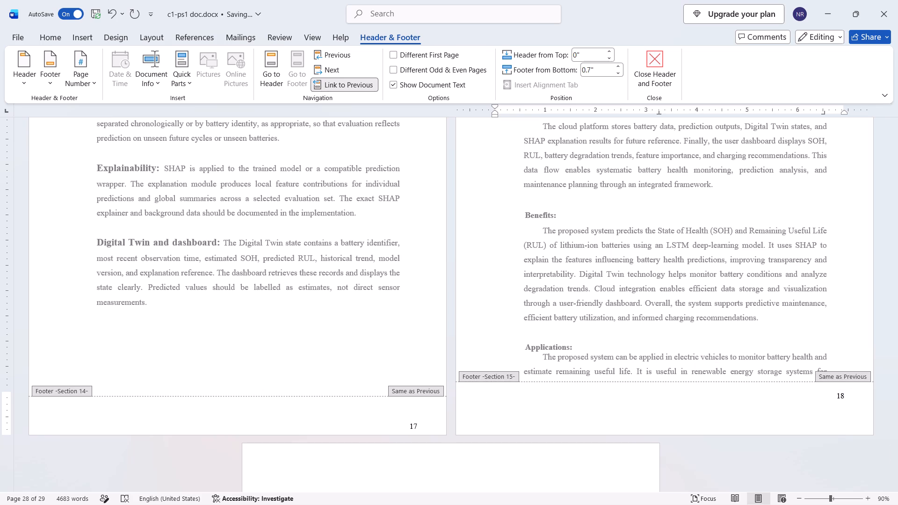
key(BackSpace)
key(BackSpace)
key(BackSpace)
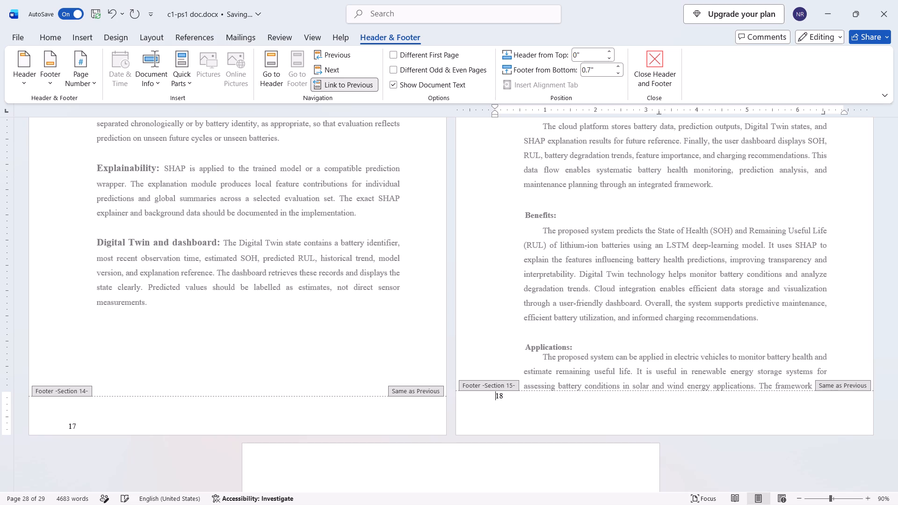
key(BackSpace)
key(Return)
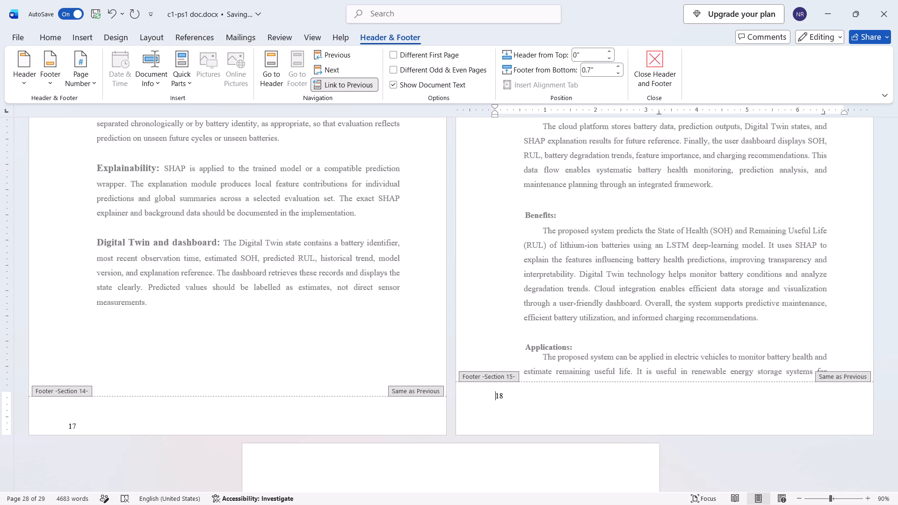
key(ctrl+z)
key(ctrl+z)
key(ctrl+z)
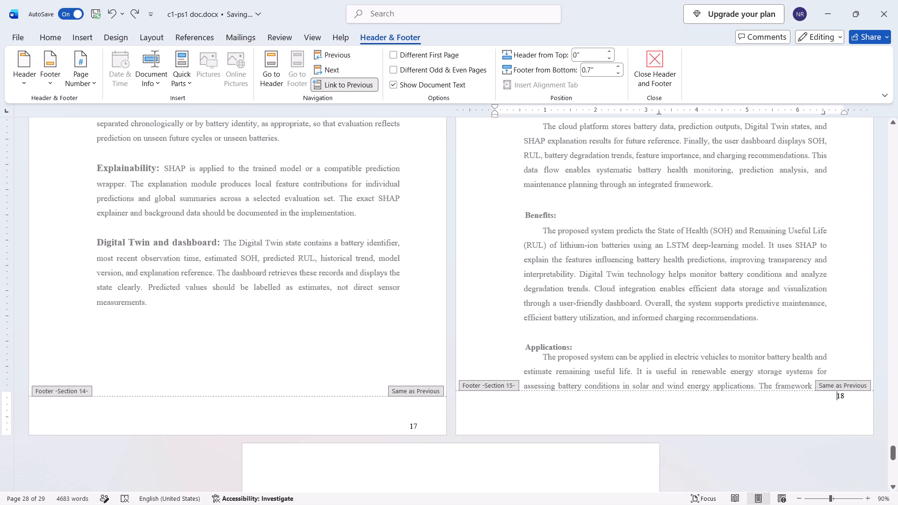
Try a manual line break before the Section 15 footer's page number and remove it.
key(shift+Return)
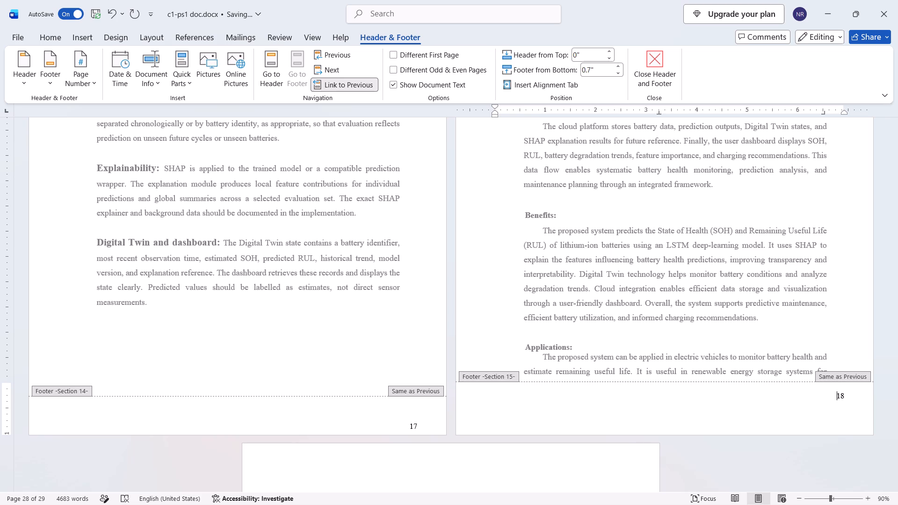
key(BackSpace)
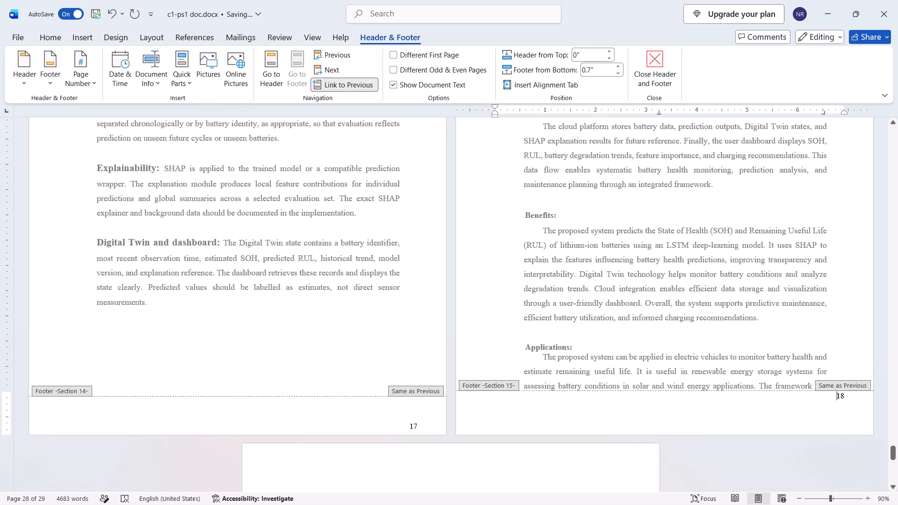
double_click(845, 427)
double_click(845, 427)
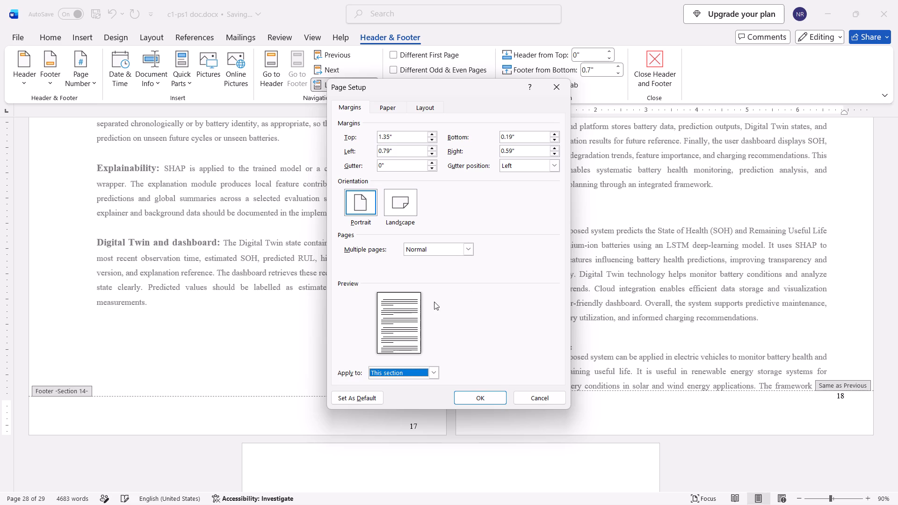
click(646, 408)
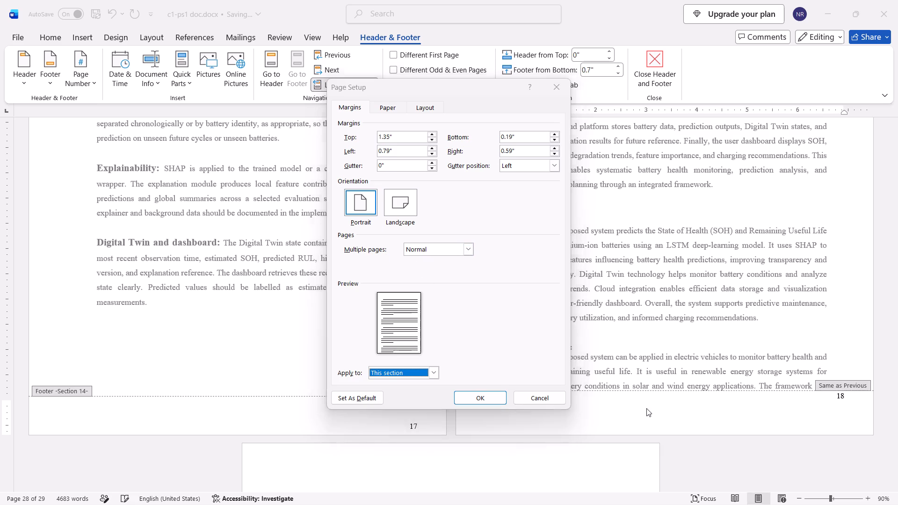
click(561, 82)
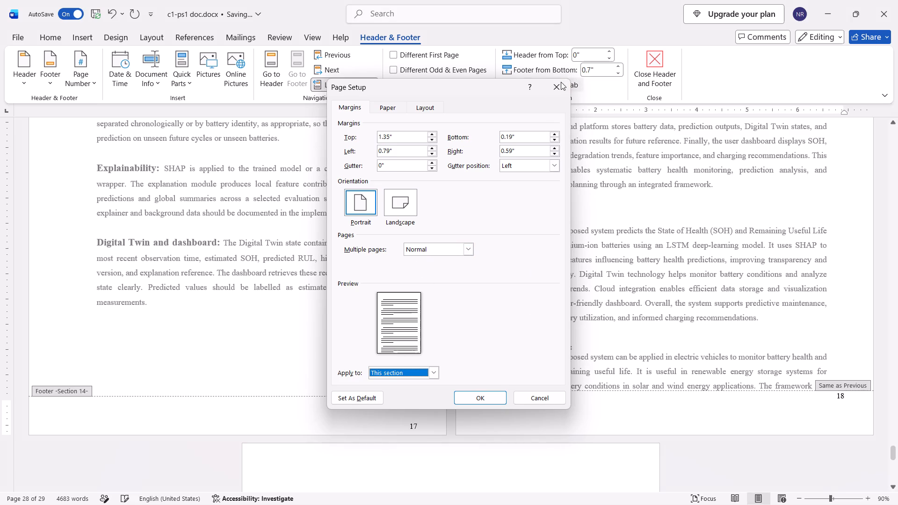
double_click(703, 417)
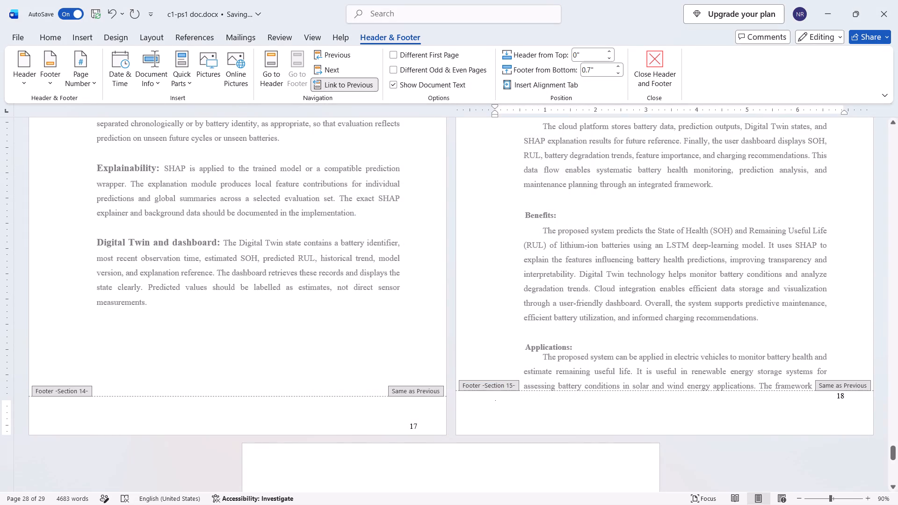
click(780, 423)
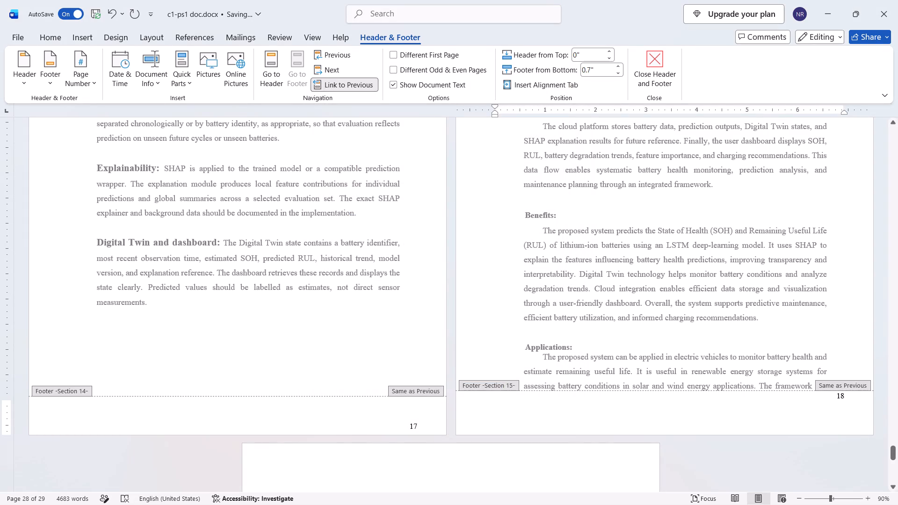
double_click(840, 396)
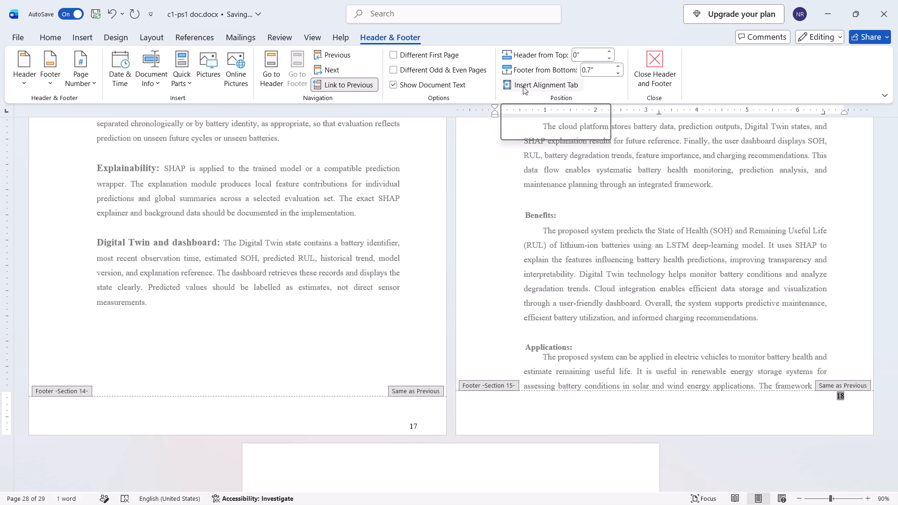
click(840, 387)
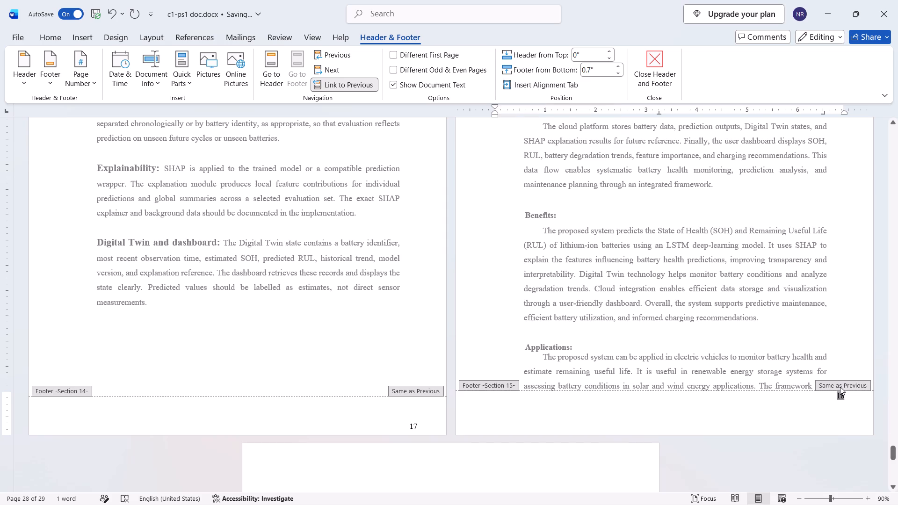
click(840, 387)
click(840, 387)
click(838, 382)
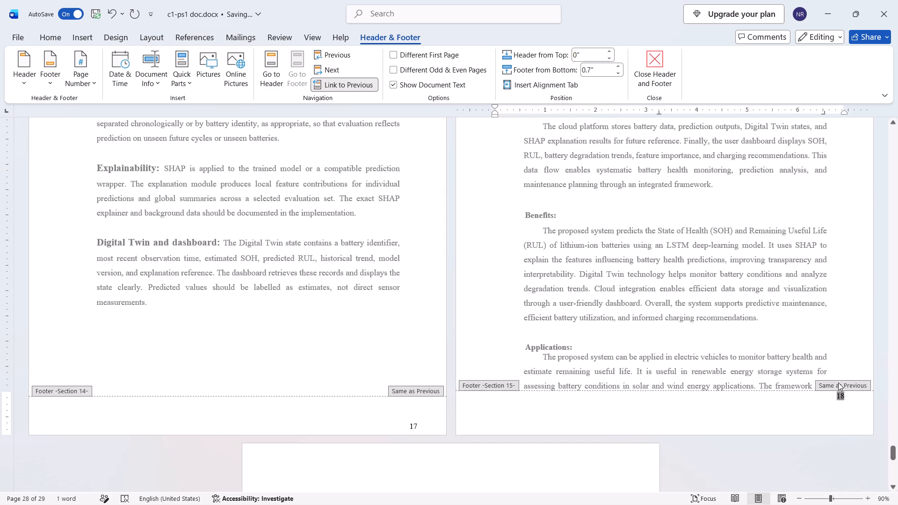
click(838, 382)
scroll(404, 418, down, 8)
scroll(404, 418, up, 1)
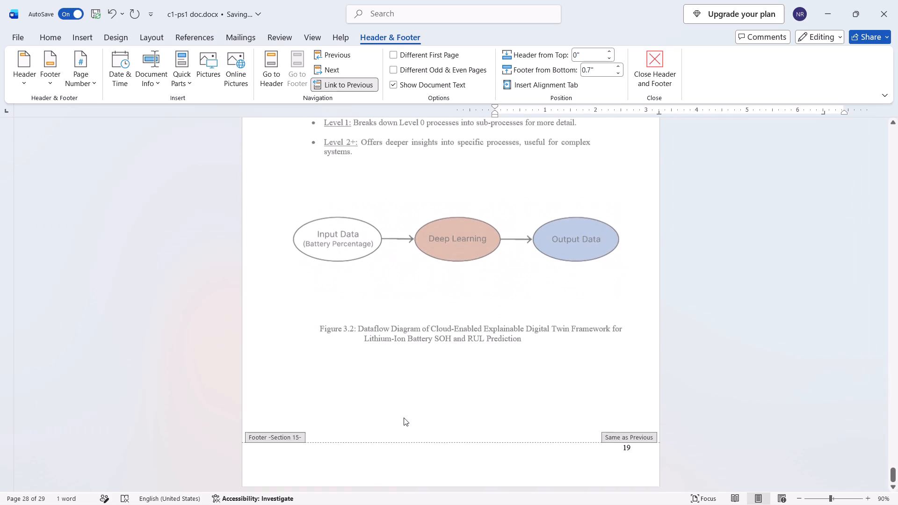
Compare the footer page number placement across the Section 11 to 15 pages, including the Figure 3.2 page.
scroll(404, 418, up, 1)
scroll(404, 418, down, 1)
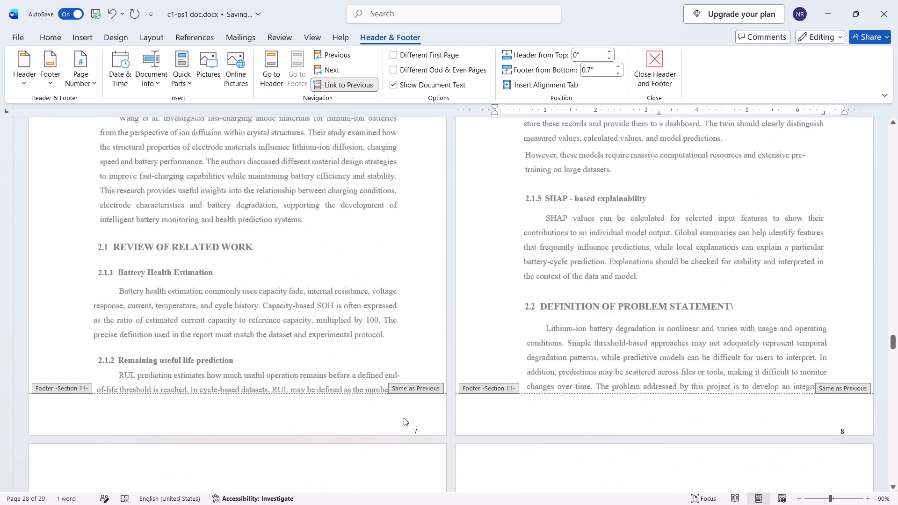
scroll(404, 418, down, 2)
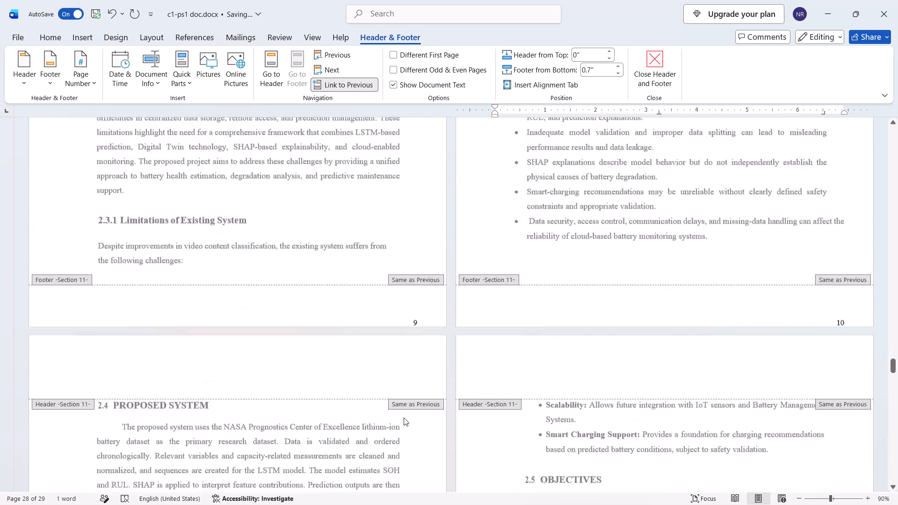
scroll(404, 418, down, 2)
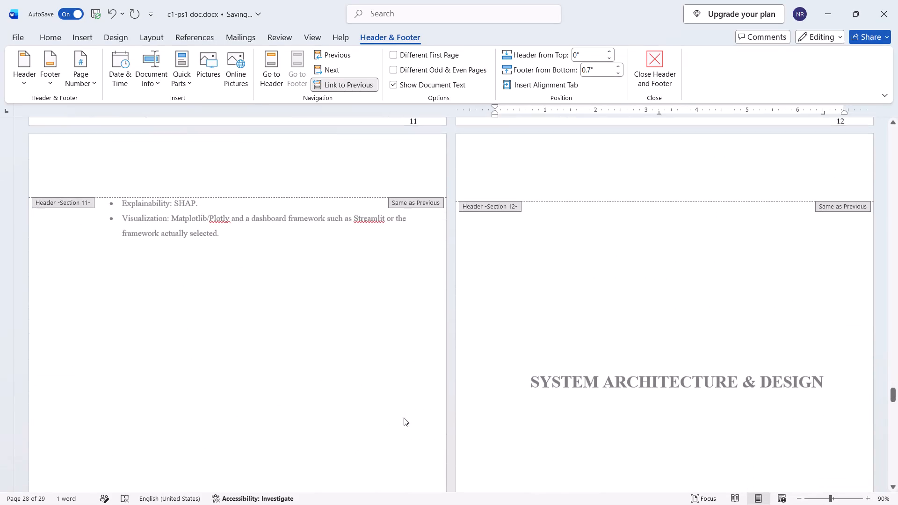
scroll(404, 418, down, 4)
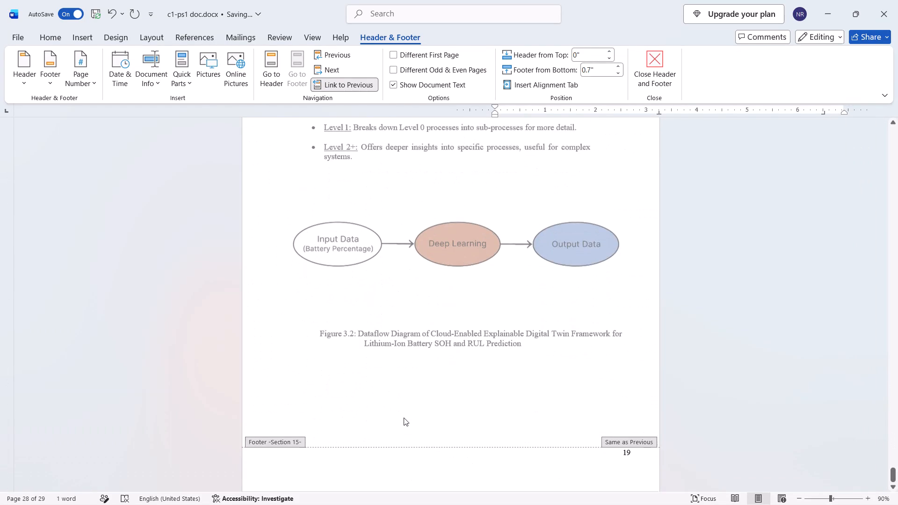
scroll(404, 418, down, 1)
right_click(404, 418)
scroll(404, 418, up, 1)
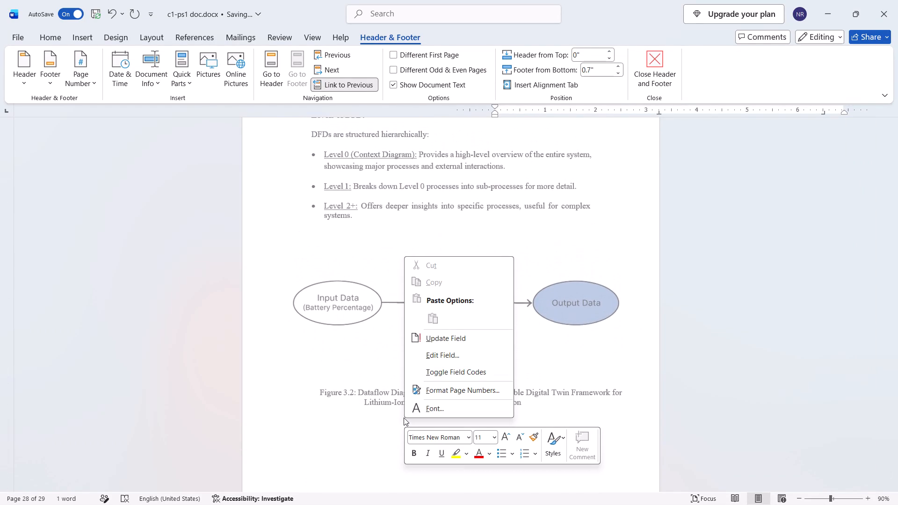
scroll(404, 418, up, 3)
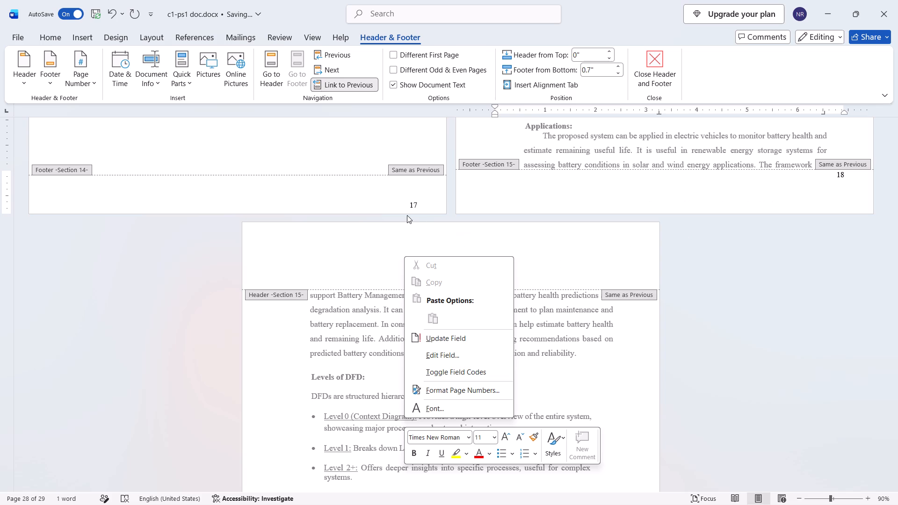
click(839, 171)
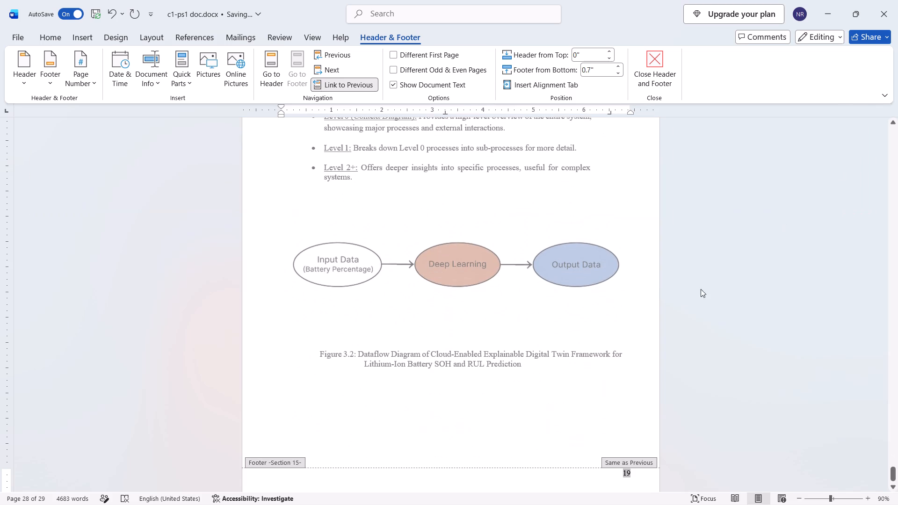
scroll(617, 359, up, 3)
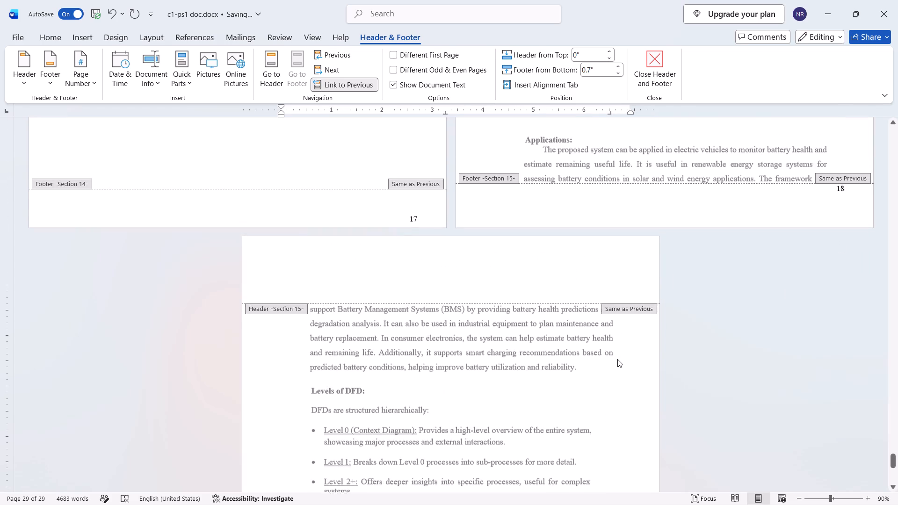
Unlink the Section 15 footer from the previous section's footer.
double_click(843, 193)
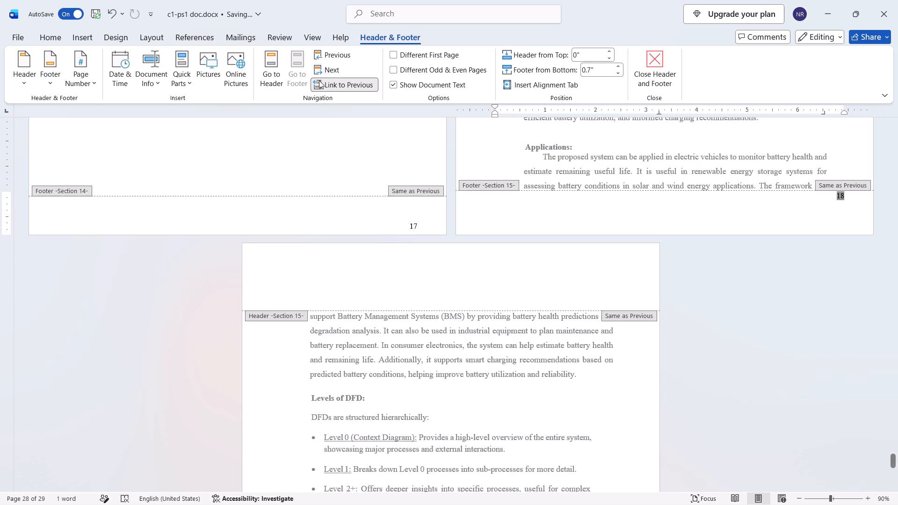
click(333, 79)
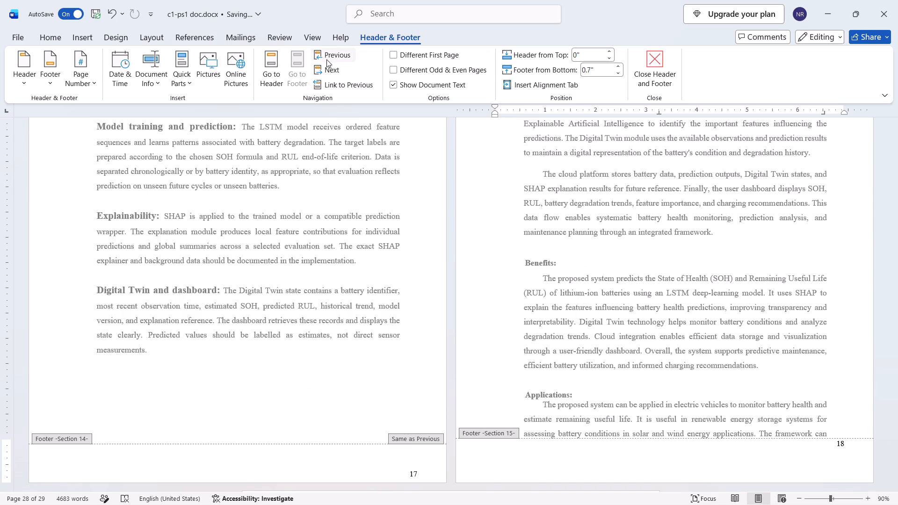
click(330, 69)
double_click(330, 69)
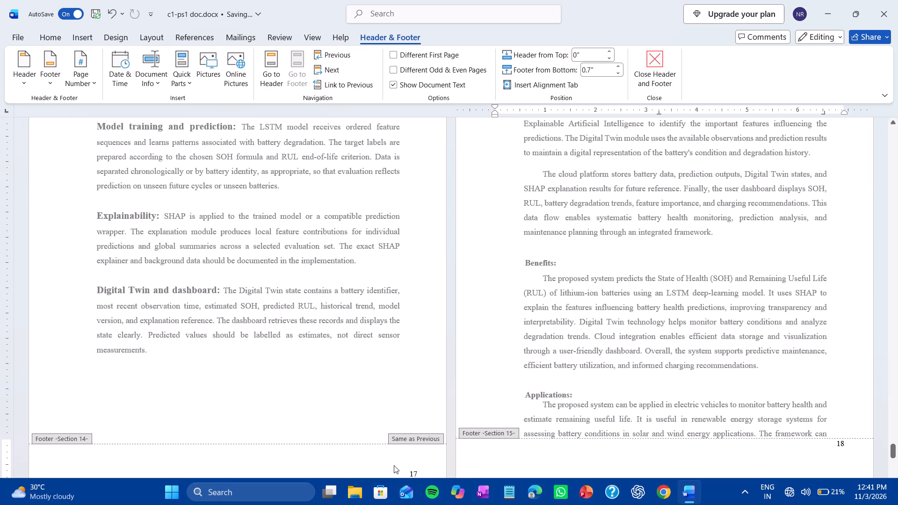
Unlink the Section 14 footer from the previous section's footer.
double_click(414, 474)
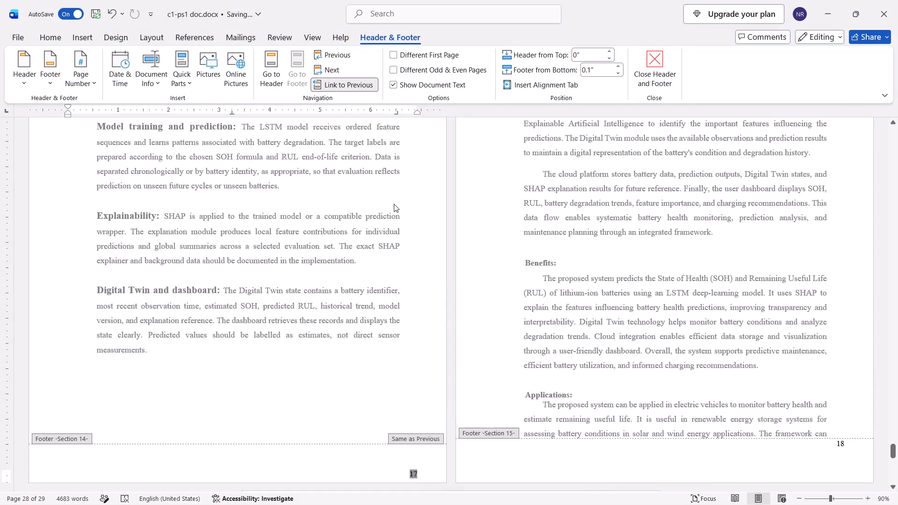
click(342, 85)
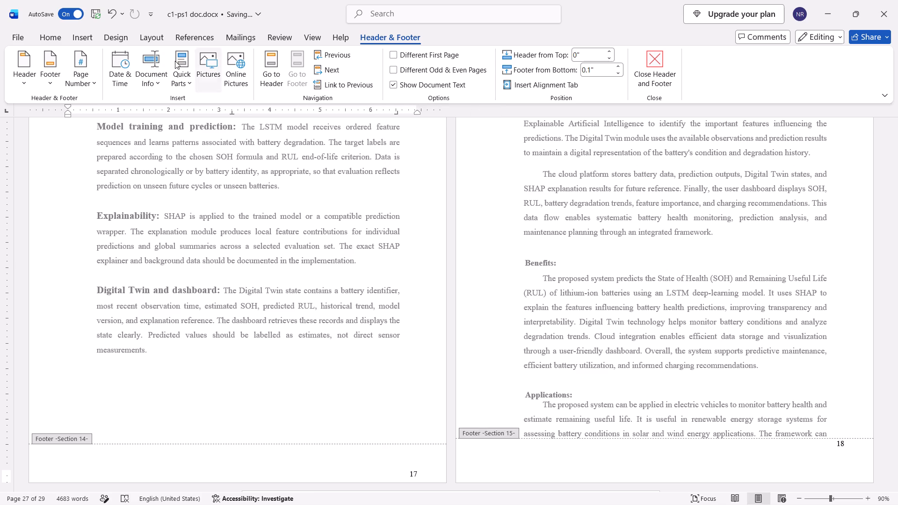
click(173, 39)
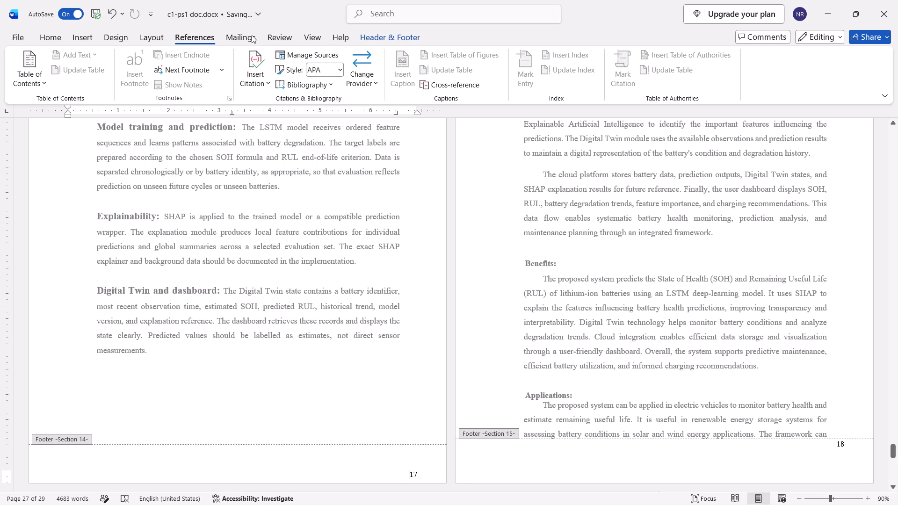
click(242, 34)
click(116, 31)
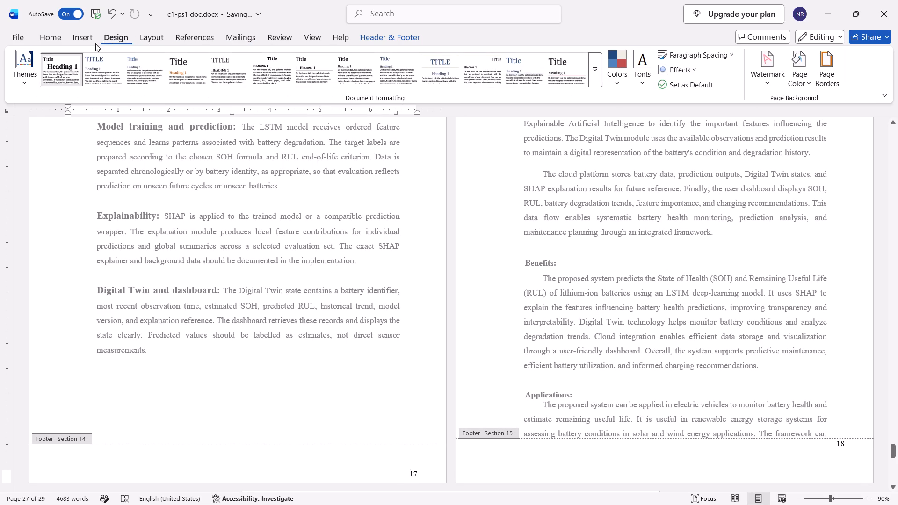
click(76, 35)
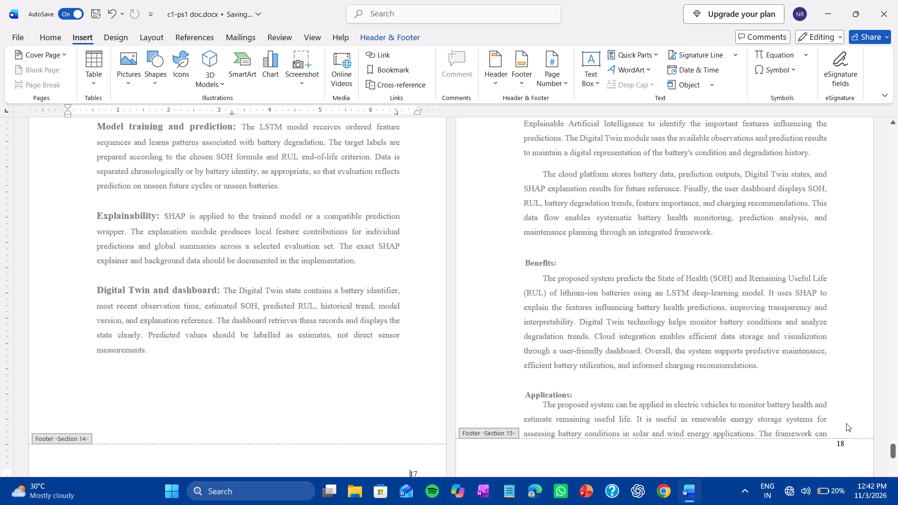
Delete the page number from the Section 15 footer on the Applications page.
double_click(845, 445)
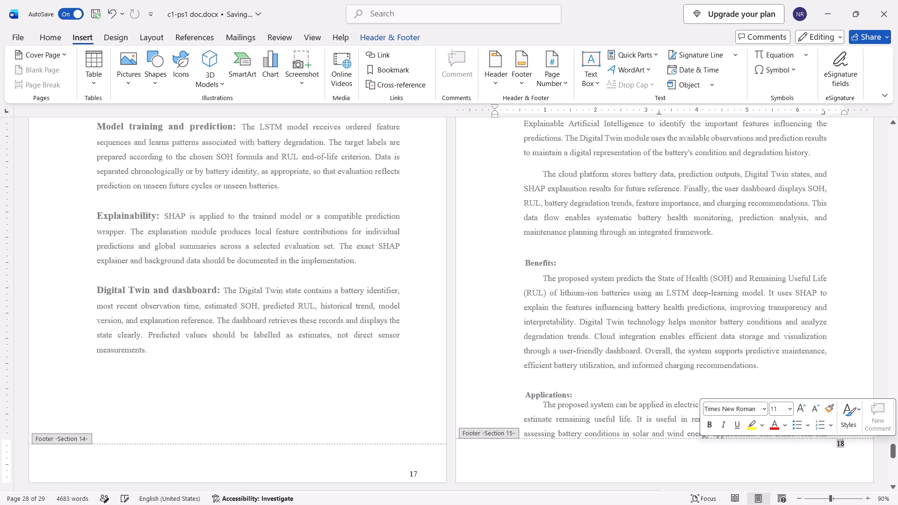
key(BackSpace)
key(BackSpace)
key(BackSpace)
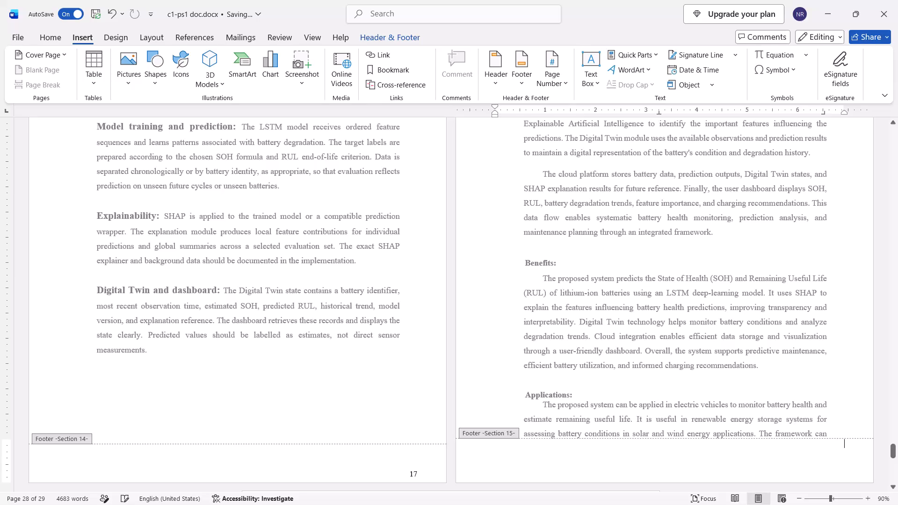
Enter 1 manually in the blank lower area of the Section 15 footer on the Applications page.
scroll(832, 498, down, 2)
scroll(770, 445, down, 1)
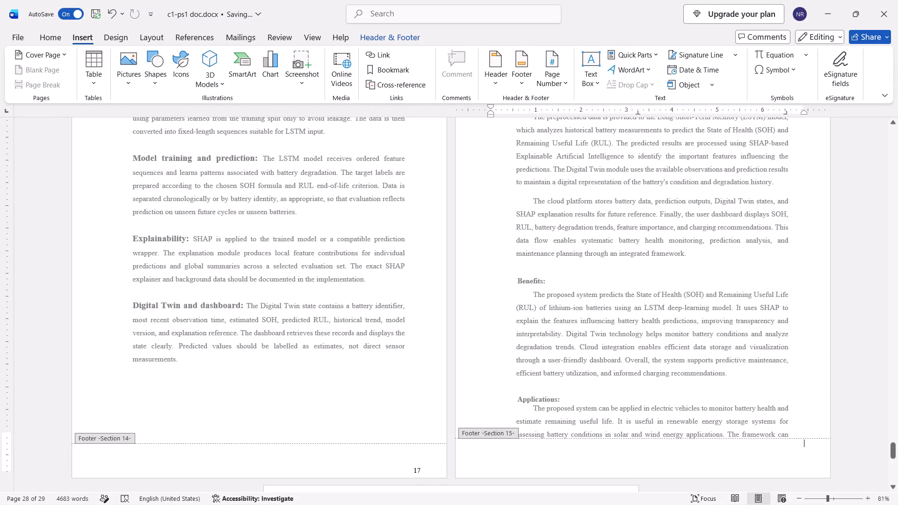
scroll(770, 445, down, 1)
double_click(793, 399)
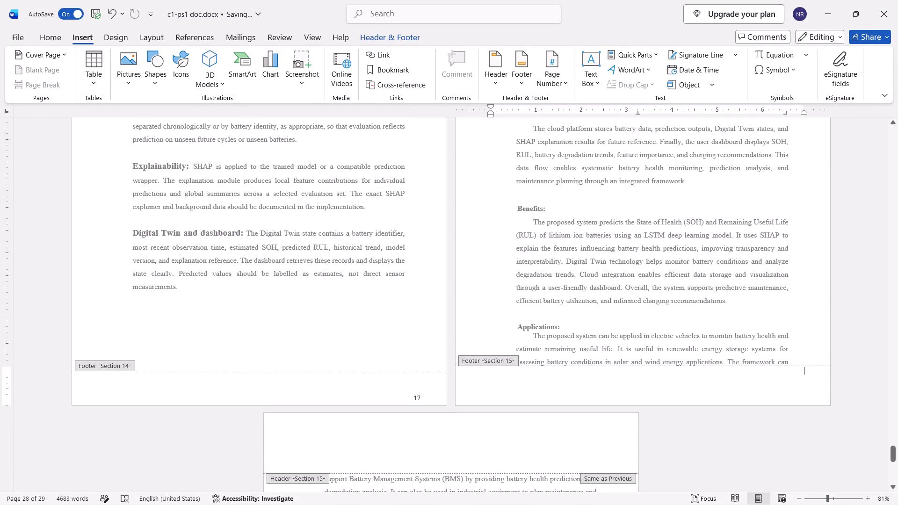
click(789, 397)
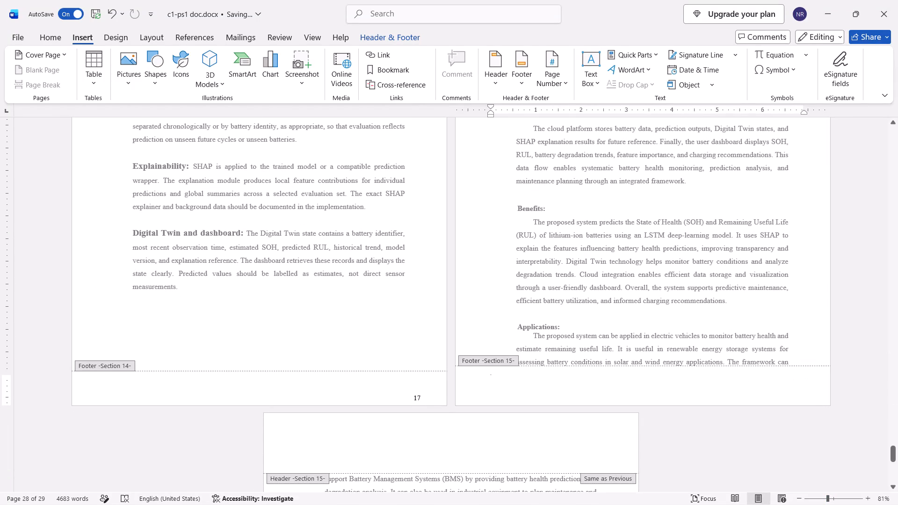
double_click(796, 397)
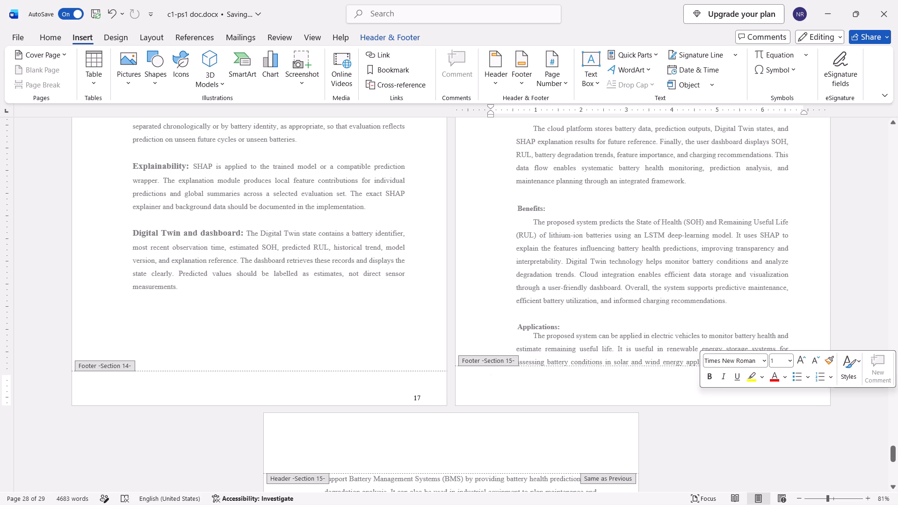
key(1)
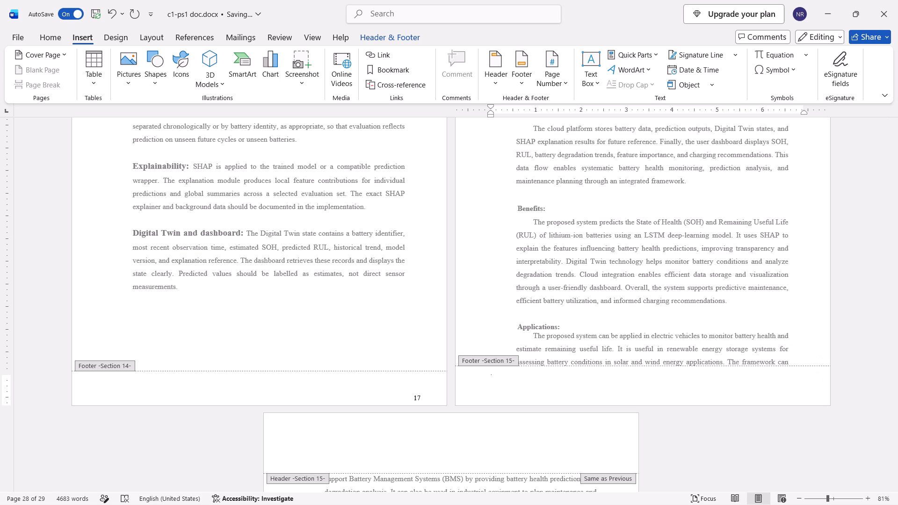
Set the font size of the Section 15 footer text to 11, matching the Section 14 footer's page number.
triple_click(796, 397)
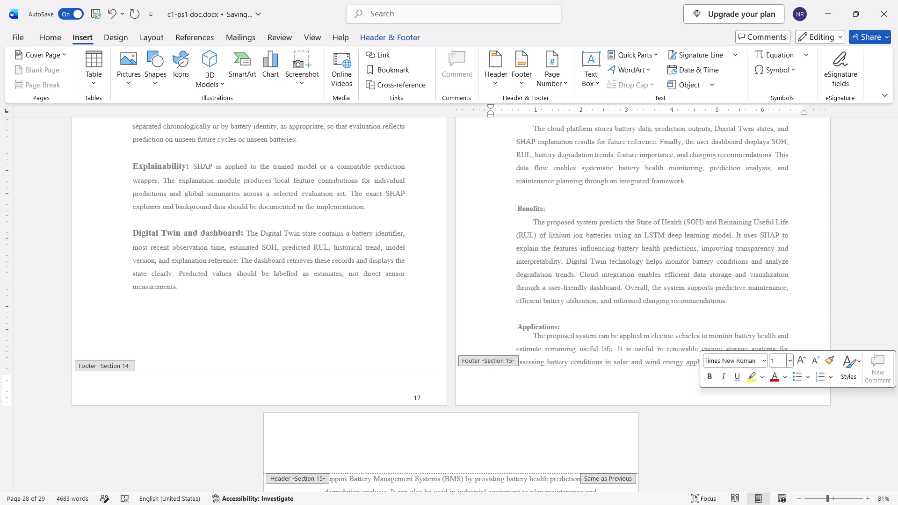
click(781, 361)
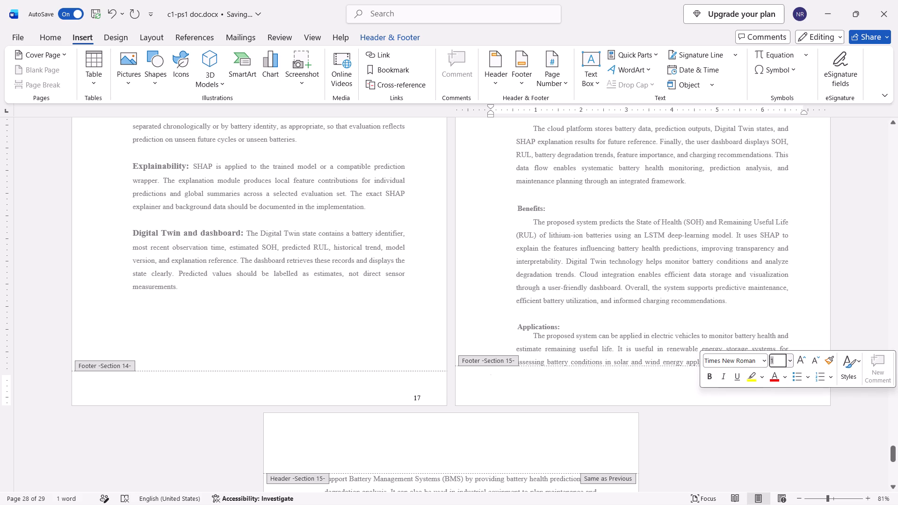
double_click(417, 398)
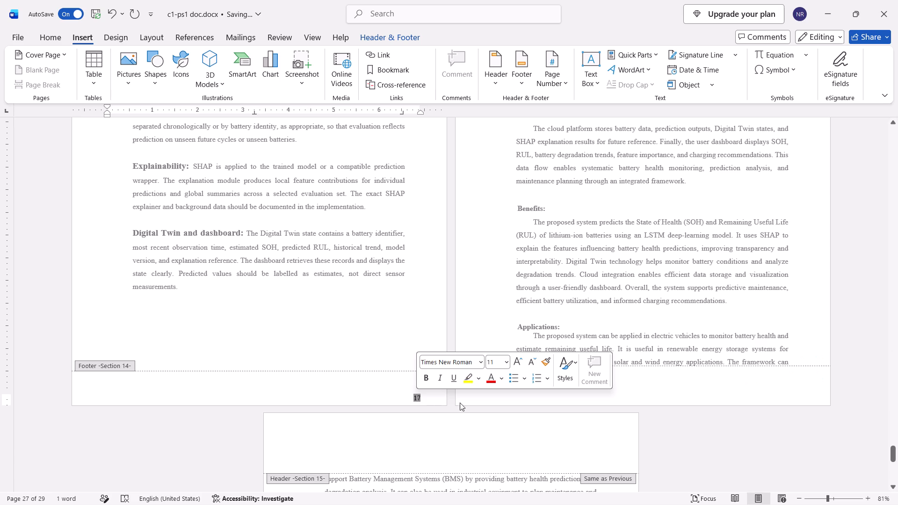
double_click(794, 399)
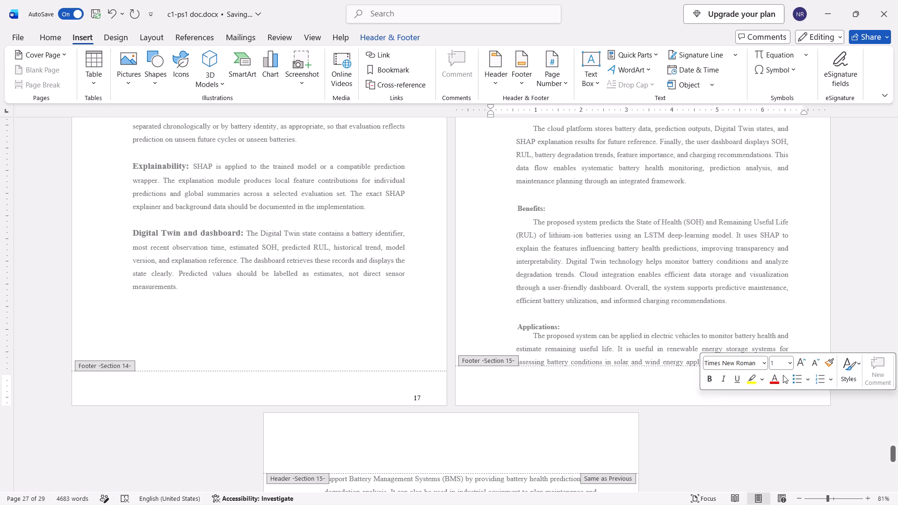
click(779, 362)
text(11)
key(Return)
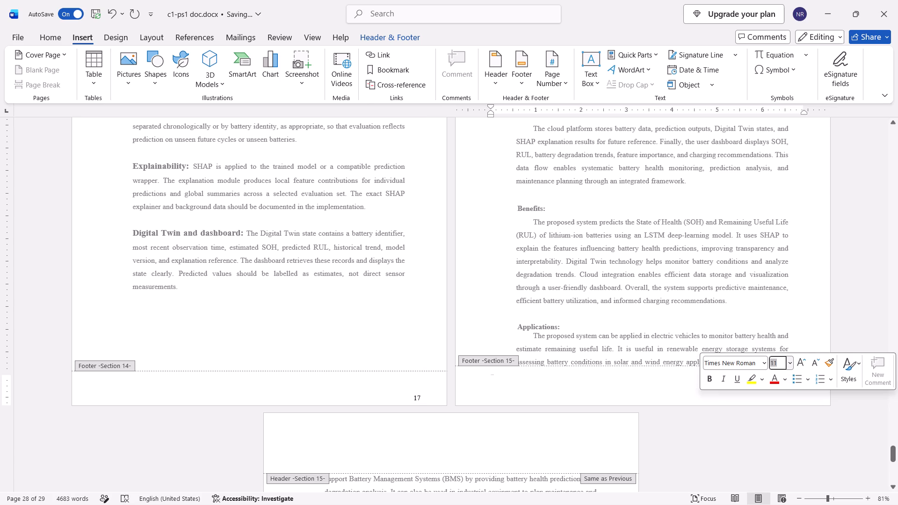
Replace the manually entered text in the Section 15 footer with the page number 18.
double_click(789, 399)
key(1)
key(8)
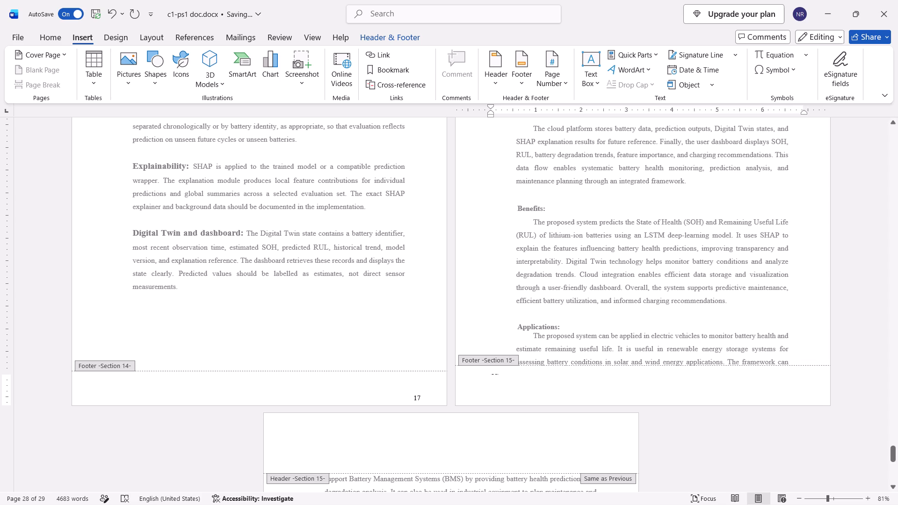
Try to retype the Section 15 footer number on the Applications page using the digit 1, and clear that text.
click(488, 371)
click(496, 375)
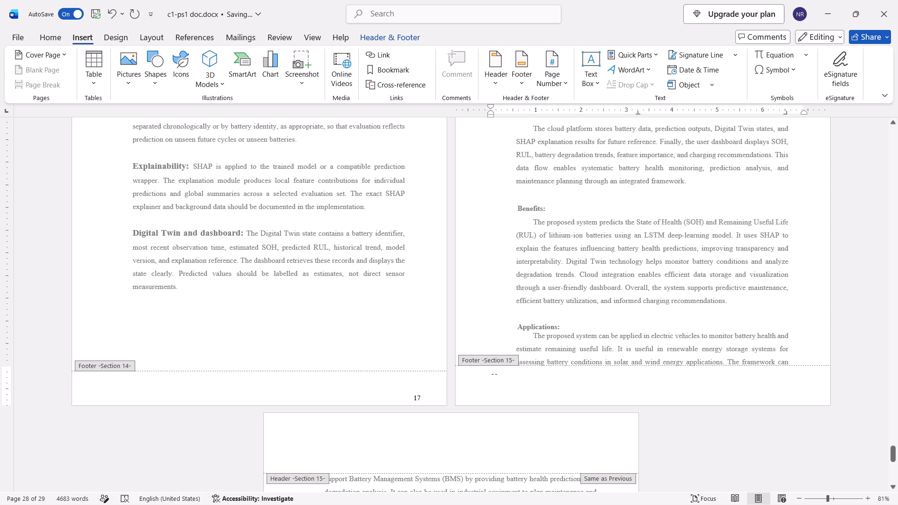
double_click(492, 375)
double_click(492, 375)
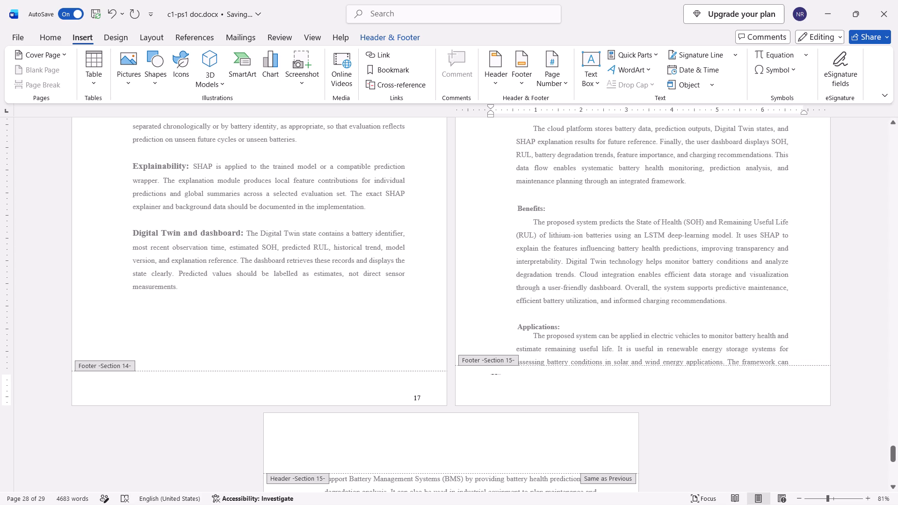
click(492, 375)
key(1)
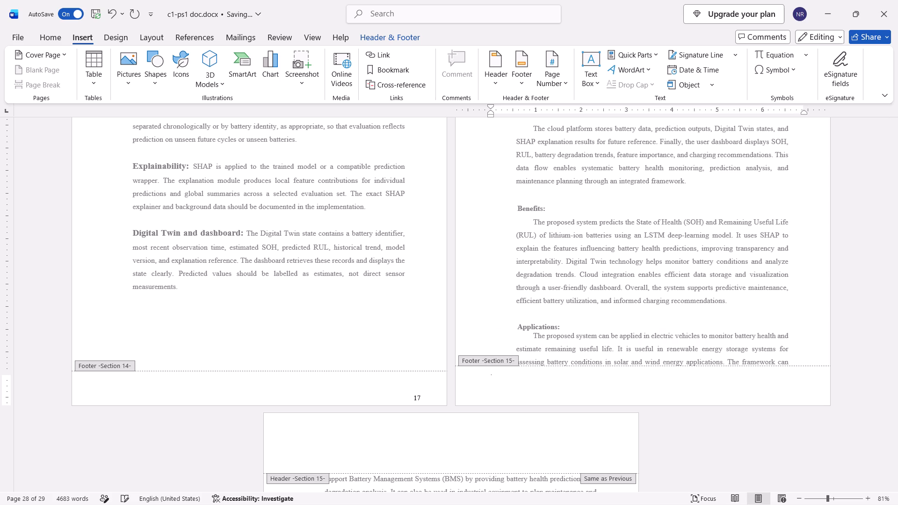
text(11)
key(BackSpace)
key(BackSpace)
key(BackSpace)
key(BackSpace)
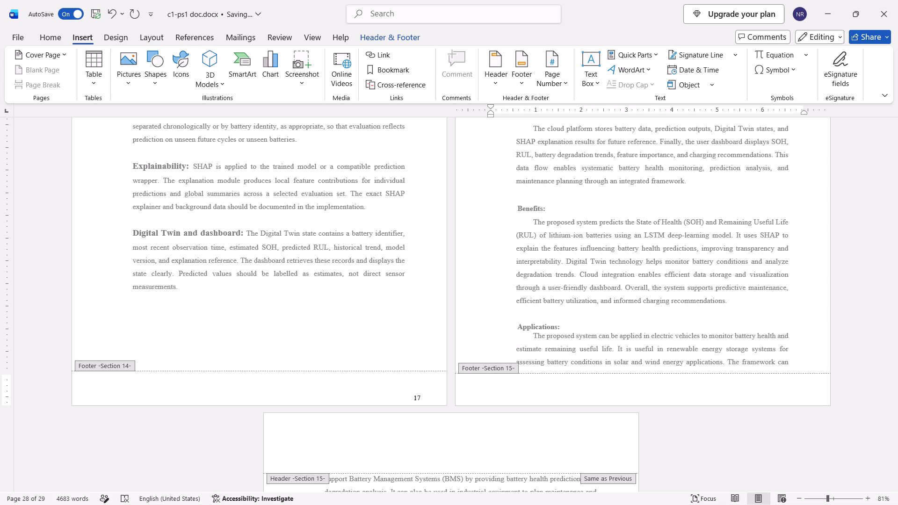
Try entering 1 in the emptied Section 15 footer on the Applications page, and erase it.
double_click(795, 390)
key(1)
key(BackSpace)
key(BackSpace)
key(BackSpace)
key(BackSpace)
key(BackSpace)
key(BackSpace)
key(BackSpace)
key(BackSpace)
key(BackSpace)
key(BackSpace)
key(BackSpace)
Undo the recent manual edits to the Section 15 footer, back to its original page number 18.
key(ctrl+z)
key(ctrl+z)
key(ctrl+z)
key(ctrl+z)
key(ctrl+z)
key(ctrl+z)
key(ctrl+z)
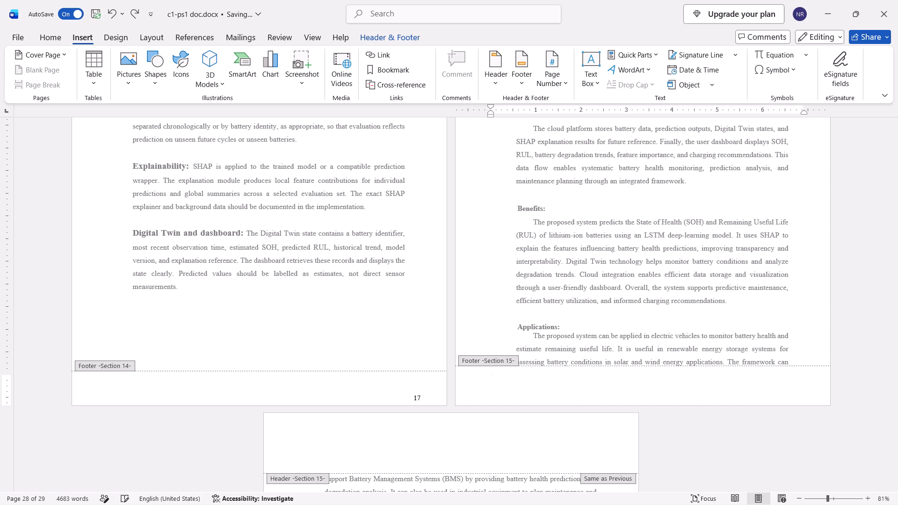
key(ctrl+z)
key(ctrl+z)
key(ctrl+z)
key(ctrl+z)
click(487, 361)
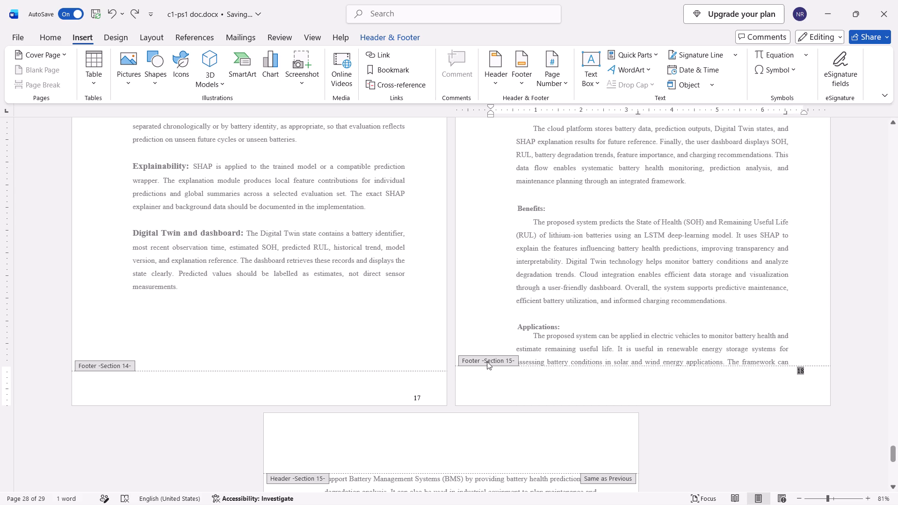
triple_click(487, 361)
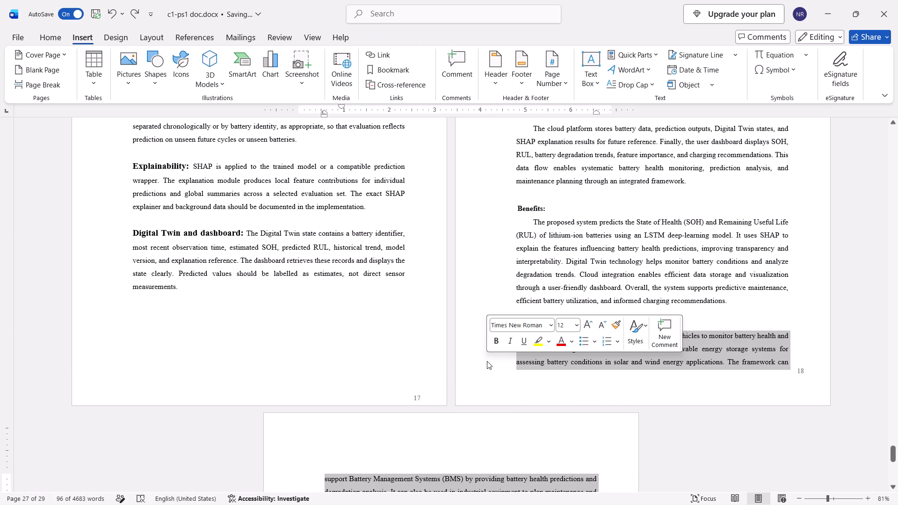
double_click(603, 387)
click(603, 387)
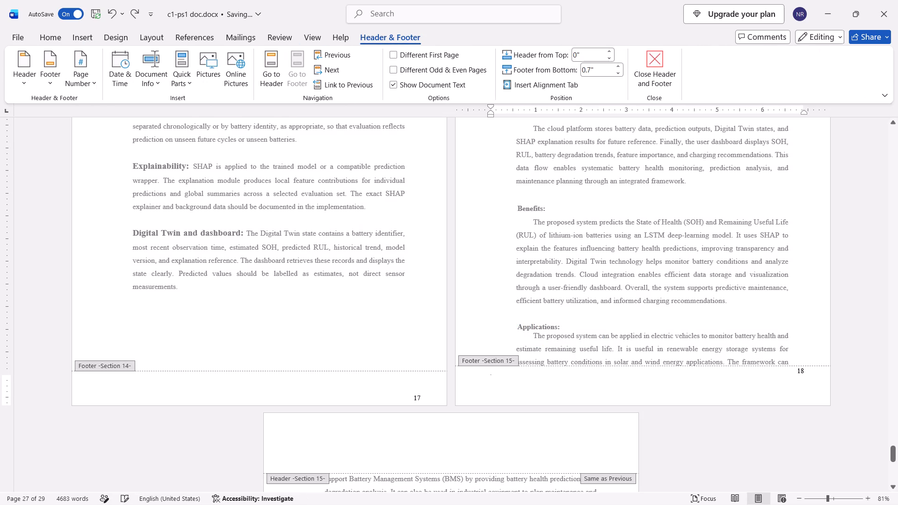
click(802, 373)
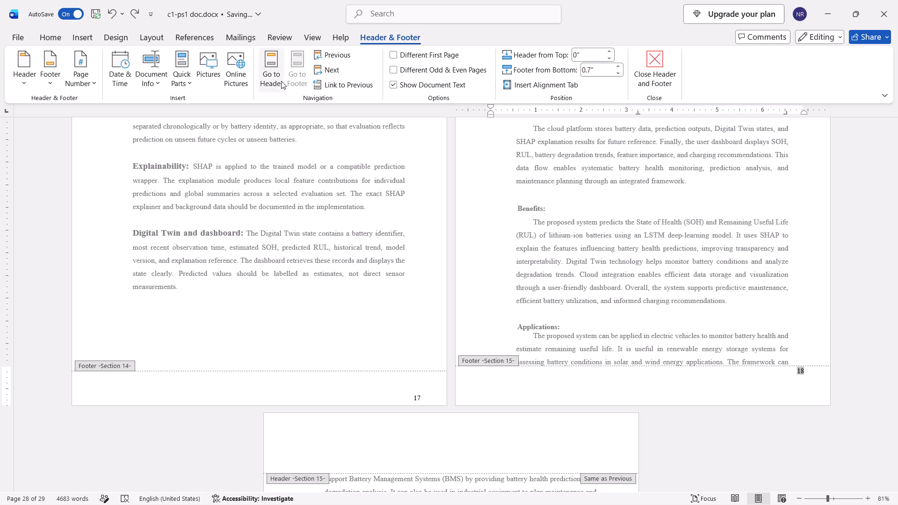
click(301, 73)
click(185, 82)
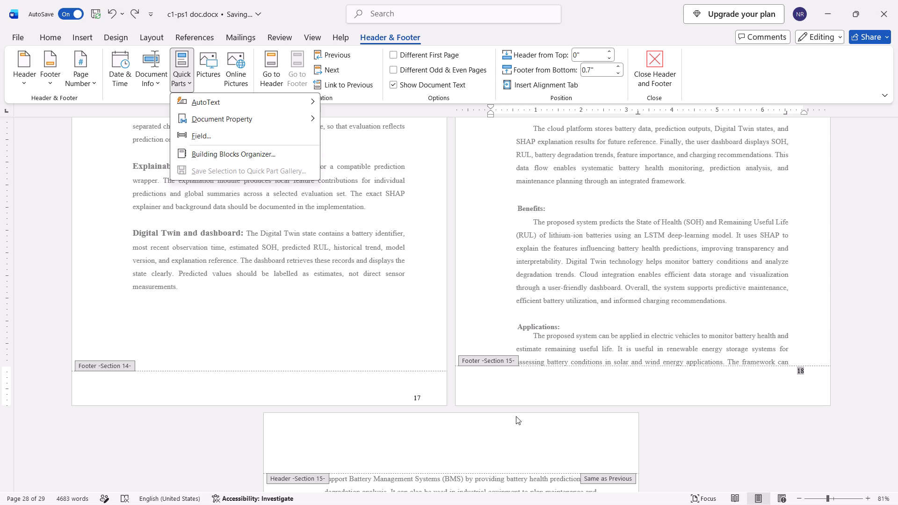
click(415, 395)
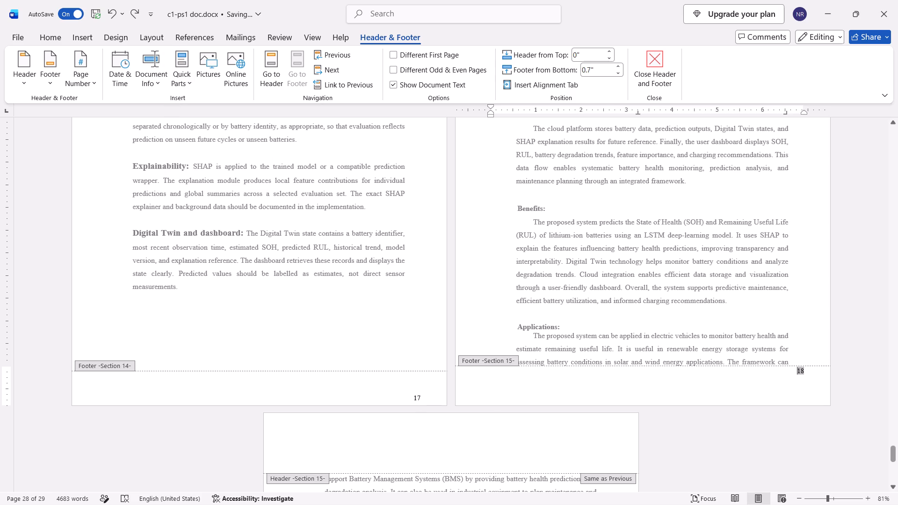
Link the Section 14 footer to the previous section's footer, replacing its existing content.
double_click(416, 399)
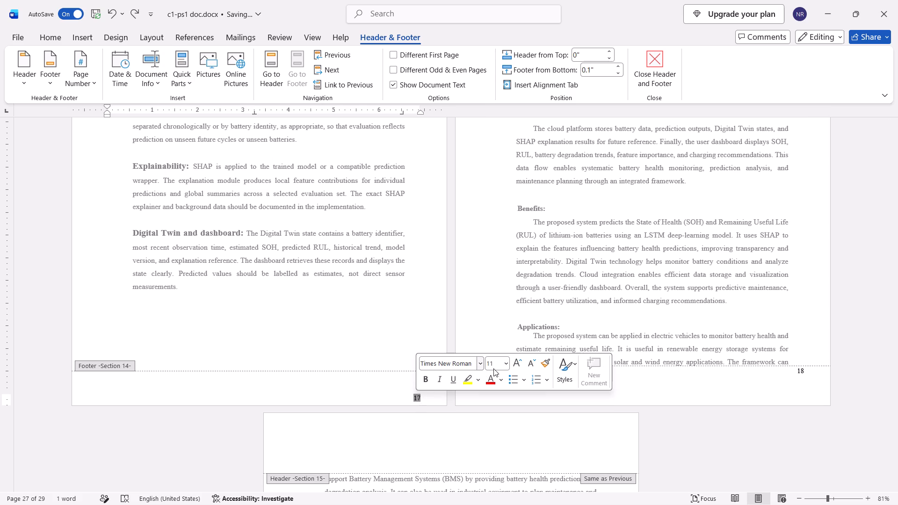
click(344, 84)
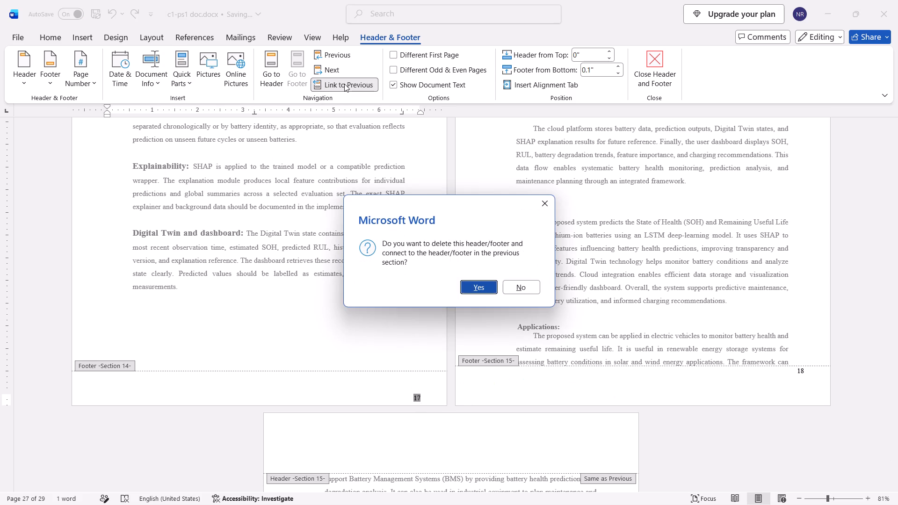
click(481, 291)
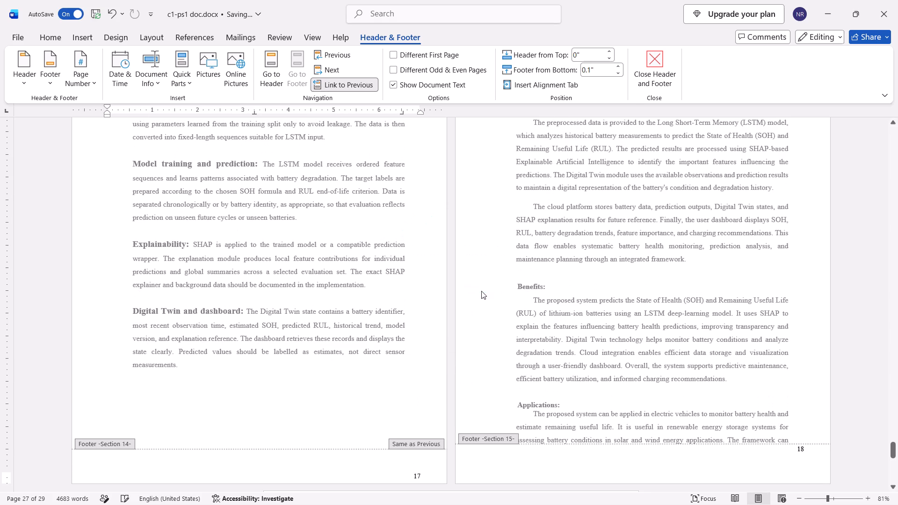
Link the Section 15 footer on the Applications page to the previous section, replacing its existing content.
scroll(443, 345, up, 4)
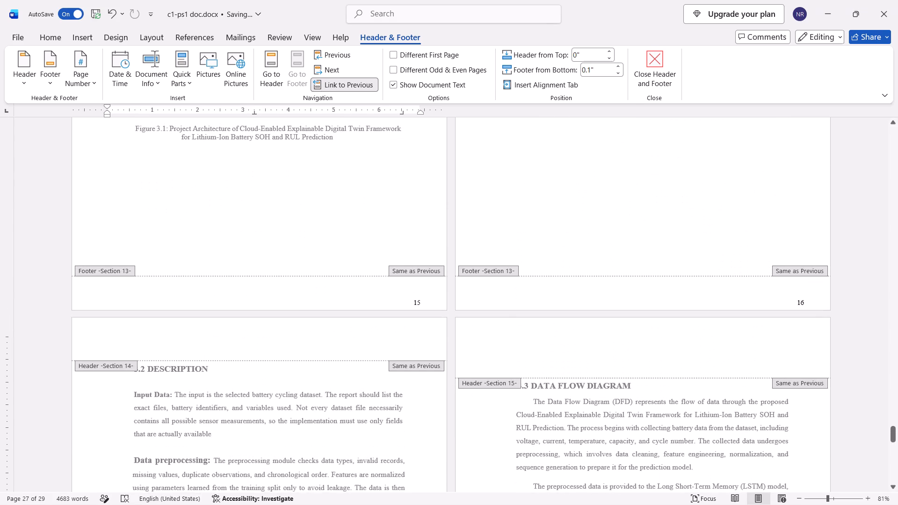
scroll(443, 345, down, 6)
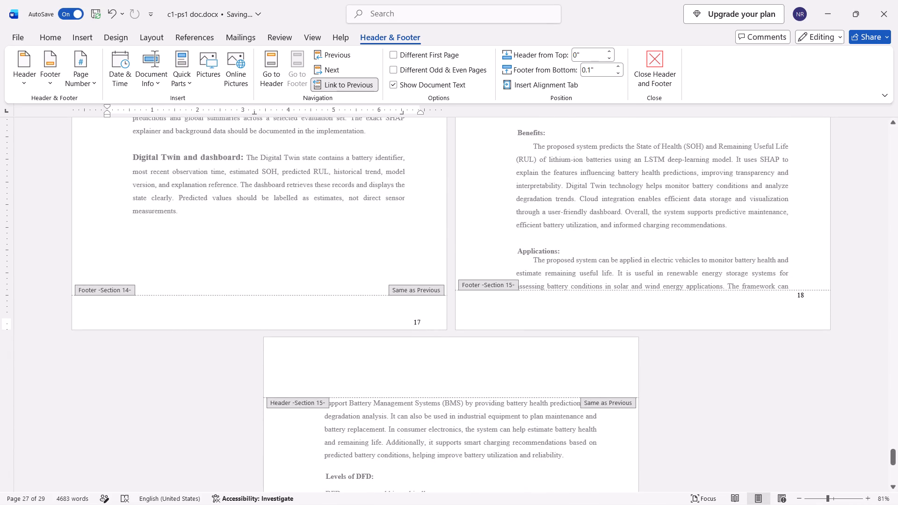
triple_click(804, 296)
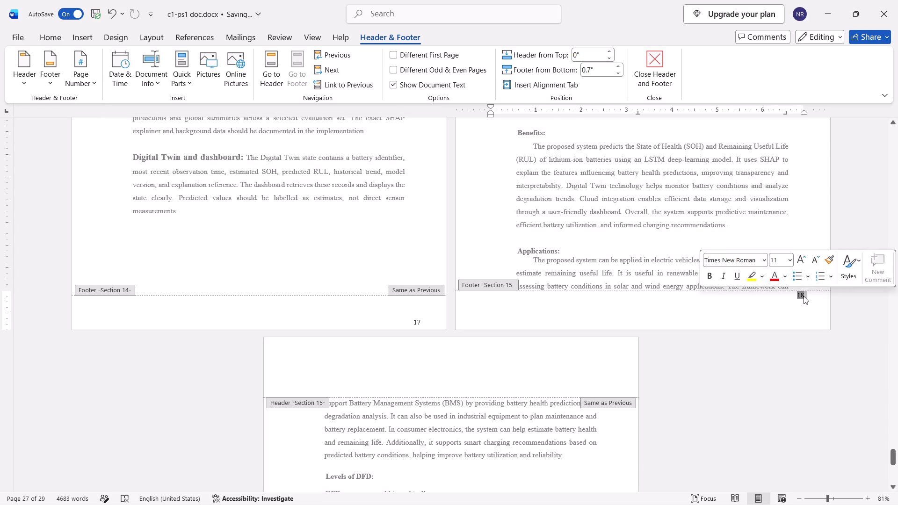
click(347, 82)
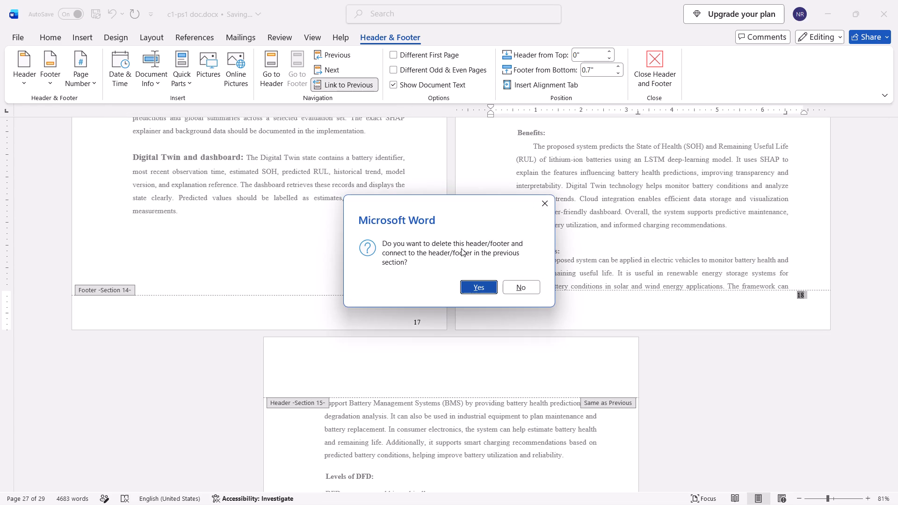
click(479, 287)
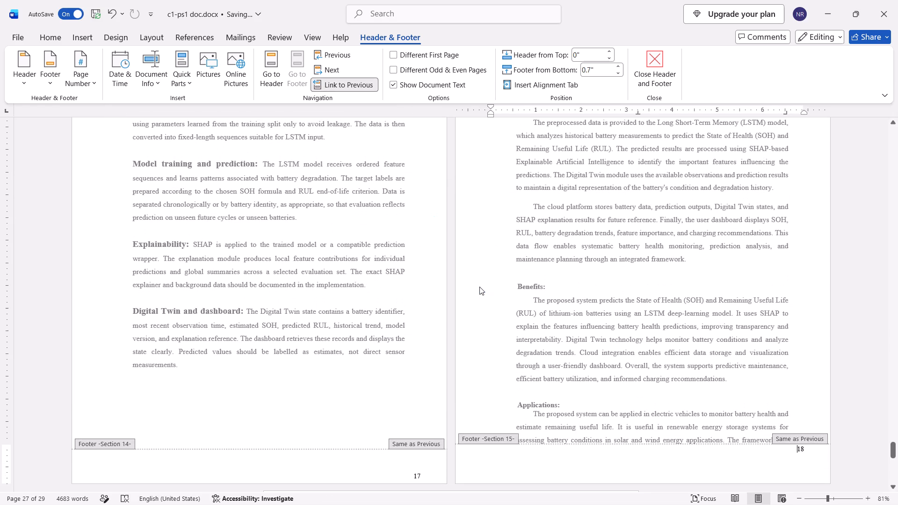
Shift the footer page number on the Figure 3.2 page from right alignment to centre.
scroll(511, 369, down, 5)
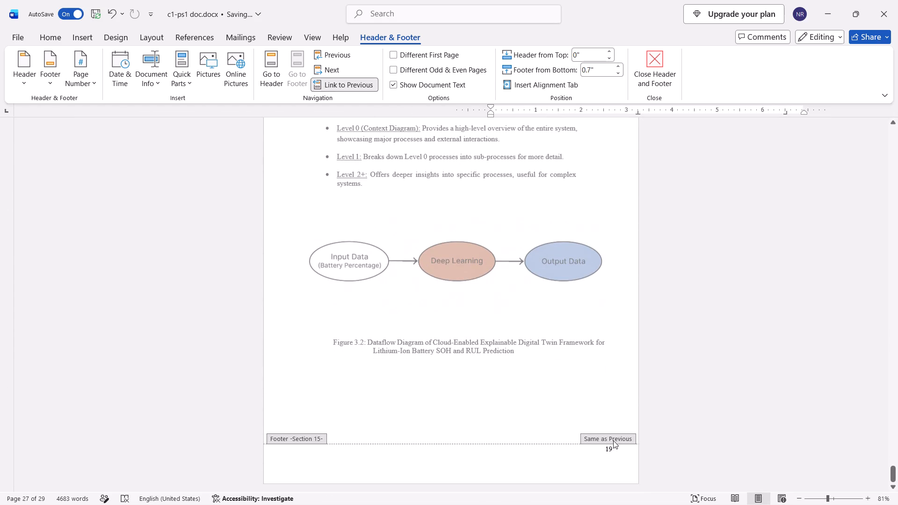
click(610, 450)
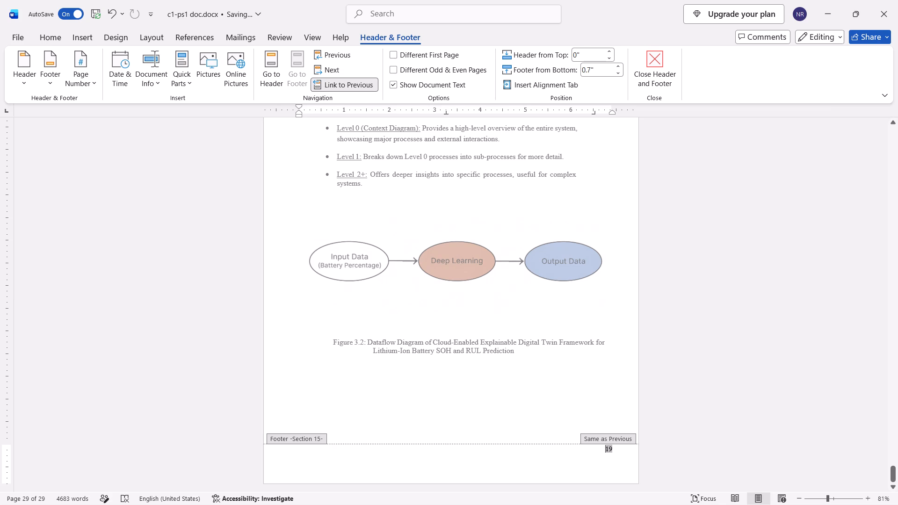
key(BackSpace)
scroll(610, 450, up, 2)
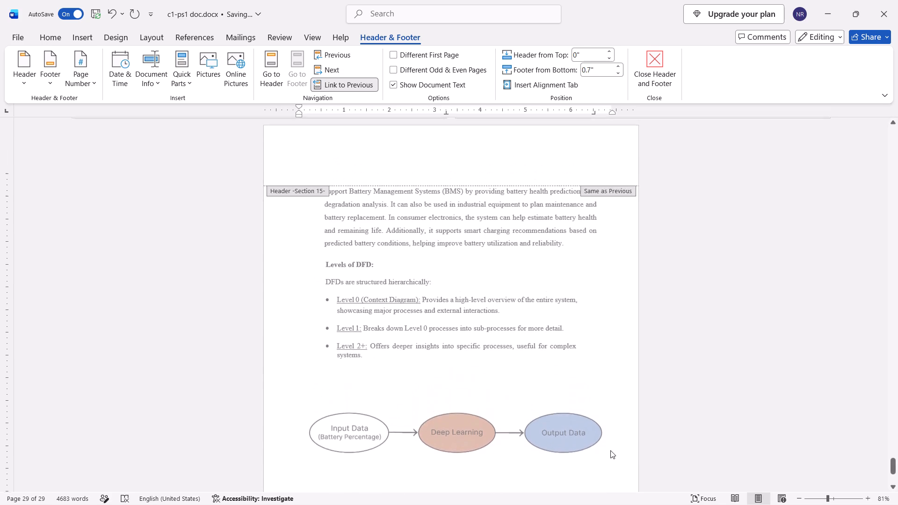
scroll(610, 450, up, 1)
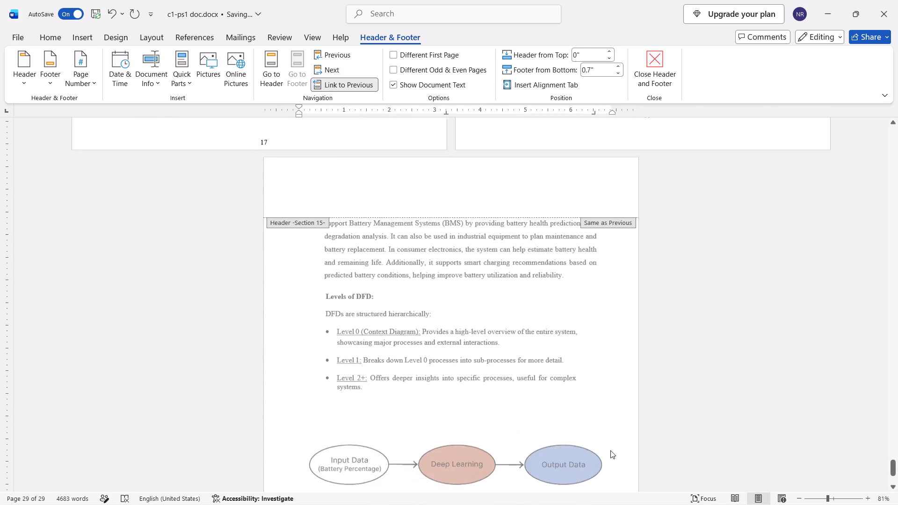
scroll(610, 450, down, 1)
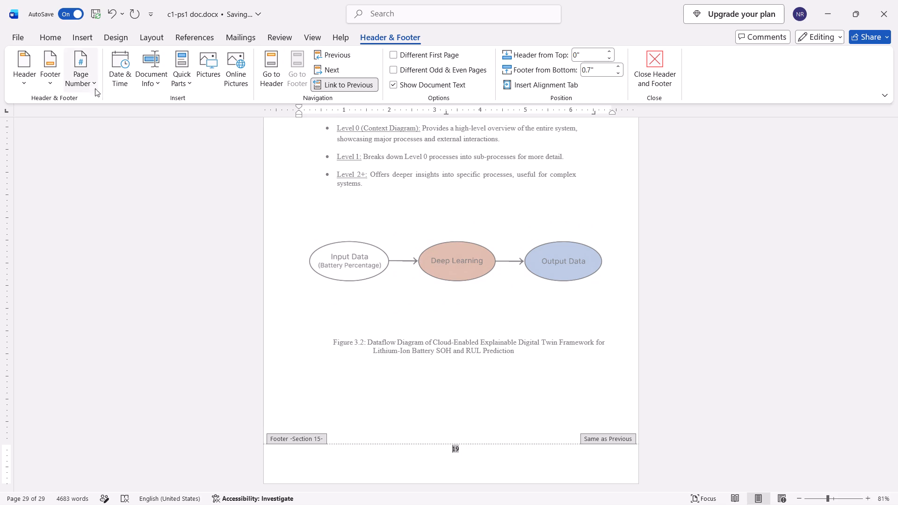
Apply the built-in Banded footer to the linked Section 15 footer on the Figure 3.2 page.
click(56, 84)
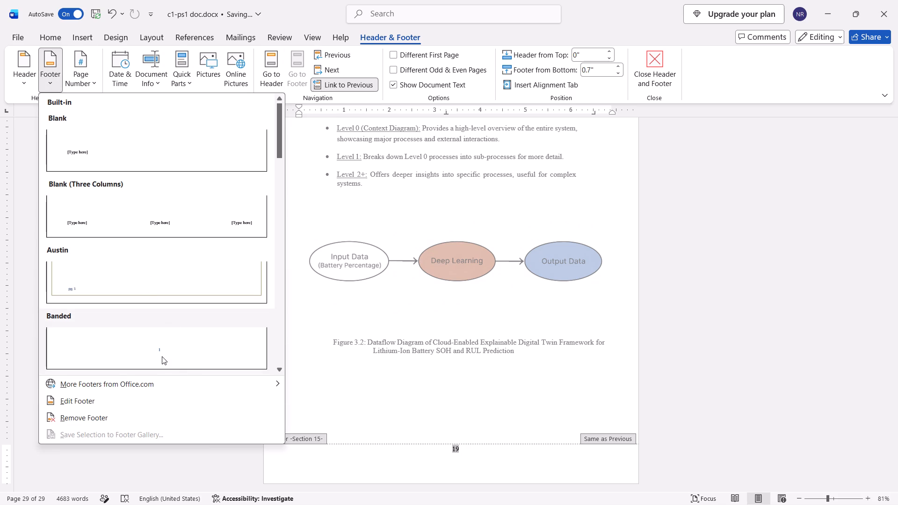
click(179, 355)
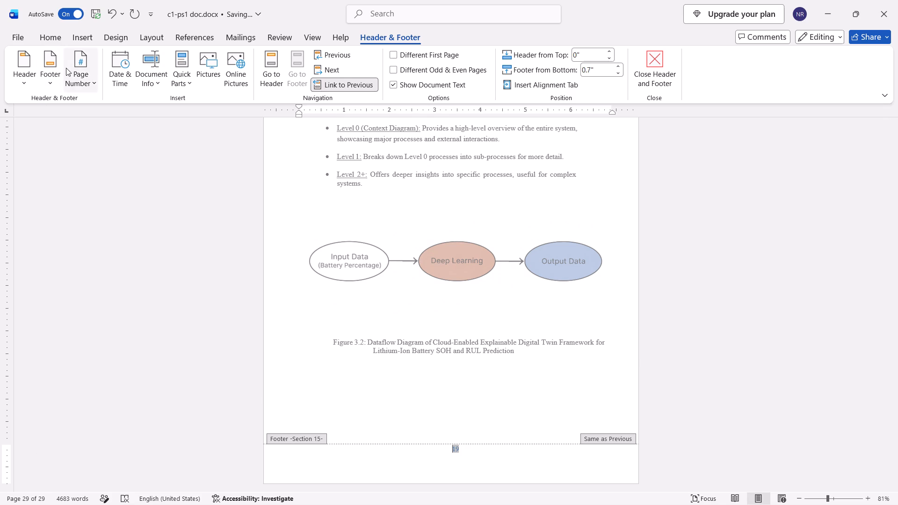
Open the Section 15 footer on the Figure 3.2 page for editing.
click(52, 84)
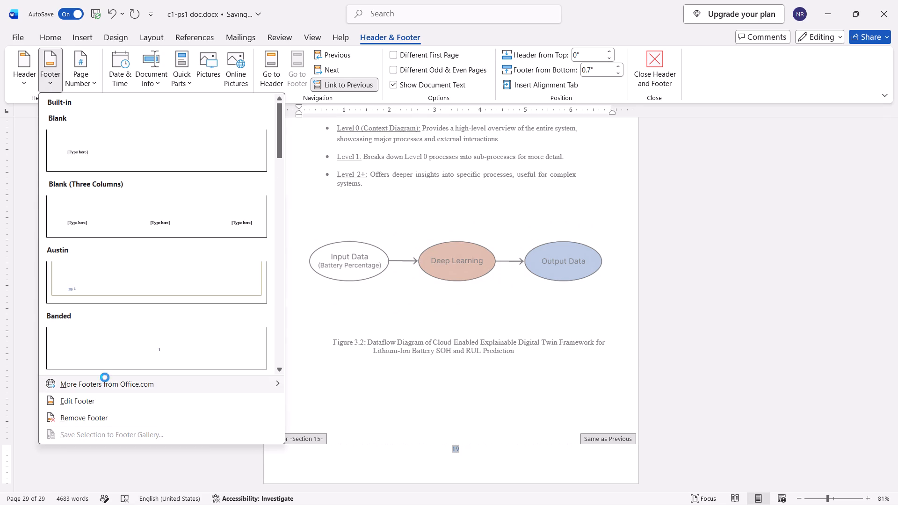
click(113, 405)
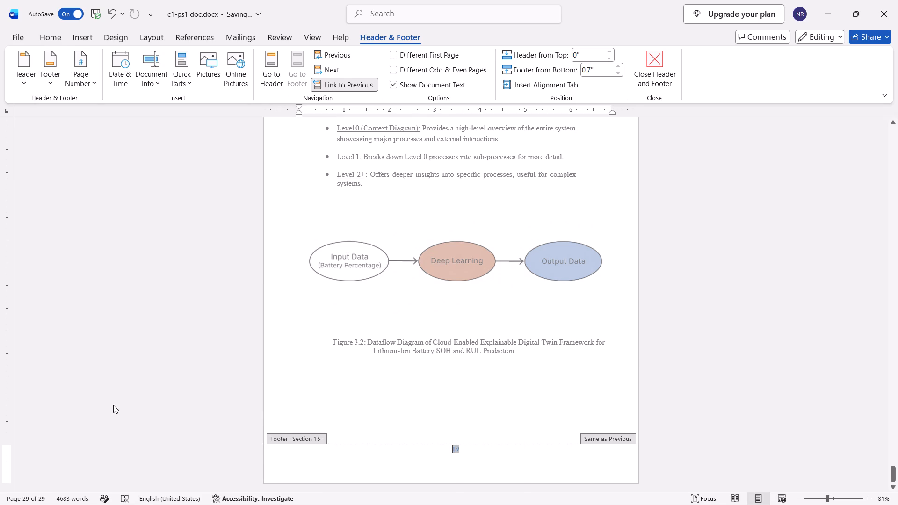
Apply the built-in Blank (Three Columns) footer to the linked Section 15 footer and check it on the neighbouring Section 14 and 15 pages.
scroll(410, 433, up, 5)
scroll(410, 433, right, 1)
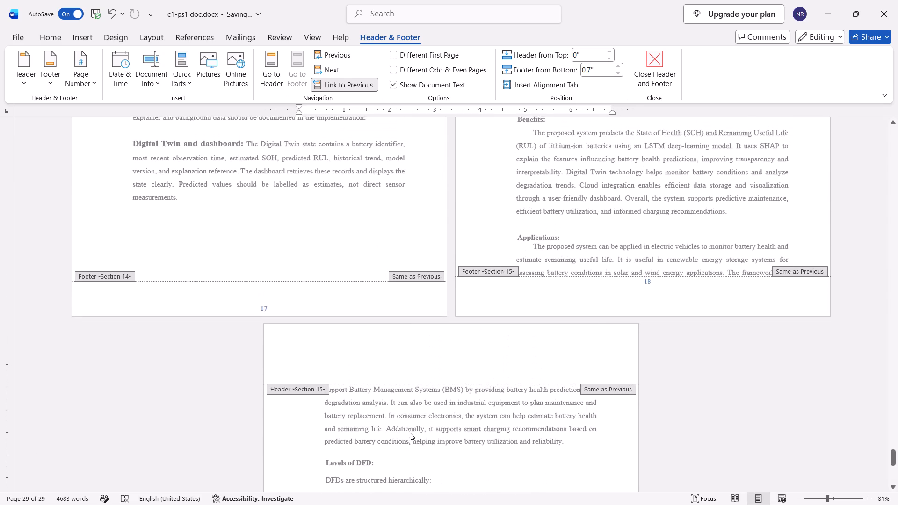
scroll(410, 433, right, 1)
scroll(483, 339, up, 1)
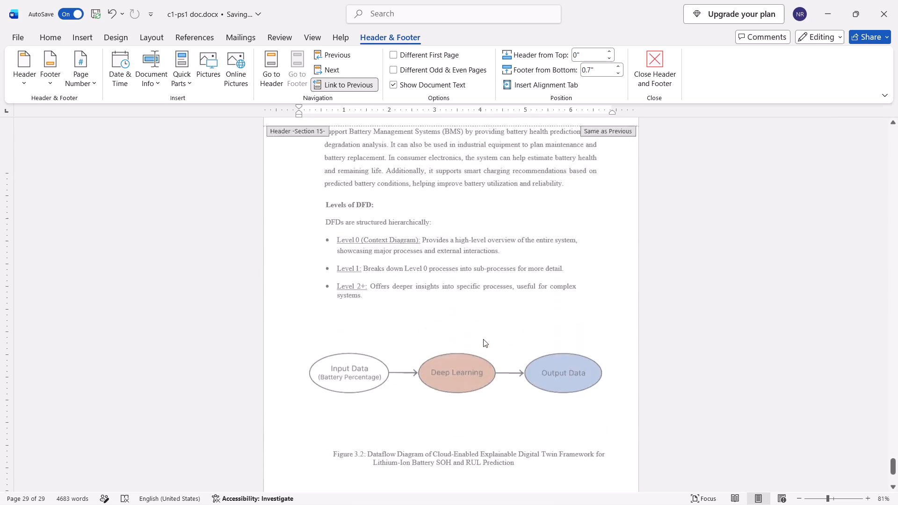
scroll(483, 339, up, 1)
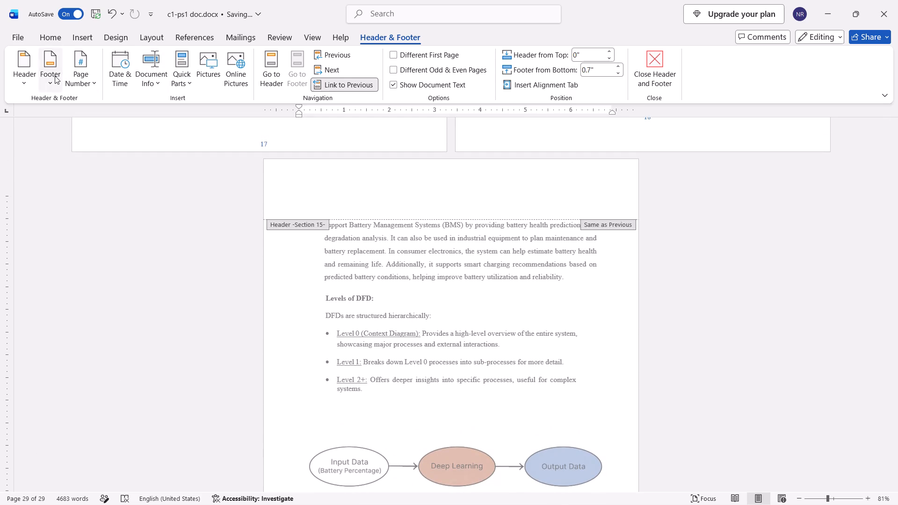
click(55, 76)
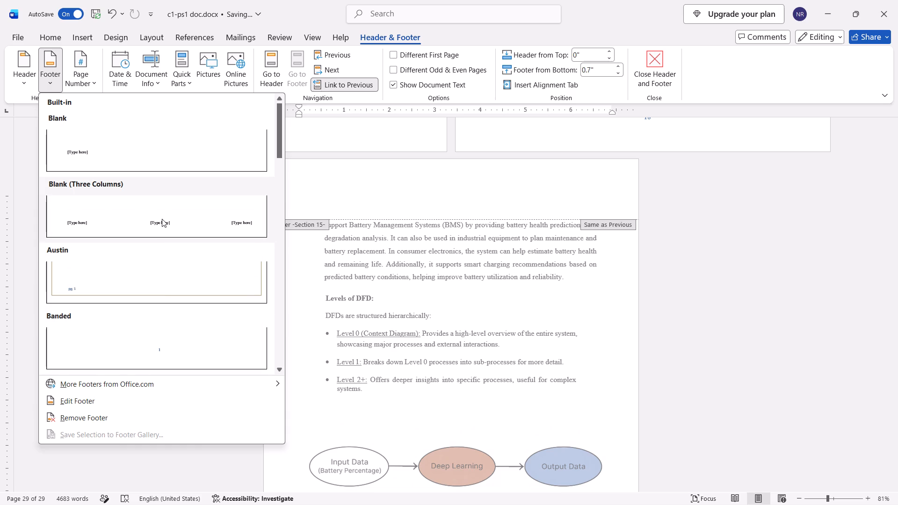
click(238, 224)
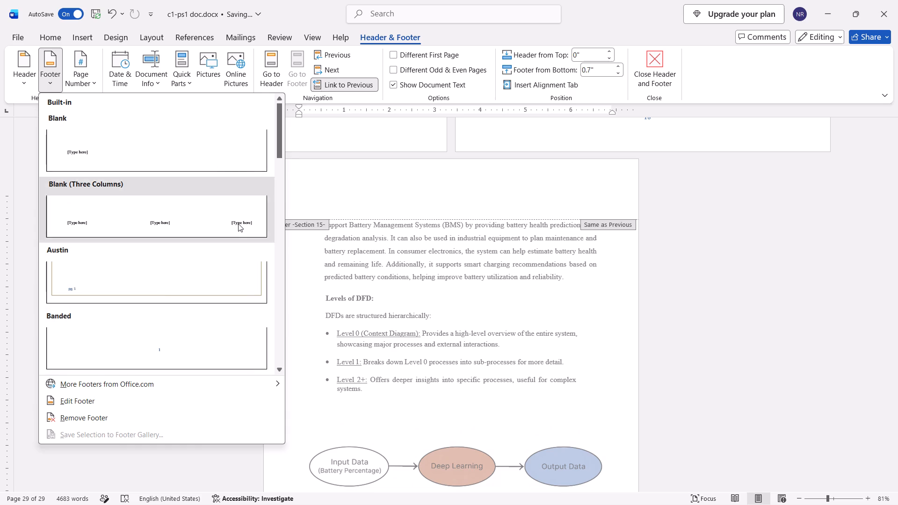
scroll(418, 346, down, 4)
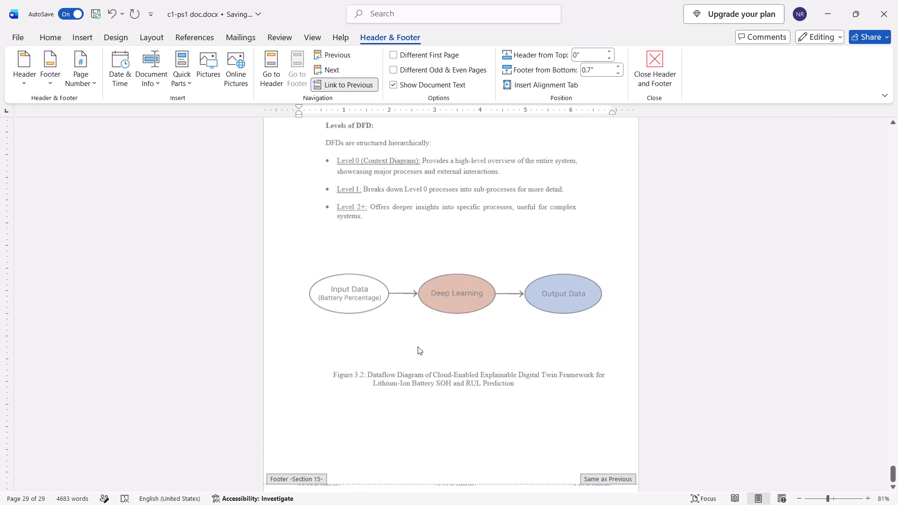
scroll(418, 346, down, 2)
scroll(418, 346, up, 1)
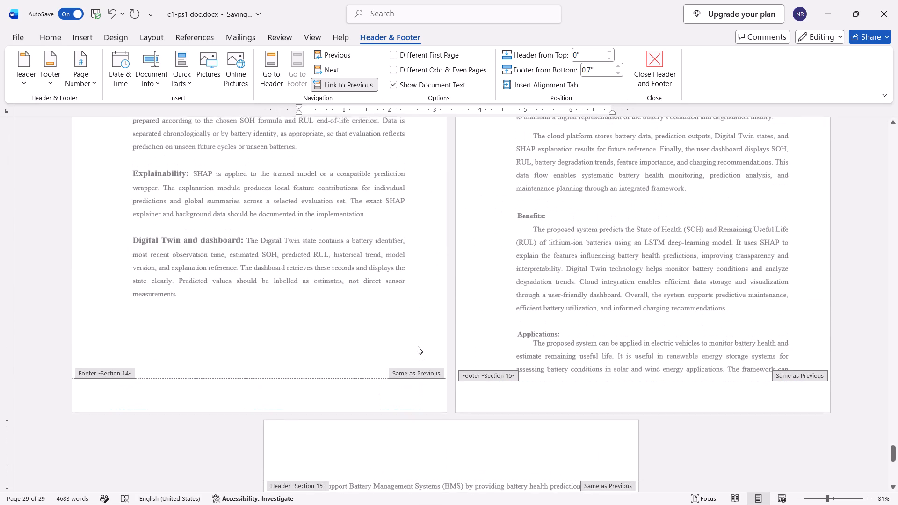
Undo the three-column footer, the Banded footer and the centring of the footer page number in Sections 14 and 15.
key(ctrl+z)
key(ctrl+z)
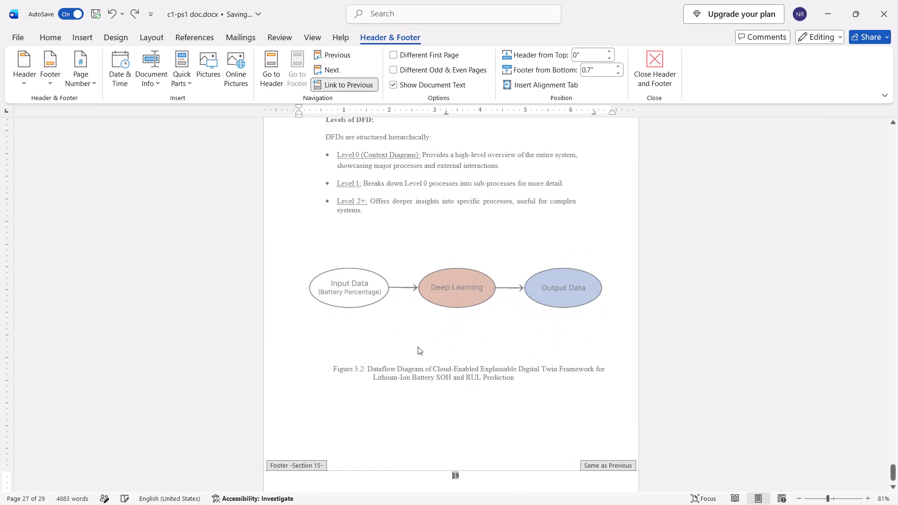
key(ctrl+z)
scroll(418, 346, up, 2)
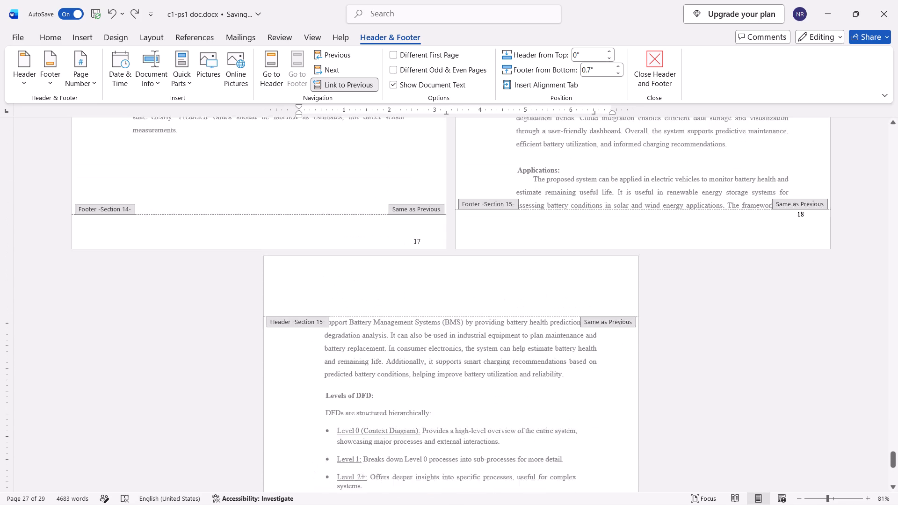
scroll(418, 346, up, 1)
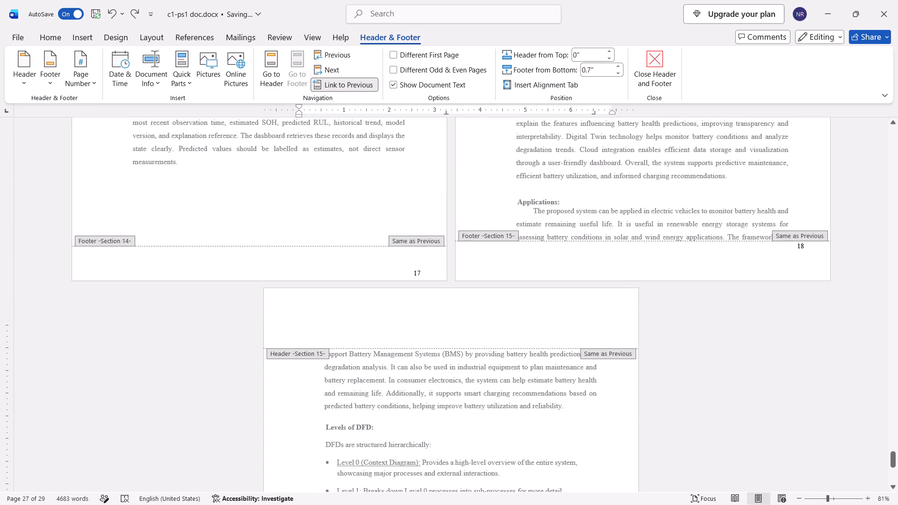
click(413, 273)
Examine the footer page numbers and section links from the report's title page through the Introduction pages in Sections 8 and 9.
scroll(413, 273, up, 19)
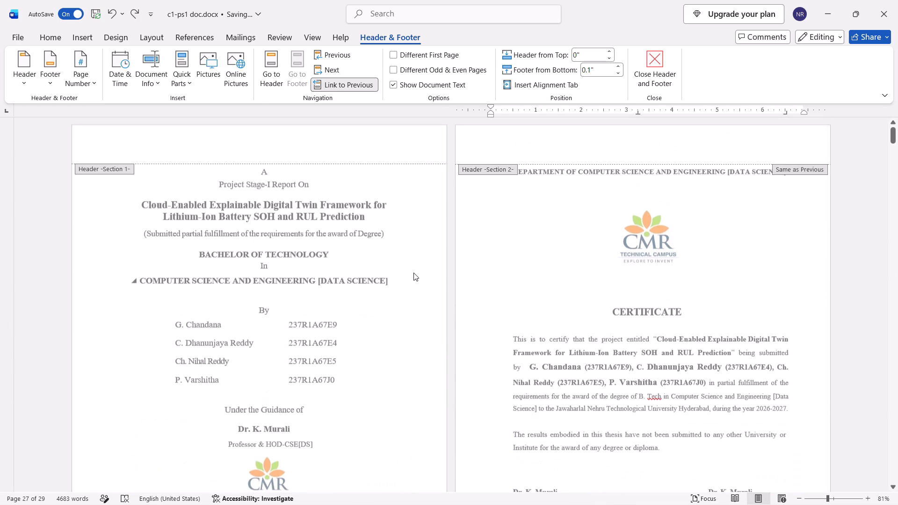
scroll(413, 273, up, 5)
scroll(413, 273, down, 5)
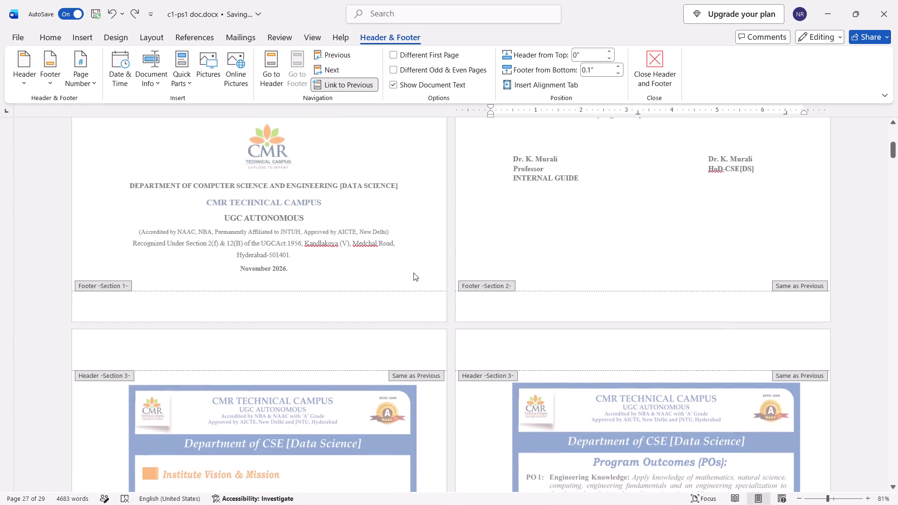
scroll(413, 273, down, 6)
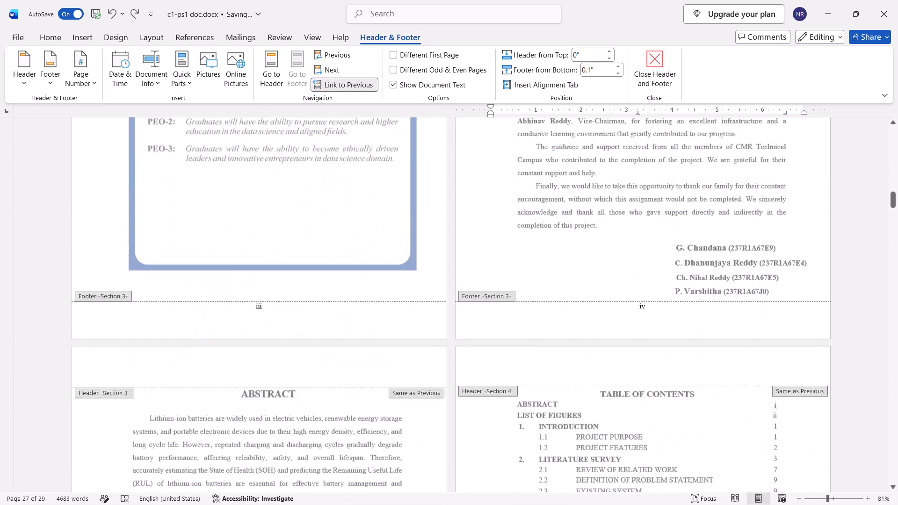
scroll(413, 273, down, 3)
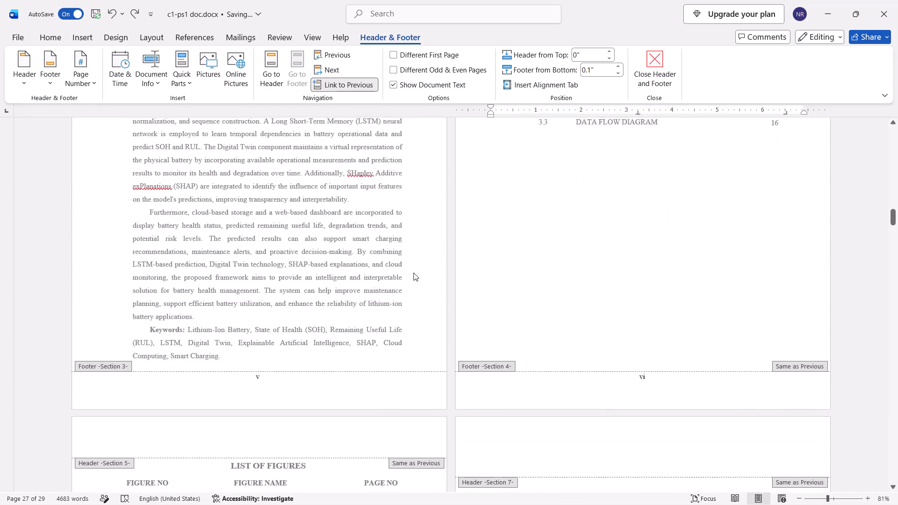
scroll(413, 273, down, 6)
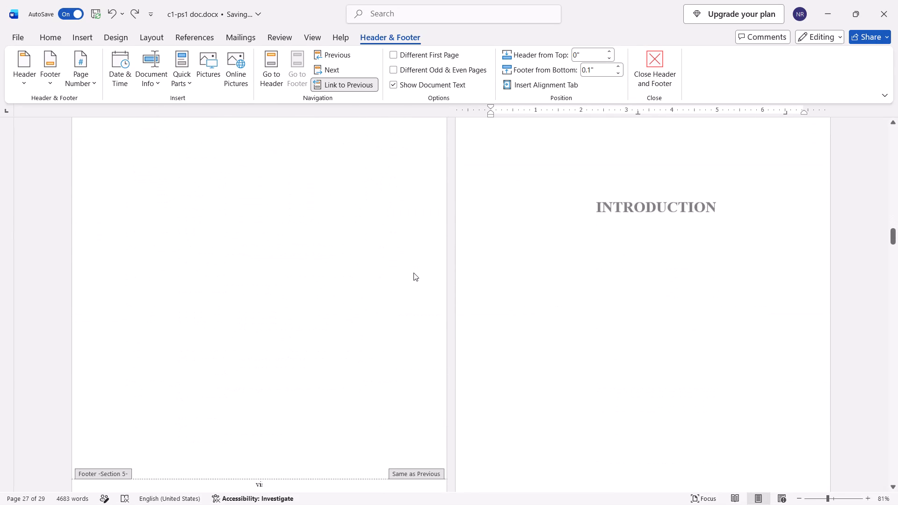
scroll(413, 273, down, 1)
ctrl+scroll(413, 273, up, 1)
ctrl+scroll(413, 273, down, 2)
ctrl+scroll(413, 273, up, 1)
ctrl+scroll(413, 273, down, 2)
scroll(413, 273, down, 1)
ctrl+scroll(413, 273, down, 1)
scroll(413, 273, down, 1)
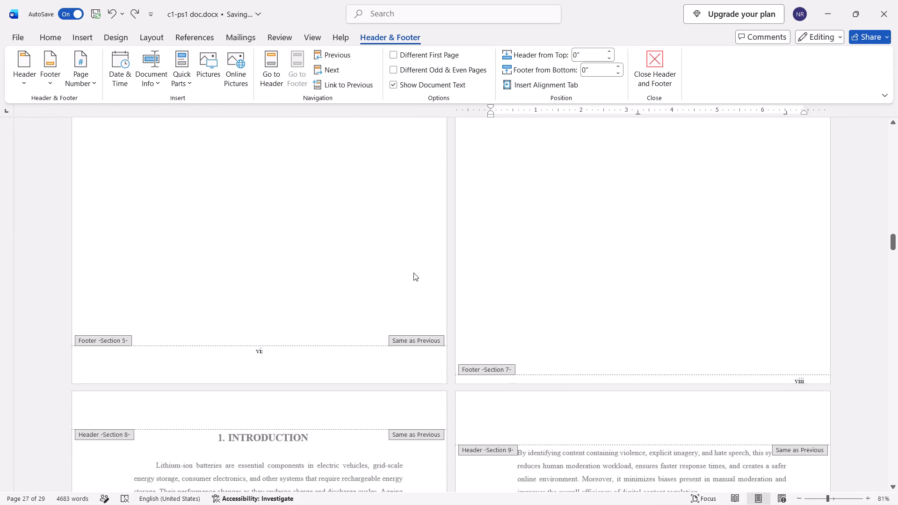
scroll(413, 273, down, 5)
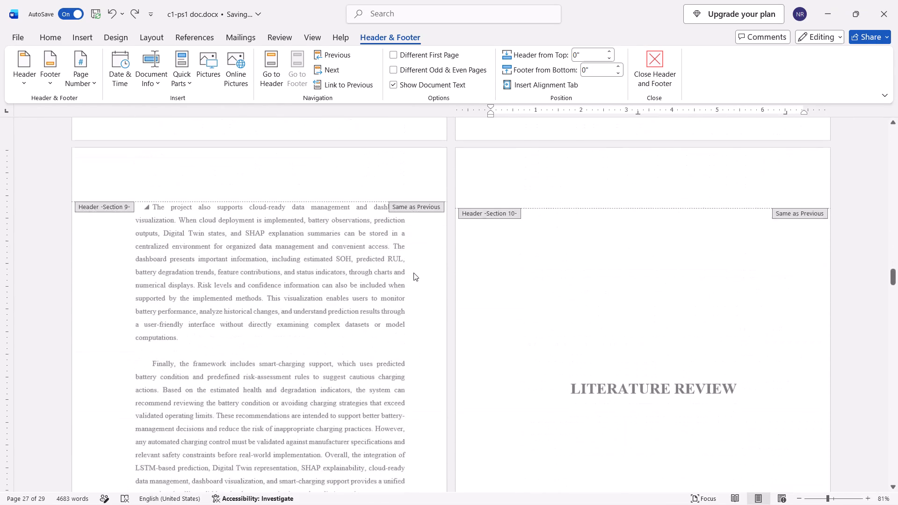
scroll(413, 273, down, 1)
click(421, 287)
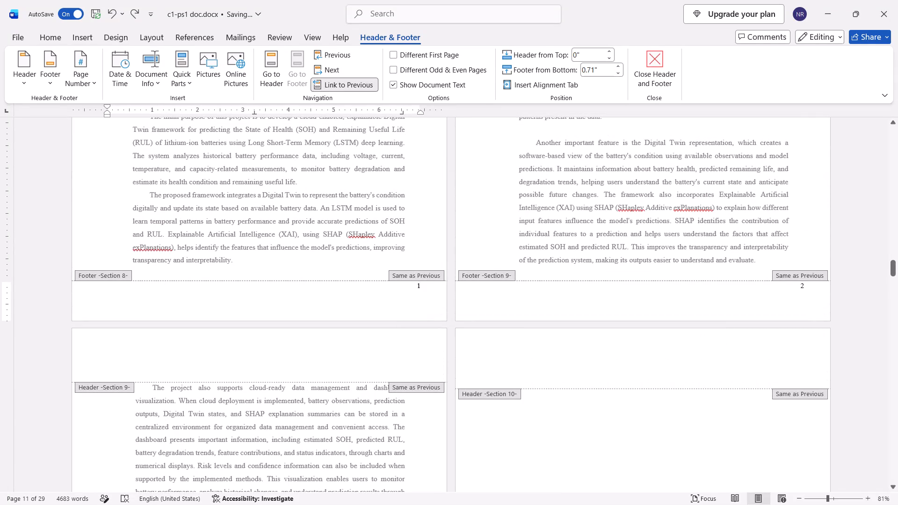
click(805, 290)
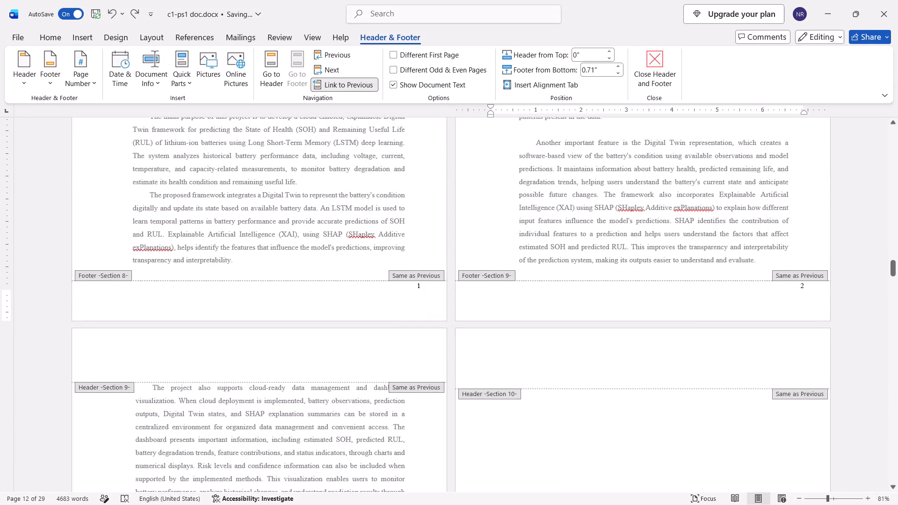
click(807, 289)
Examine the footer page numbers and section links on the Literature Review pages in Sections 9 to 11.
scroll(787, 294, down, 2)
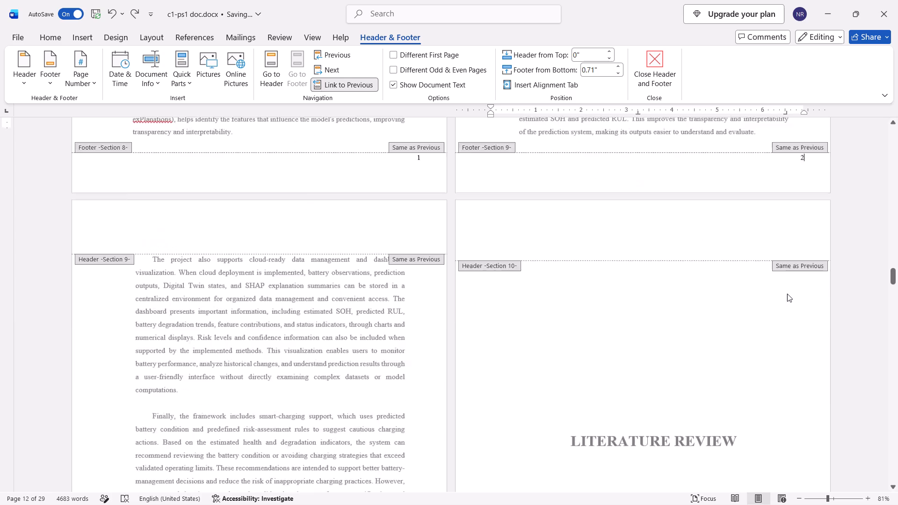
scroll(787, 294, down, 4)
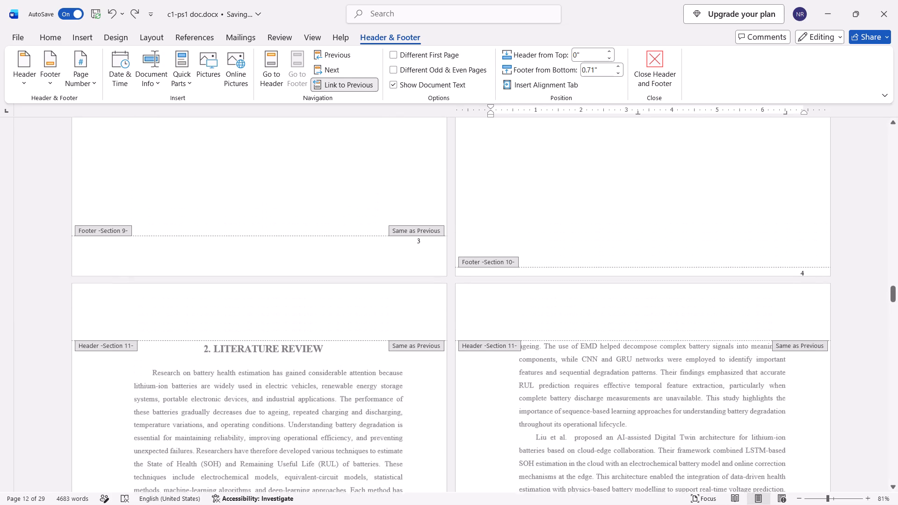
scroll(787, 294, down, 2)
scroll(787, 294, up, 1)
scroll(787, 294, down, 2)
scroll(787, 294, up, 1)
scroll(787, 294, down, 1)
scroll(787, 294, up, 1)
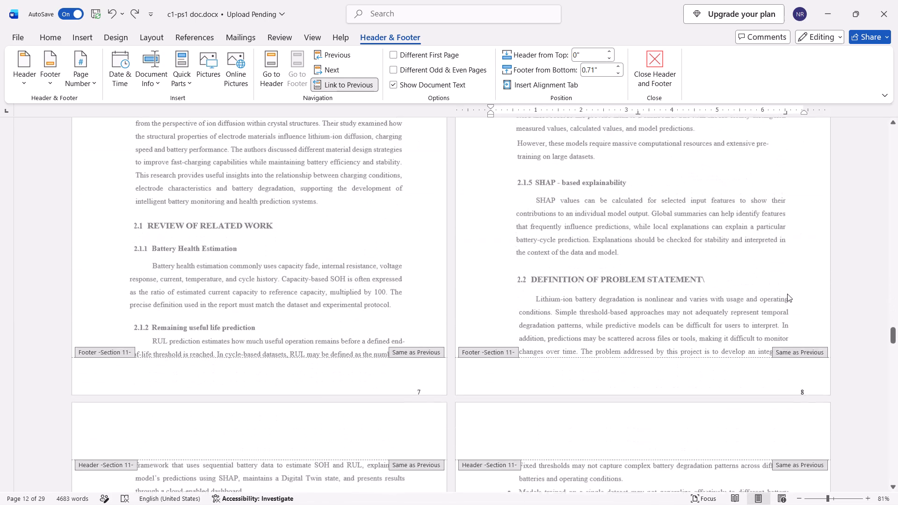
scroll(787, 294, up, 2)
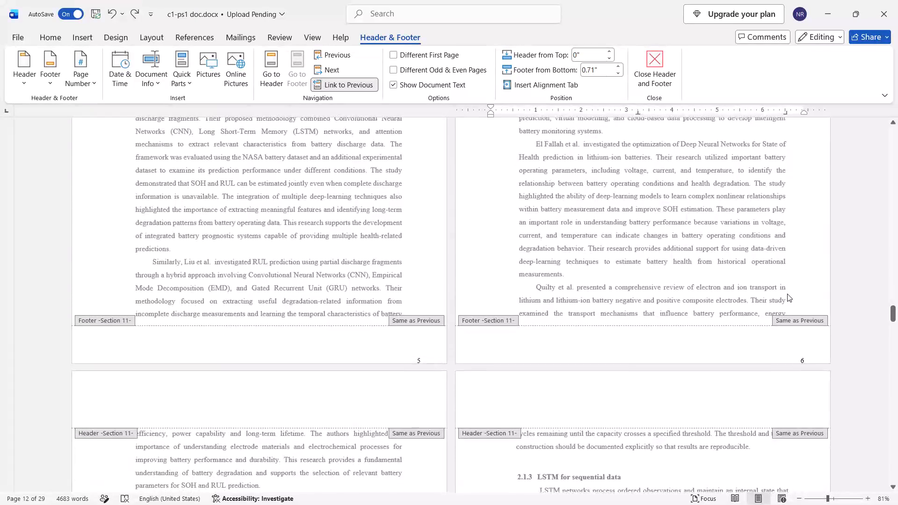
scroll(787, 294, up, 2)
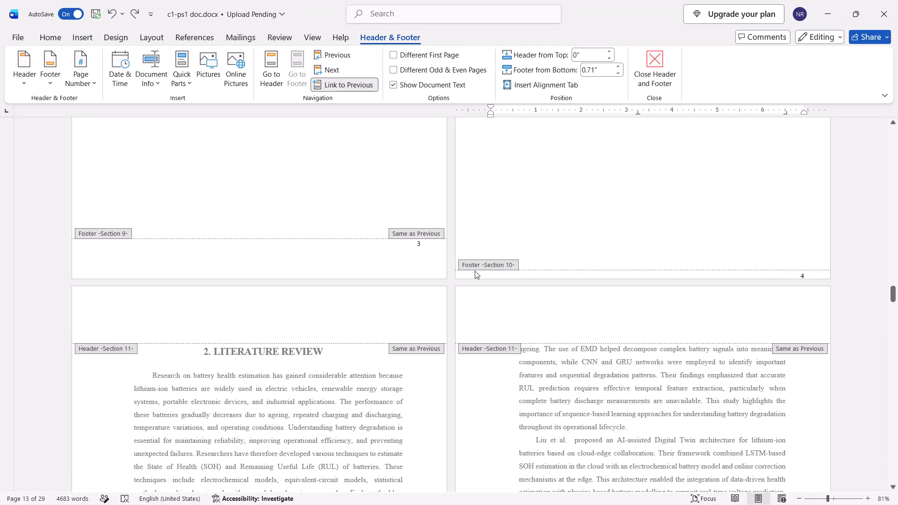
Link the Section 10 footer on the Literature Review title page to the previous section, replacing its existing content.
click(475, 271)
double_click(488, 274)
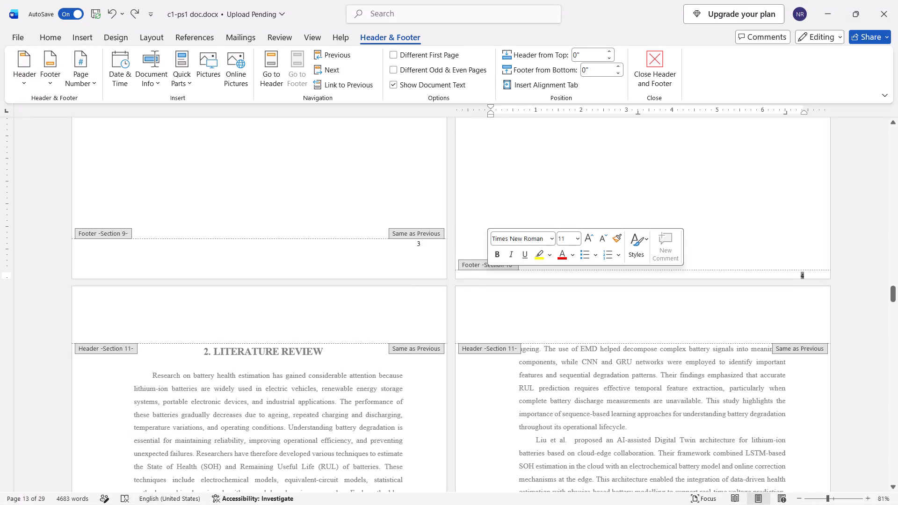
click(337, 82)
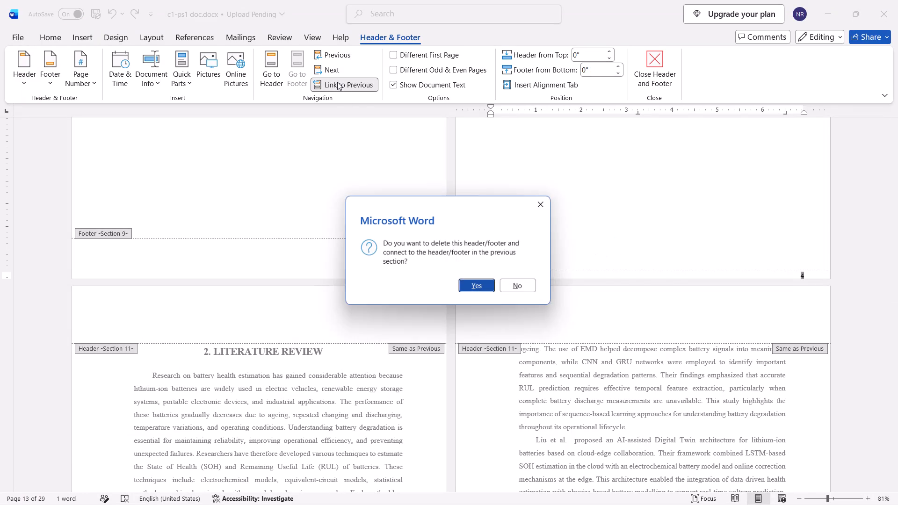
click(475, 289)
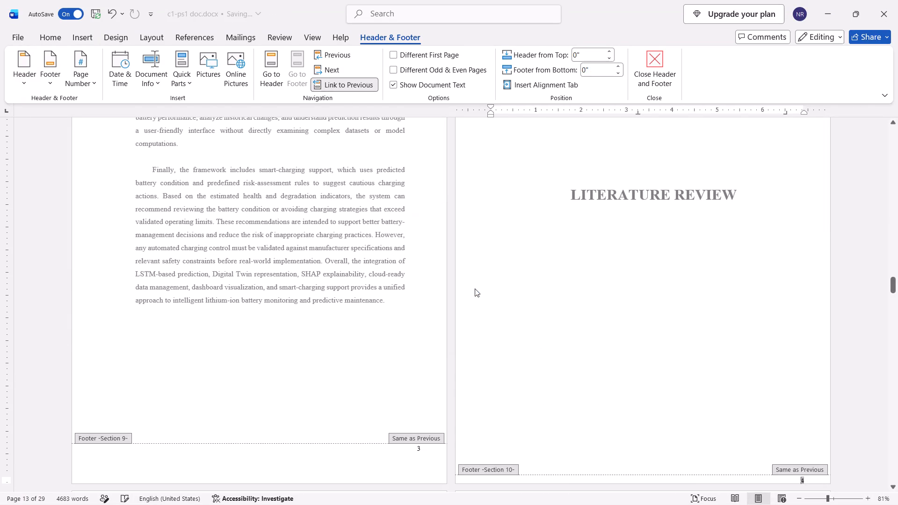
Compare the page-number placement in the Section 10 footer with the footers of Sections 8, 9 and 11.
scroll(545, 404, down, 4)
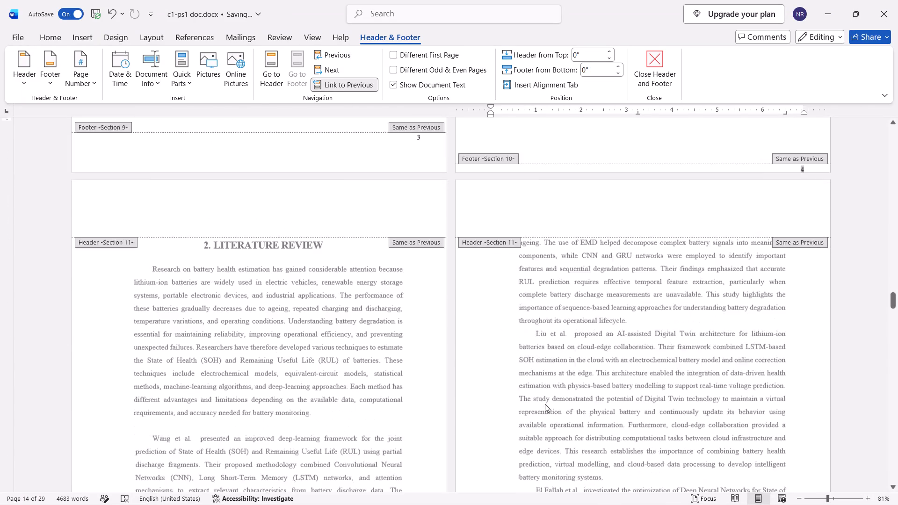
scroll(545, 404, down, 2)
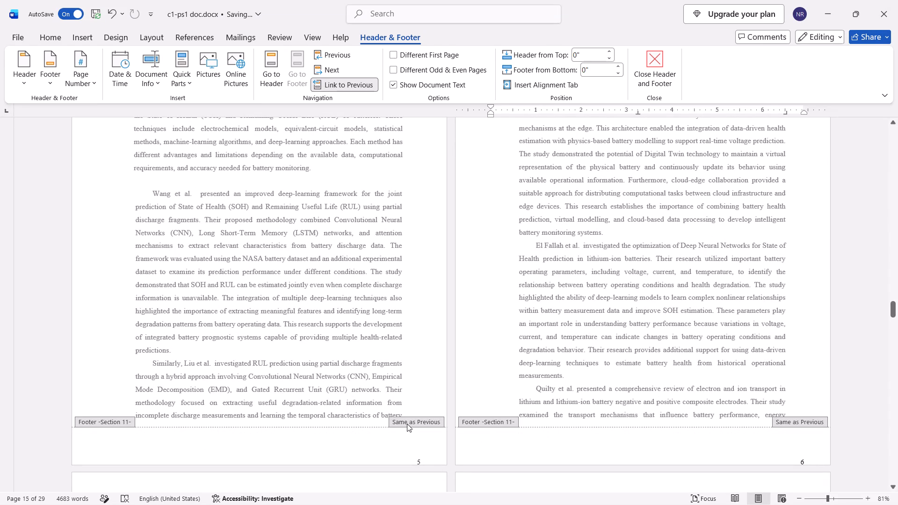
scroll(535, 324, up, 5)
drag(535, 324, 799, 234)
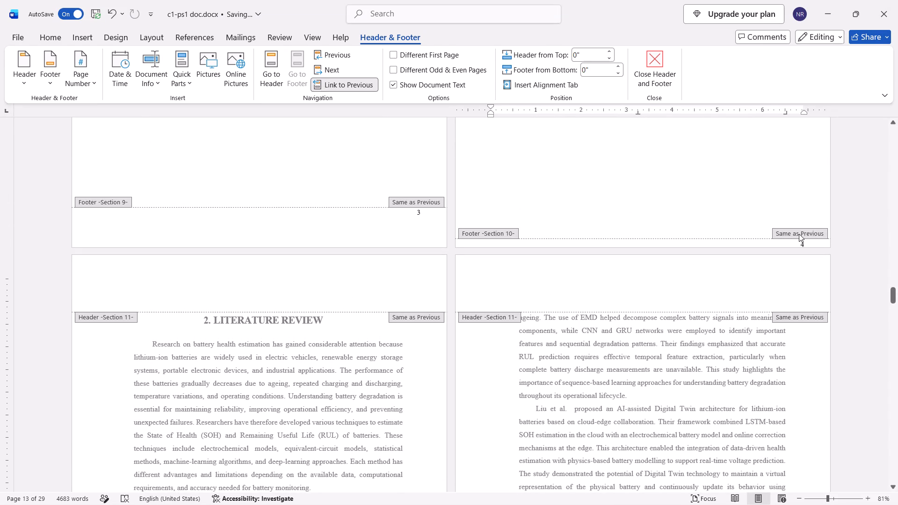
drag(799, 234, 798, 233)
click(798, 233)
scroll(601, 184, up, 6)
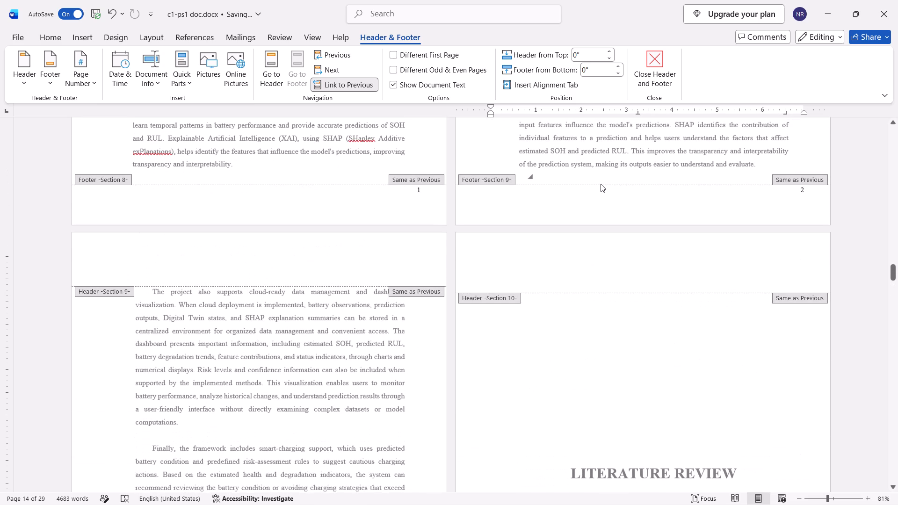
scroll(601, 184, up, 1)
scroll(558, 270, down, 4)
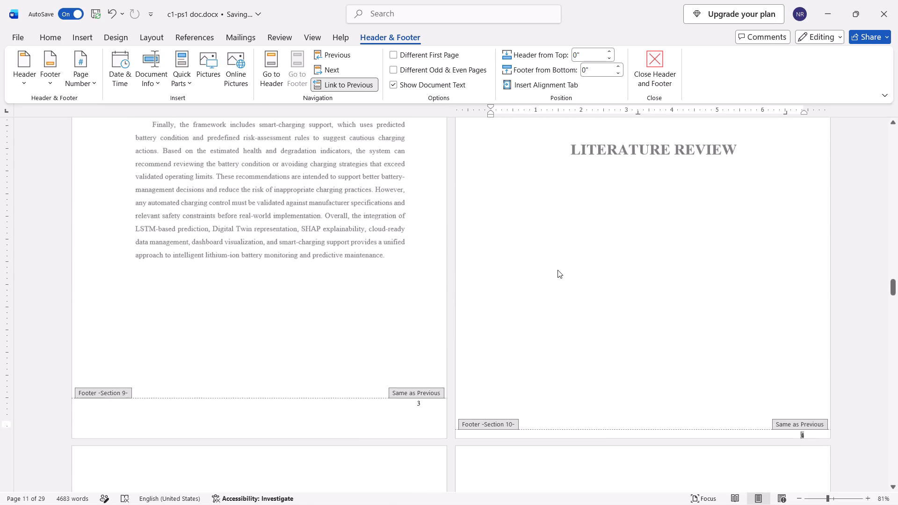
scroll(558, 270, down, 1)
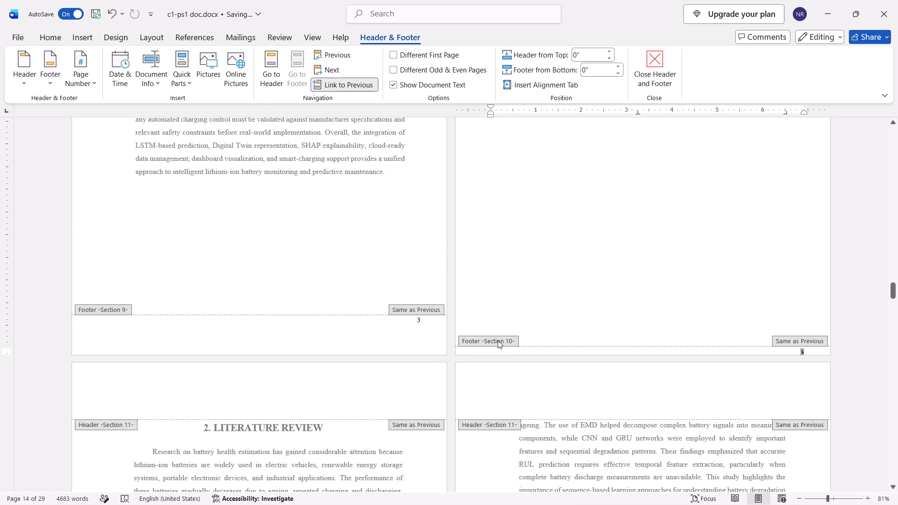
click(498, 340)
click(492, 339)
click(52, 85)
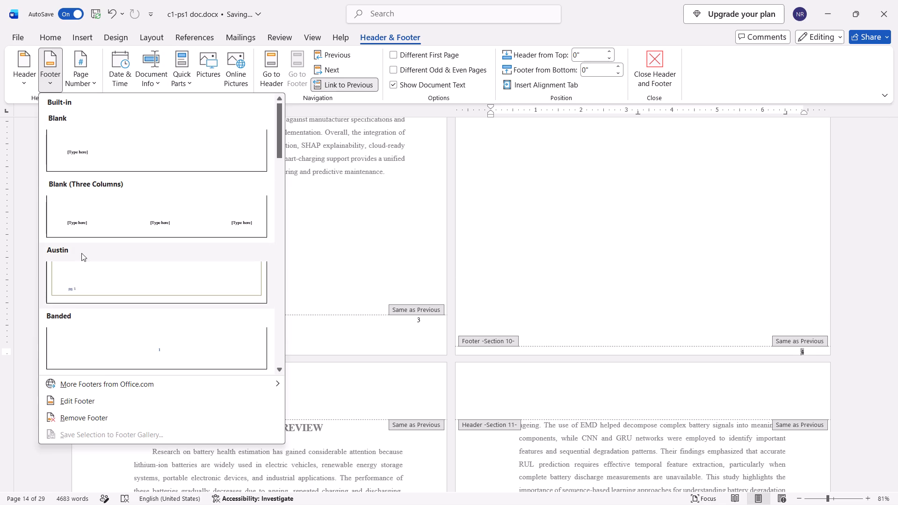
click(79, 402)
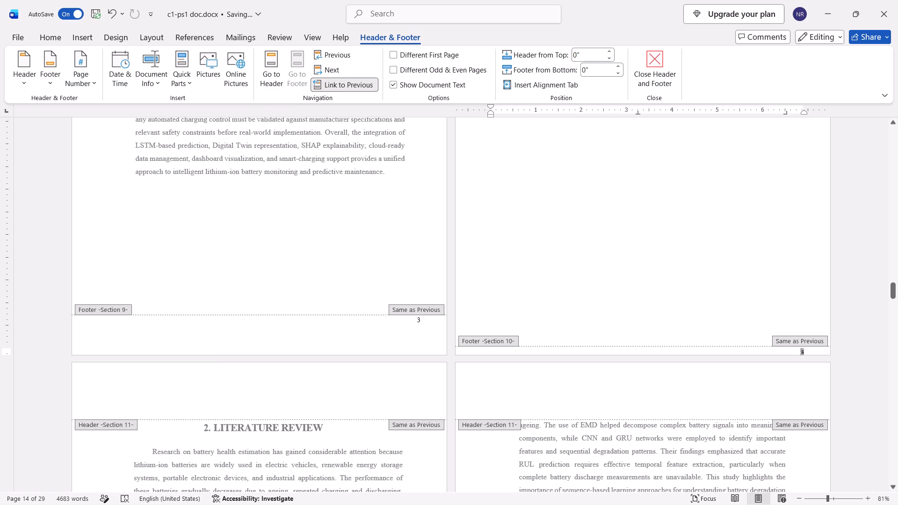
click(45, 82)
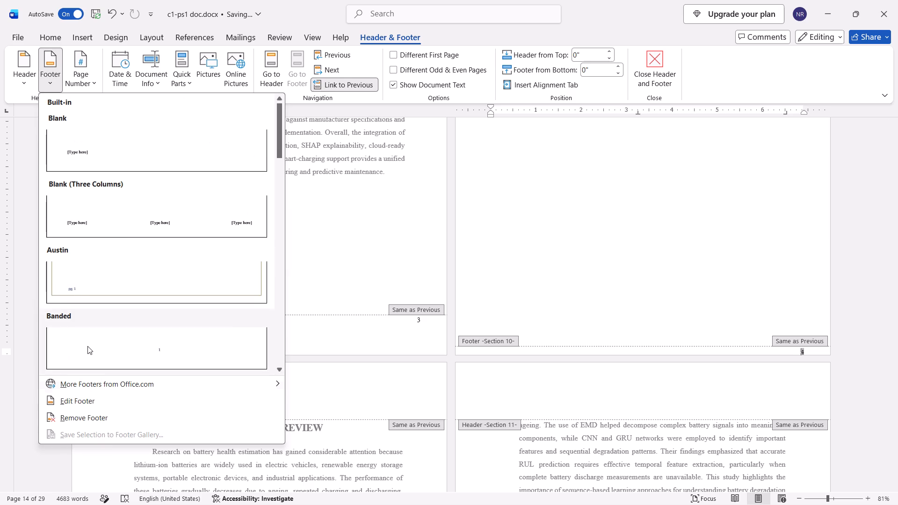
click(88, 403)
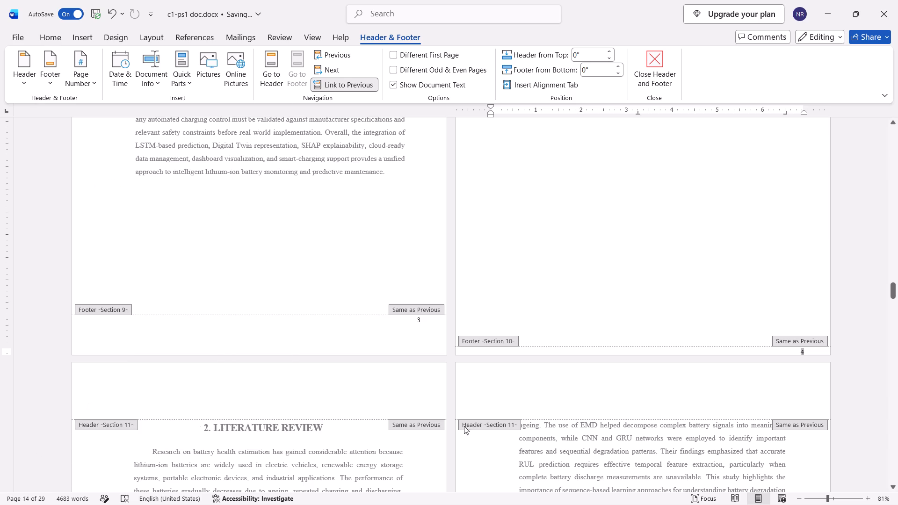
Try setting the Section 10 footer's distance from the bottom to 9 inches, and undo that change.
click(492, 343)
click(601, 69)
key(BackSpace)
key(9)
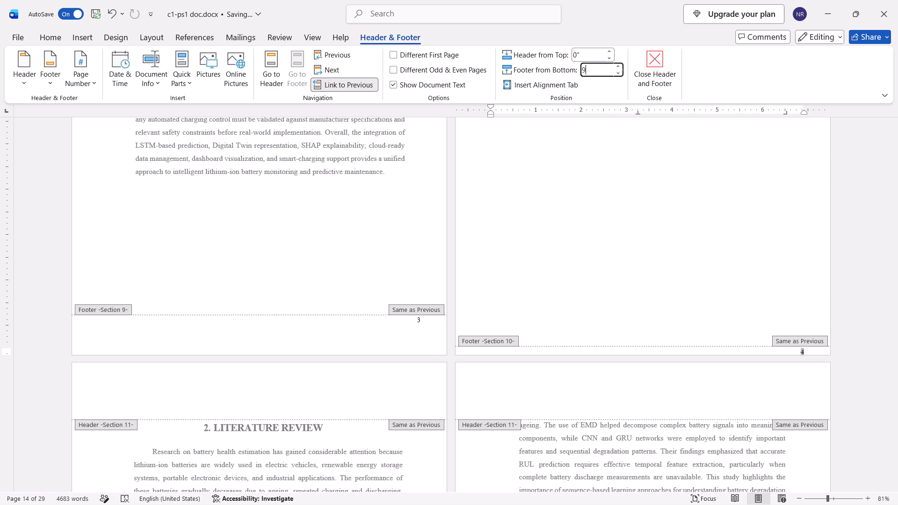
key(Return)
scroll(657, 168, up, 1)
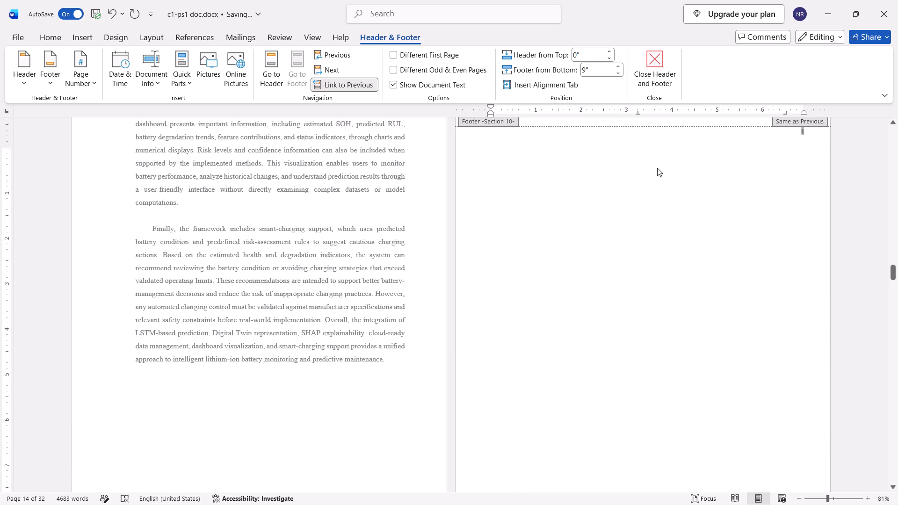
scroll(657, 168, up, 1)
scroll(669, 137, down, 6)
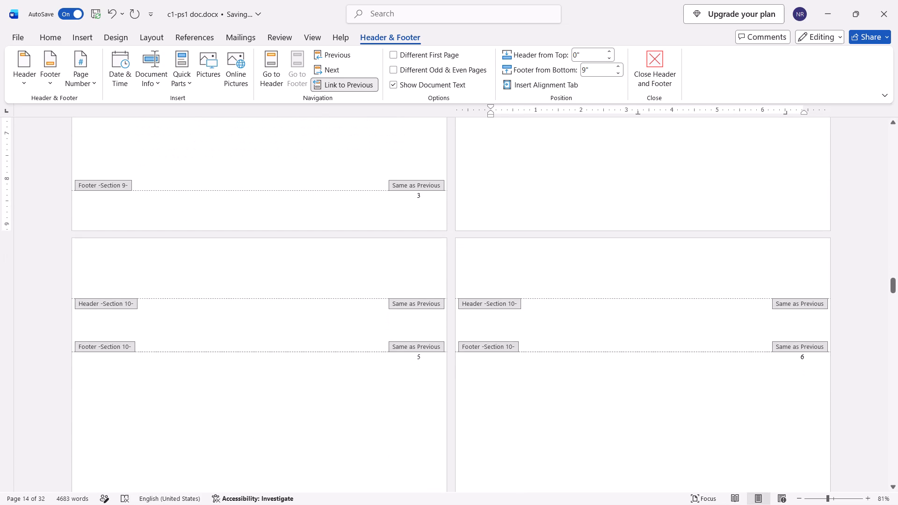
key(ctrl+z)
Examine the page numbers and their placement from the pages before the Introduction through the Literature Review and System Architecture pages.
scroll(669, 137, up, 1)
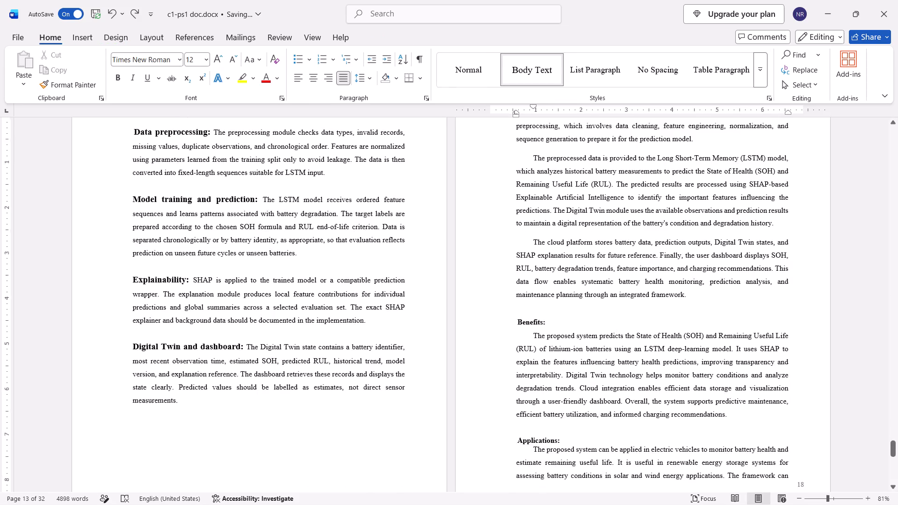
scroll(669, 137, up, 8)
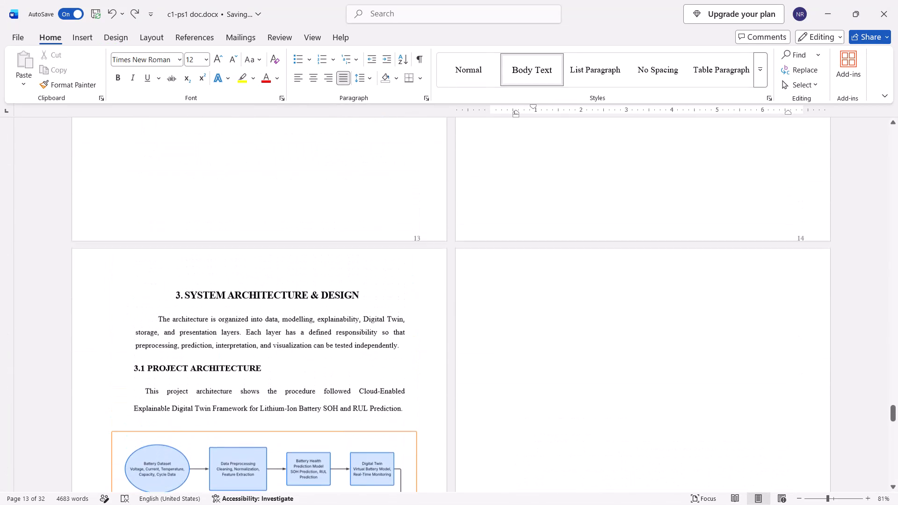
scroll(669, 137, up, 13)
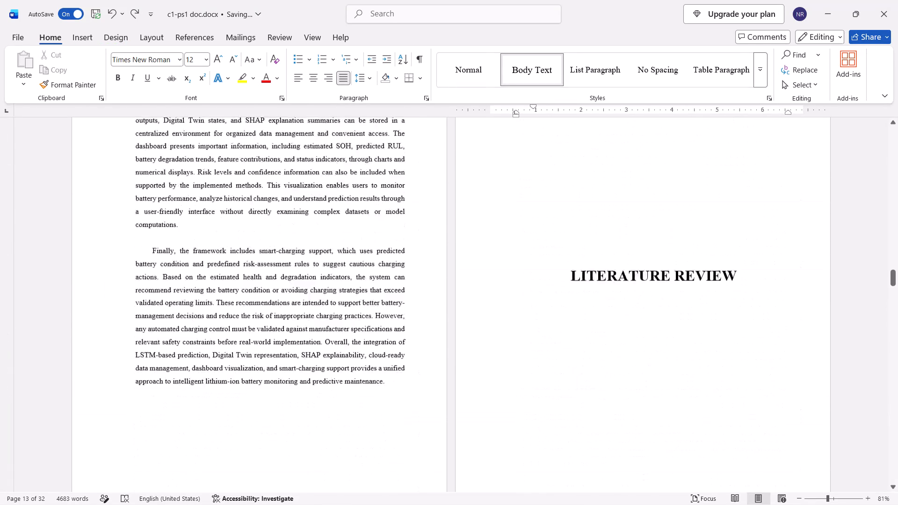
scroll(669, 137, up, 7)
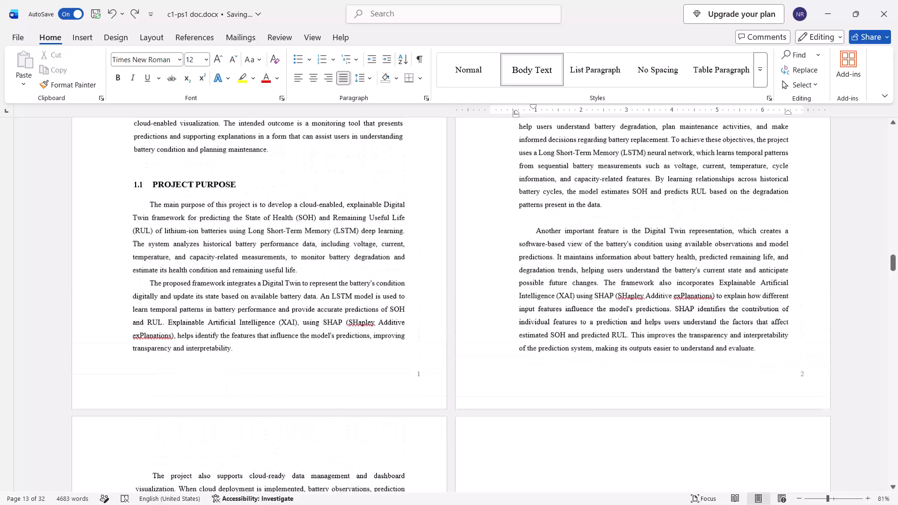
scroll(669, 137, up, 5)
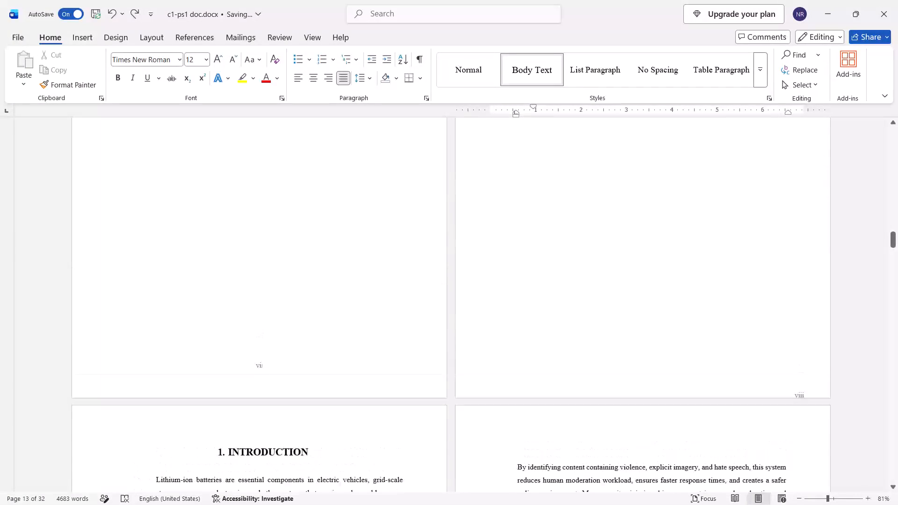
scroll(669, 137, up, 1)
scroll(669, 137, down, 9)
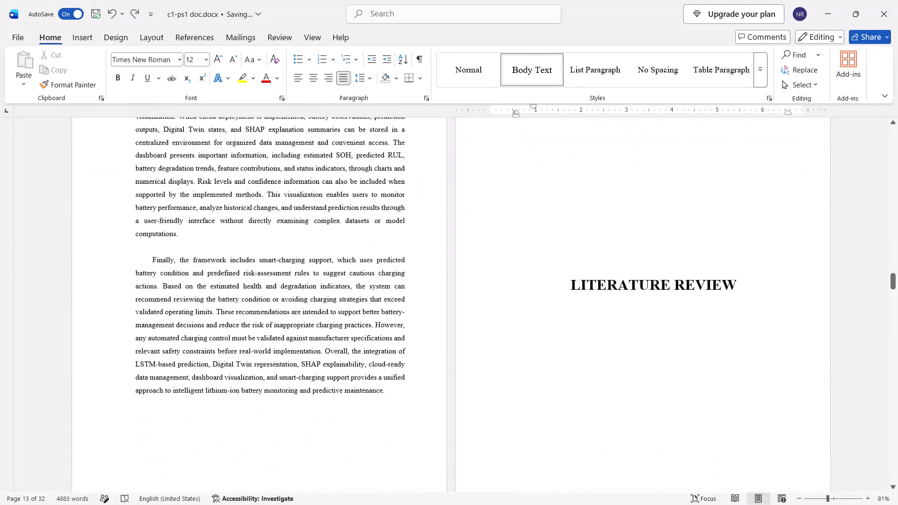
scroll(669, 137, down, 1)
scroll(669, 137, up, 1)
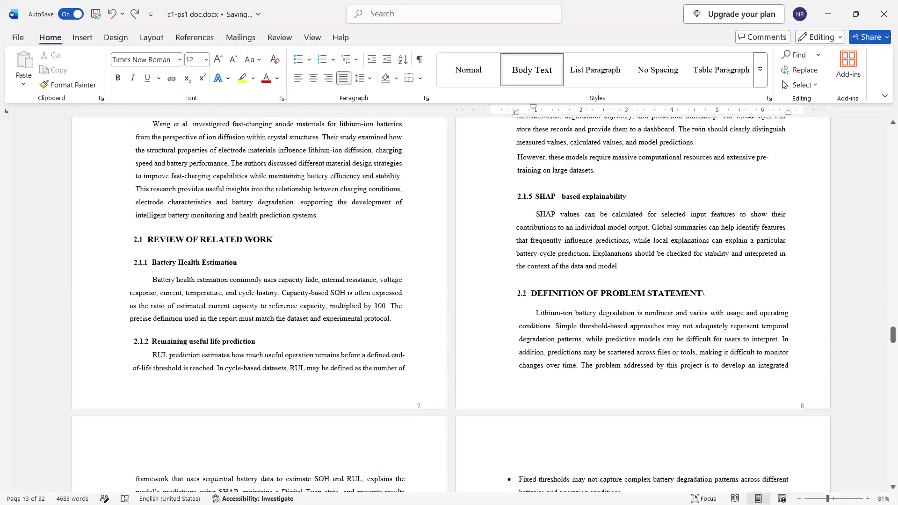
scroll(669, 137, up, 4)
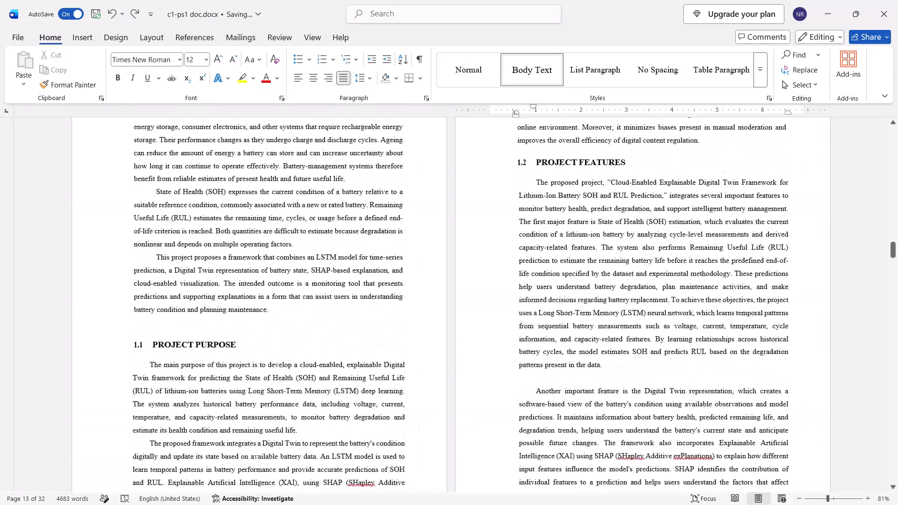
scroll(669, 137, down, 6)
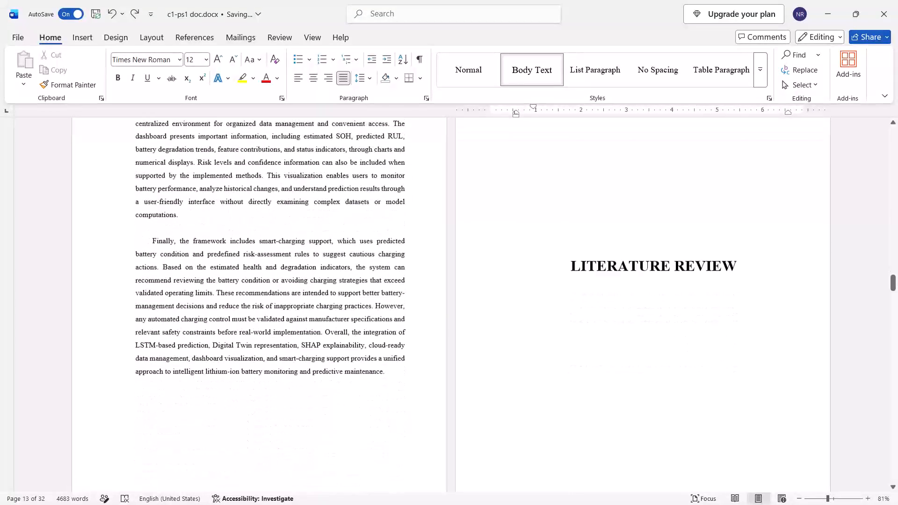
scroll(669, 137, down, 1)
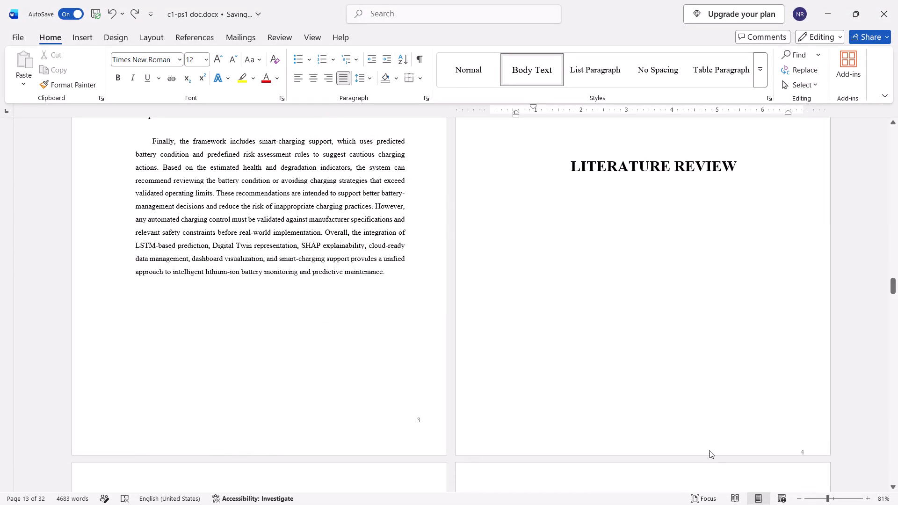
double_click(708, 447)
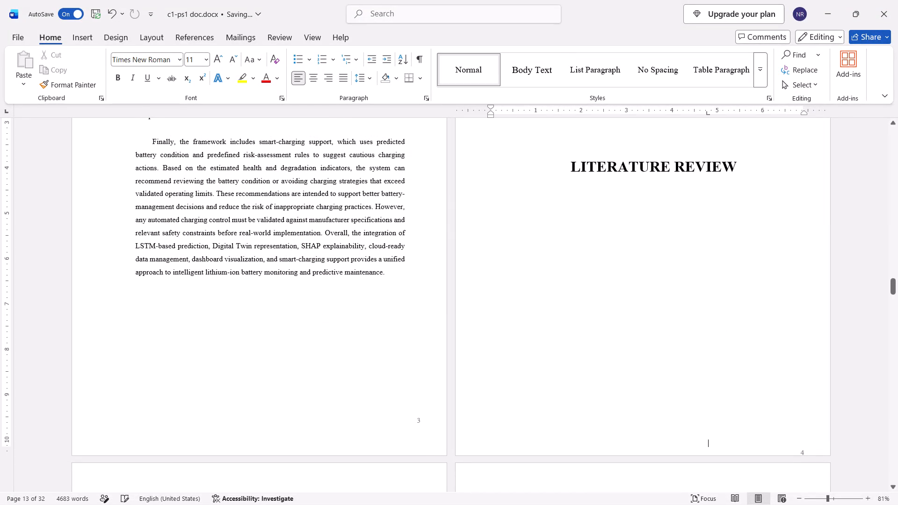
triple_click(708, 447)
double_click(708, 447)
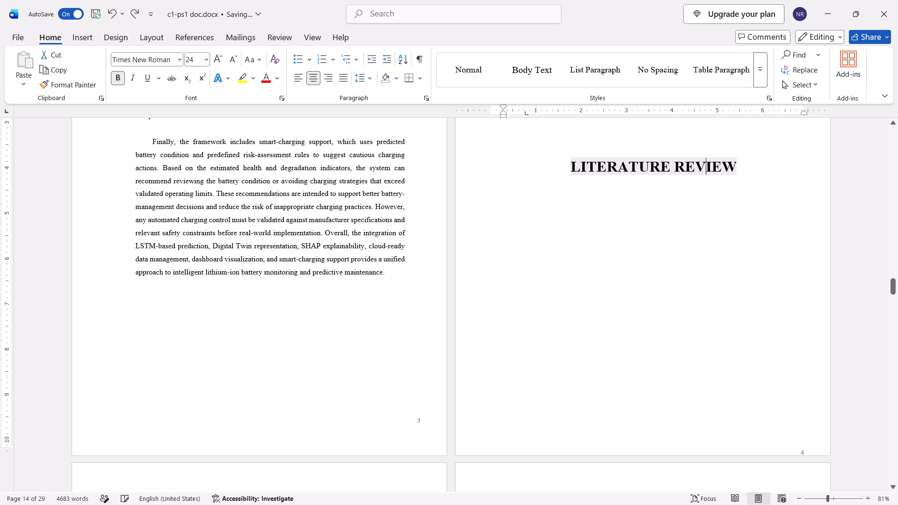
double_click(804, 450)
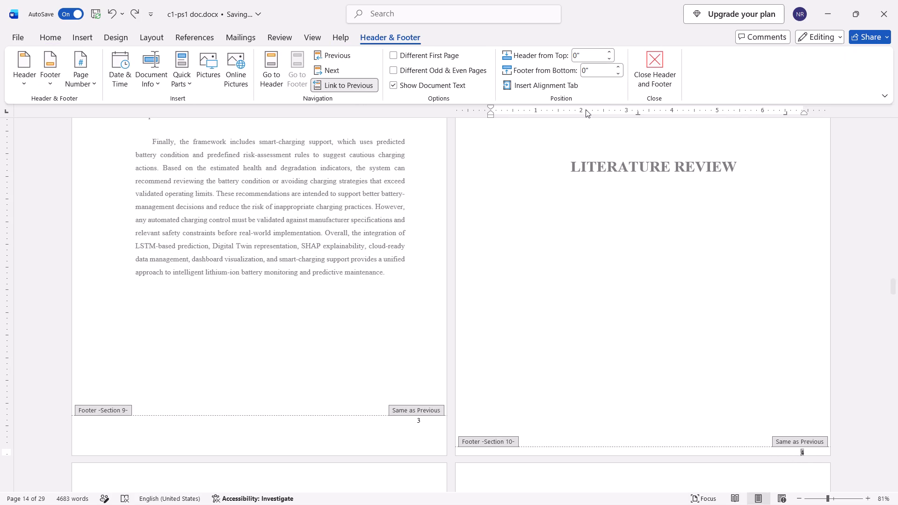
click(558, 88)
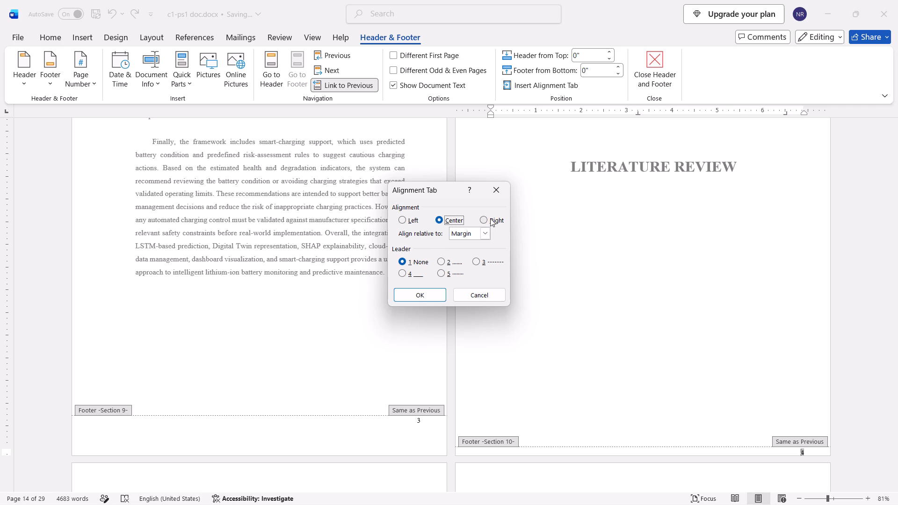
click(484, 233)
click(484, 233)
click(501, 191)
Delete the page number from the Section 15 footer on the last page, below the Figure 3.2 dataflow diagram.
scroll(536, 291, down, 8)
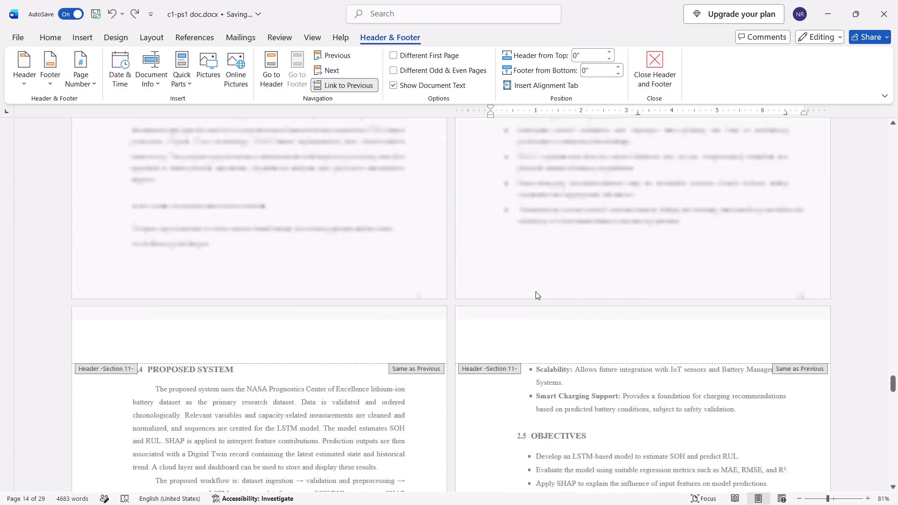
scroll(536, 291, down, 6)
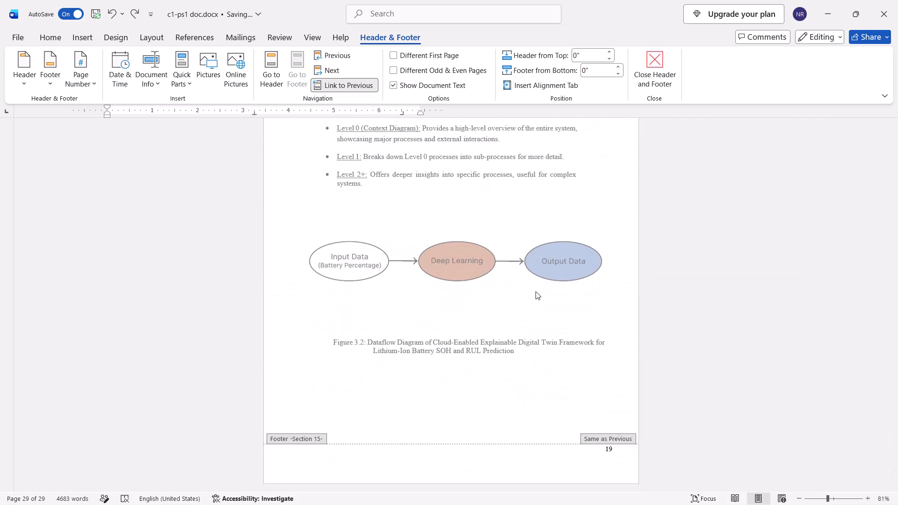
click(615, 450)
key(BackSpace)
key(BackSpace)
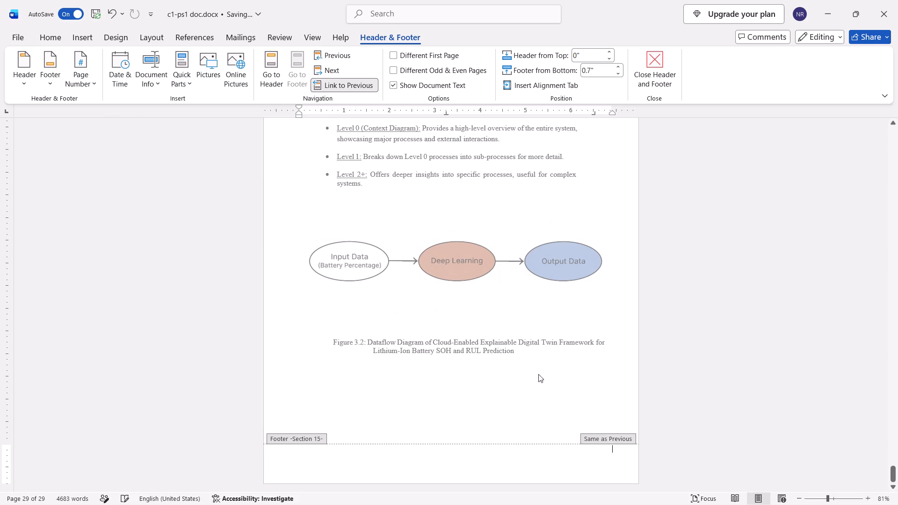
Draw a small text box in the Section 15 footer, enter 199 in it, and widen it to about 0.56 inches.
click(17, 31)
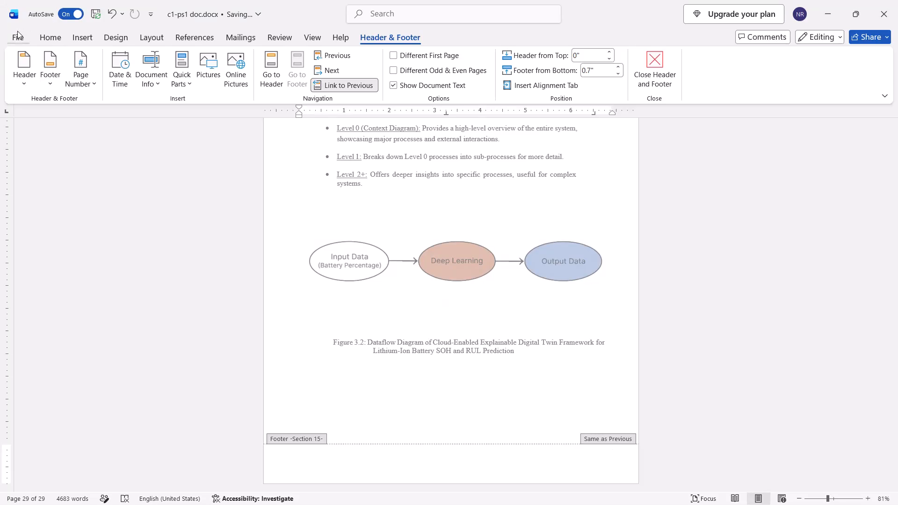
click(11, 37)
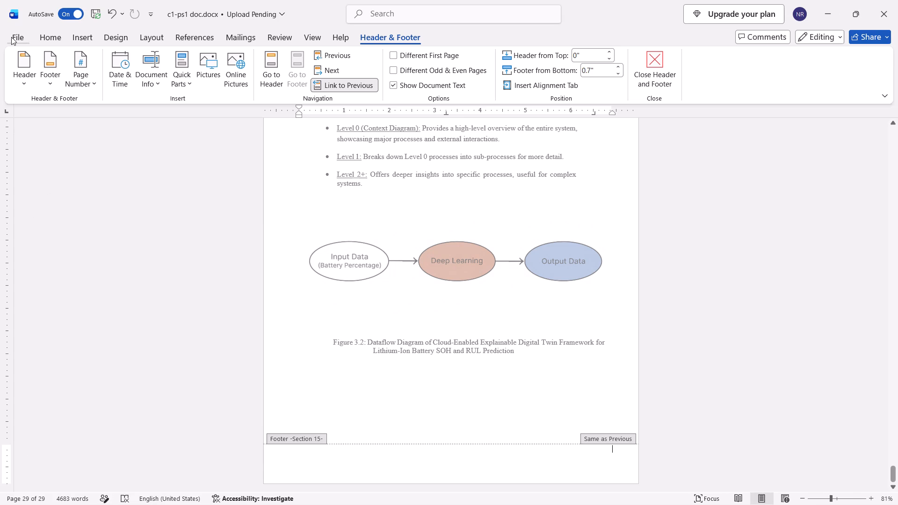
click(89, 38)
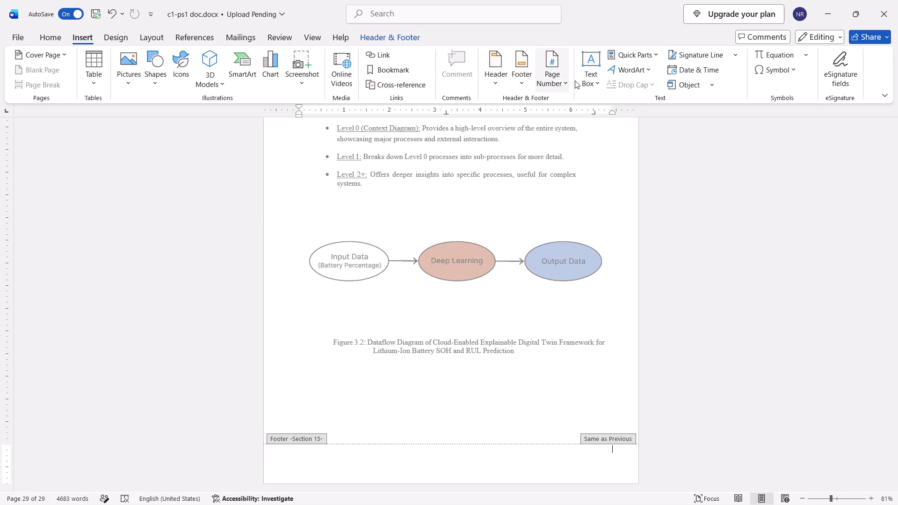
click(593, 67)
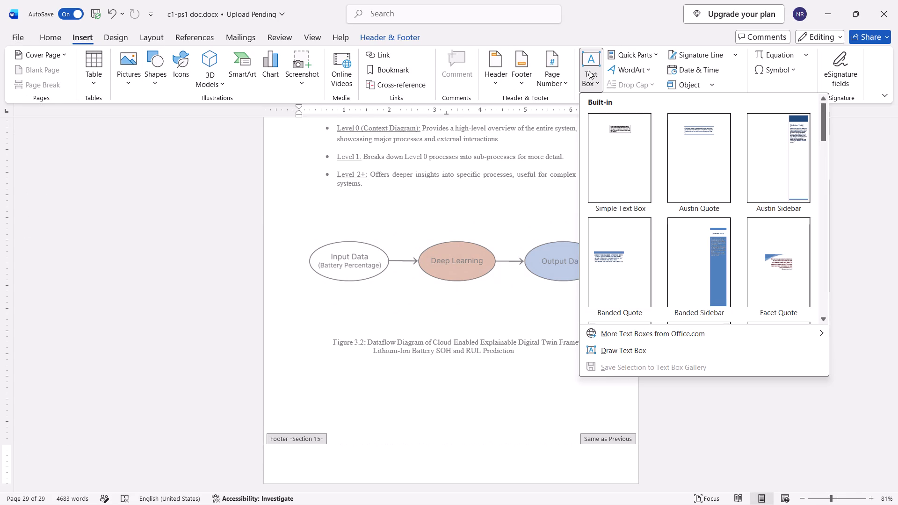
click(588, 54)
click(588, 54)
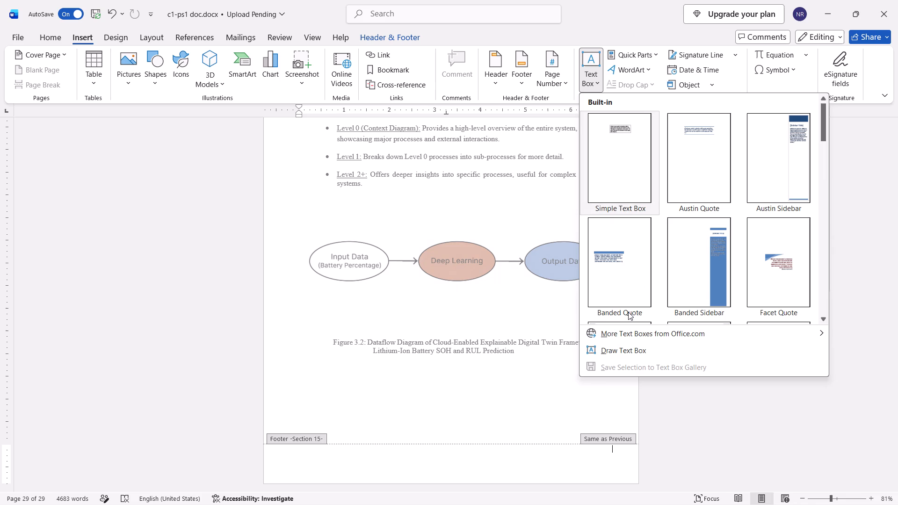
click(622, 349)
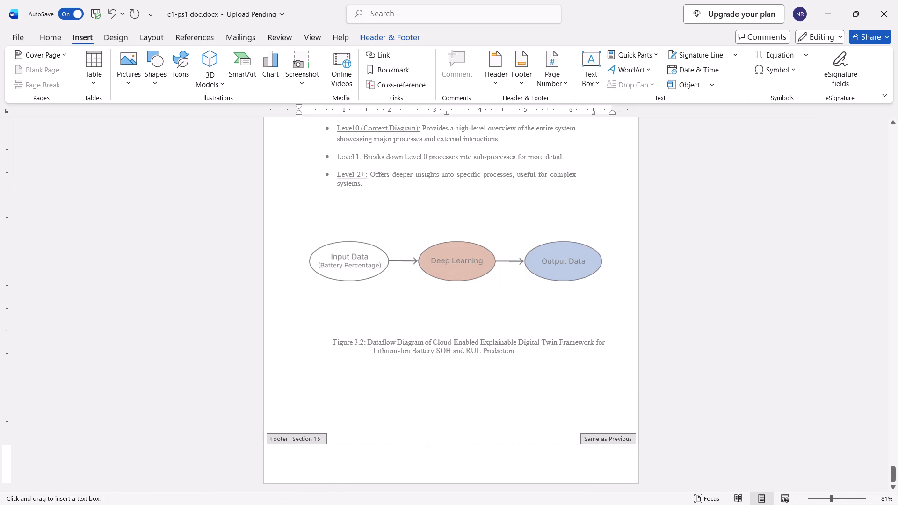
drag(609, 458, 620, 469)
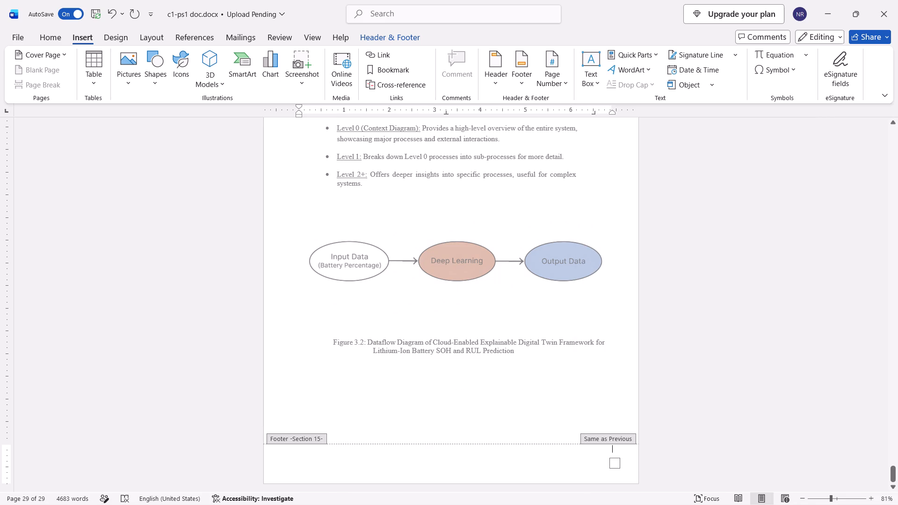
drag(620, 469, 625, 472)
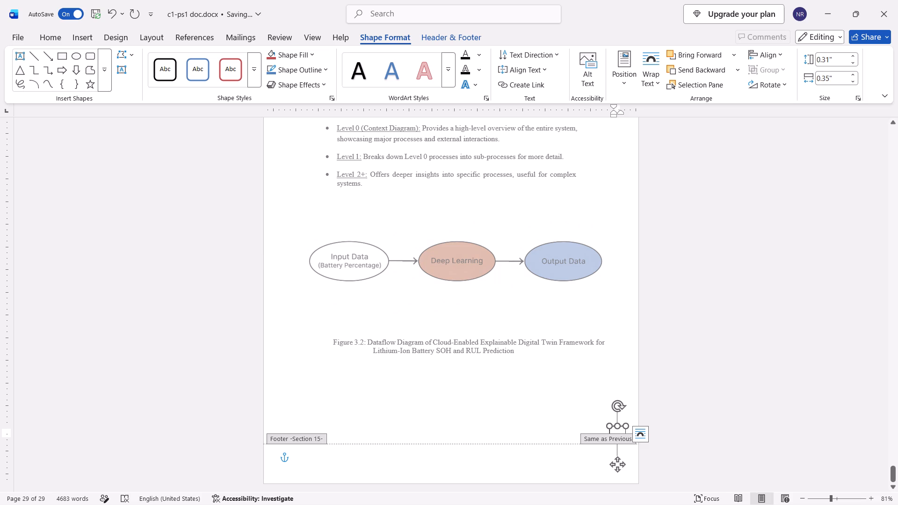
text(19)
key(9)
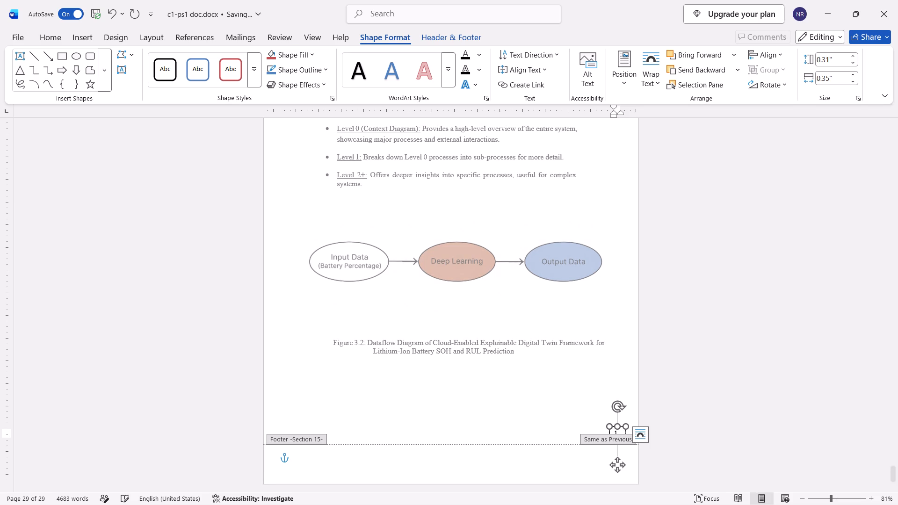
drag(608, 426, 600, 426)
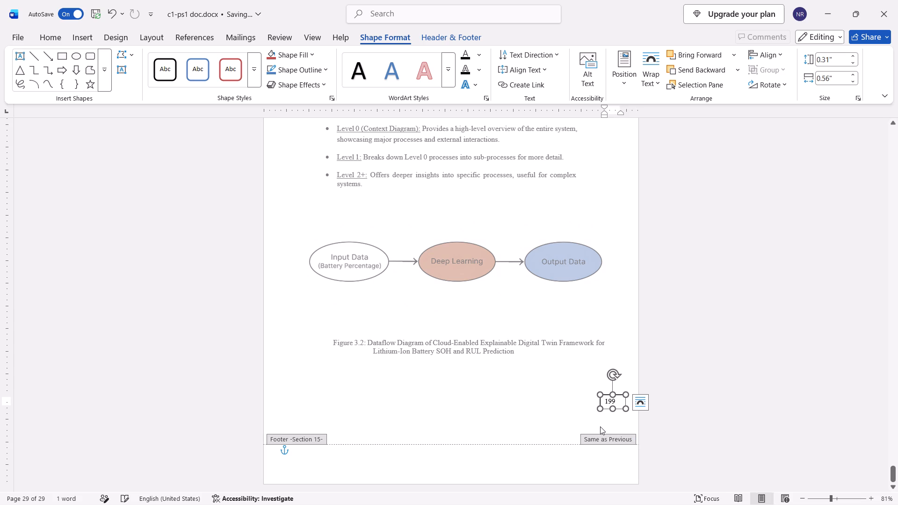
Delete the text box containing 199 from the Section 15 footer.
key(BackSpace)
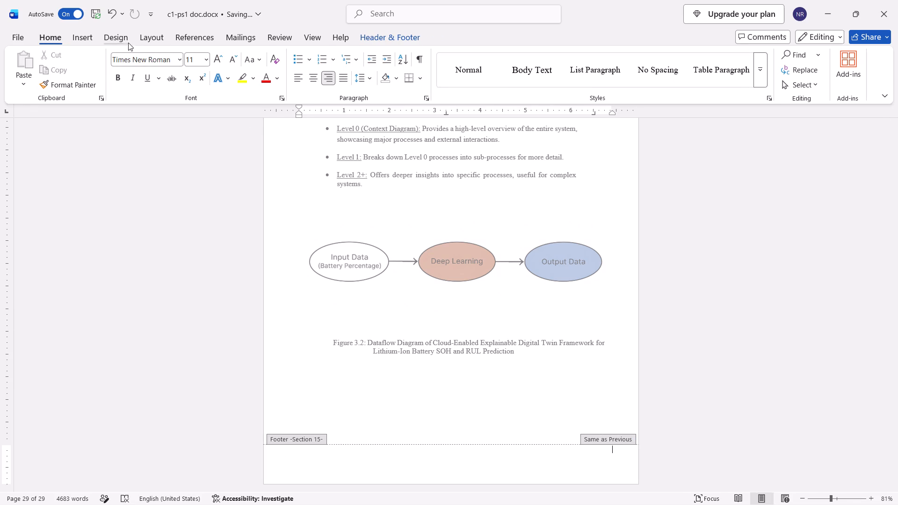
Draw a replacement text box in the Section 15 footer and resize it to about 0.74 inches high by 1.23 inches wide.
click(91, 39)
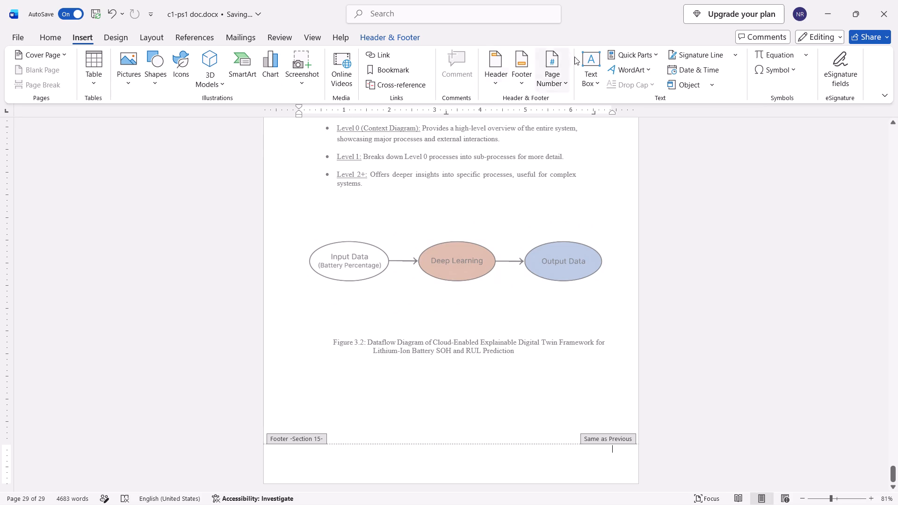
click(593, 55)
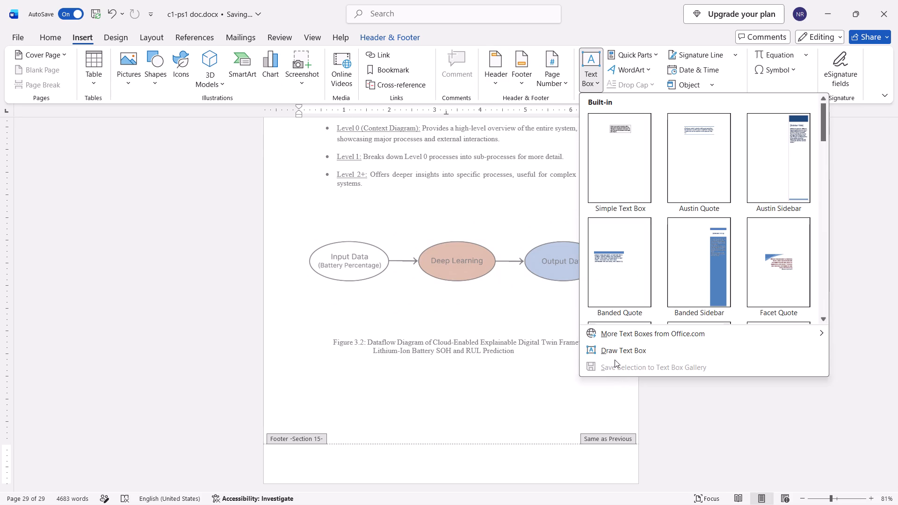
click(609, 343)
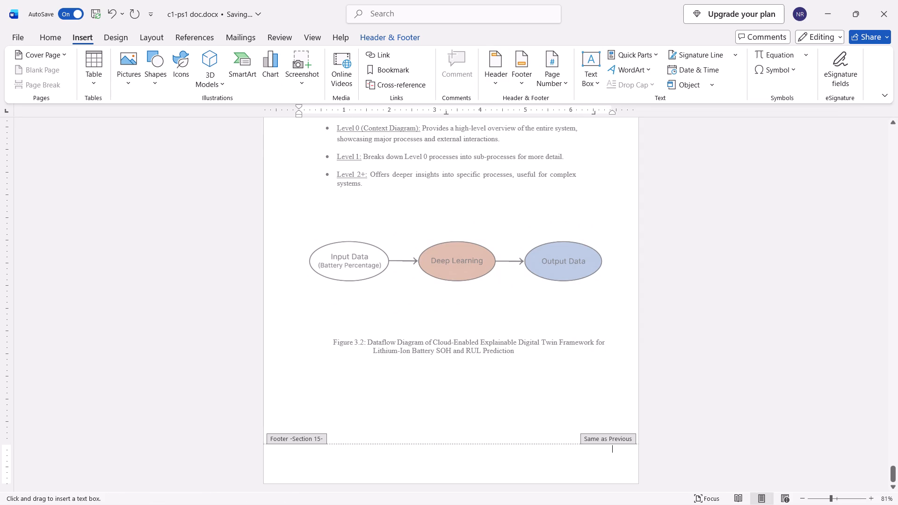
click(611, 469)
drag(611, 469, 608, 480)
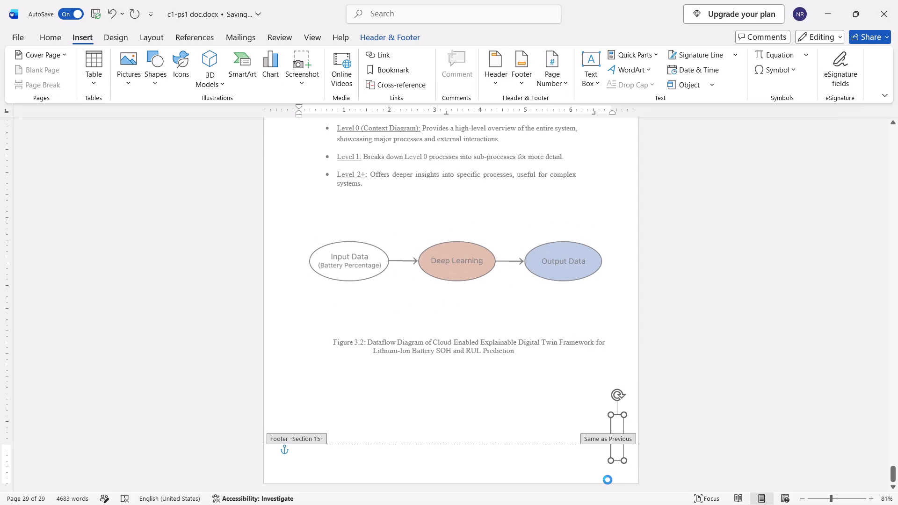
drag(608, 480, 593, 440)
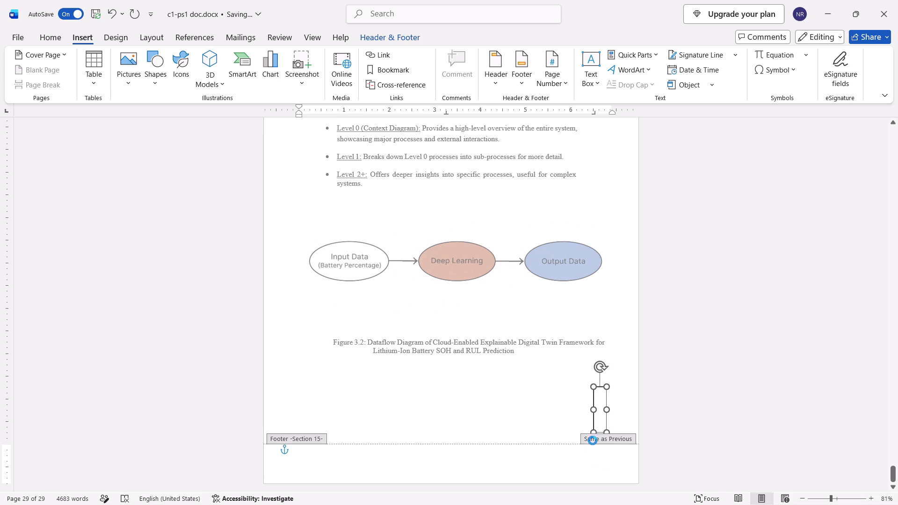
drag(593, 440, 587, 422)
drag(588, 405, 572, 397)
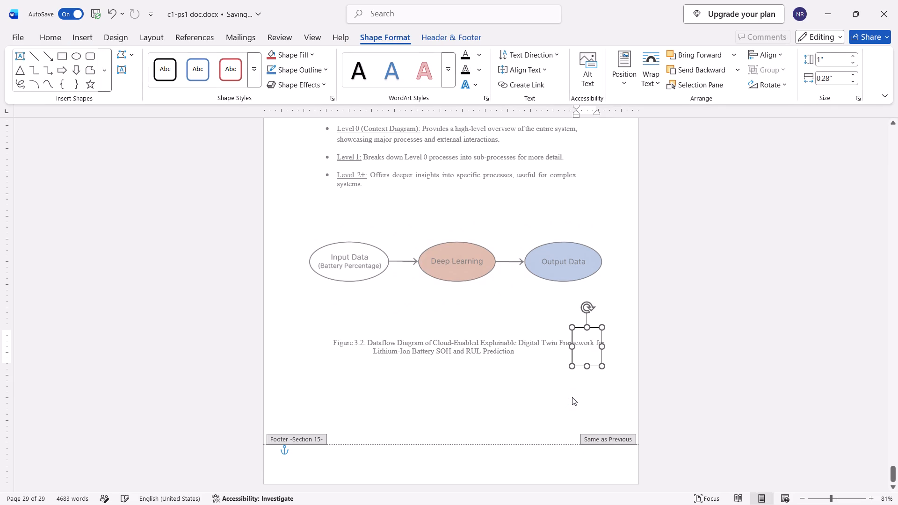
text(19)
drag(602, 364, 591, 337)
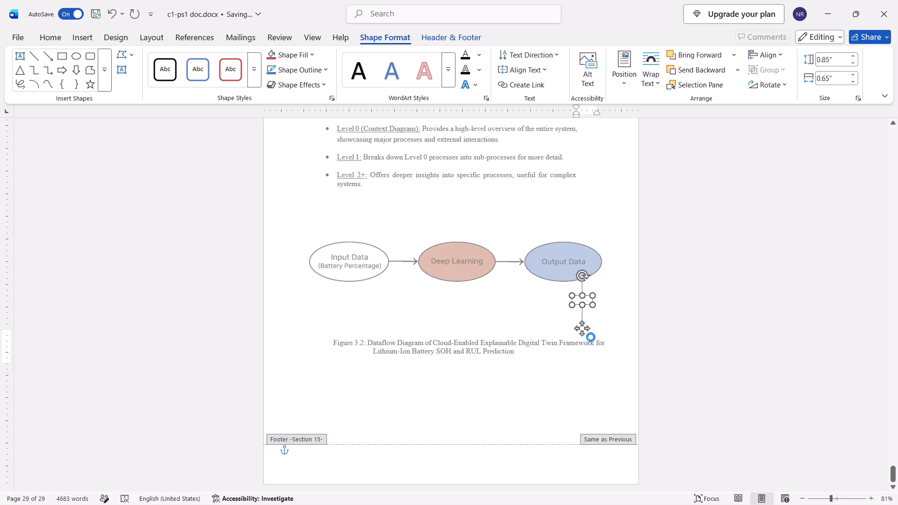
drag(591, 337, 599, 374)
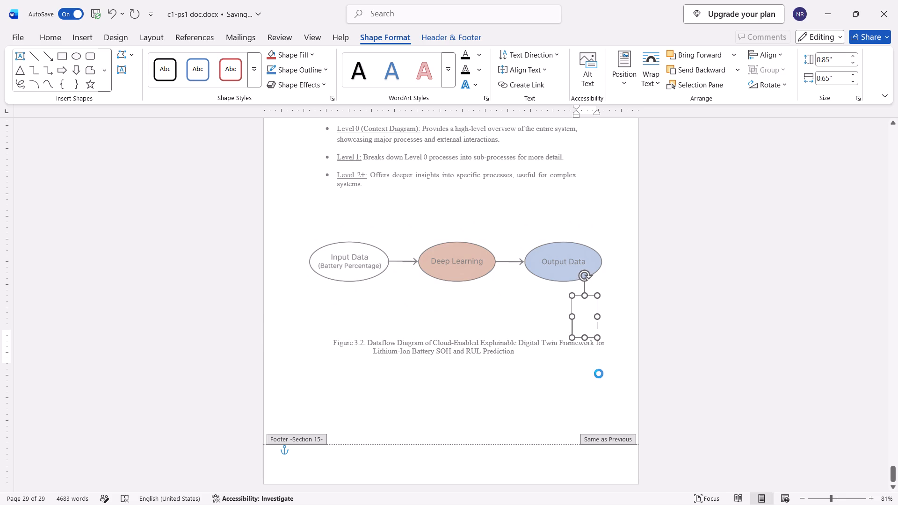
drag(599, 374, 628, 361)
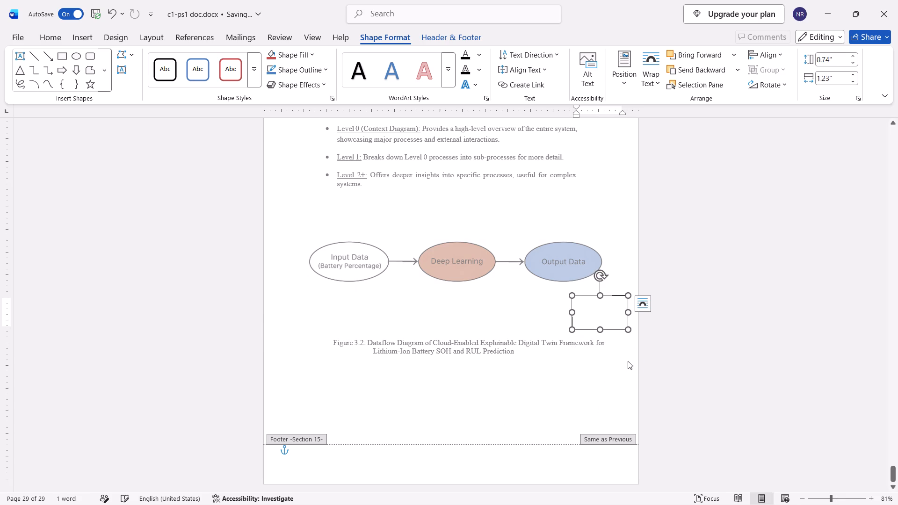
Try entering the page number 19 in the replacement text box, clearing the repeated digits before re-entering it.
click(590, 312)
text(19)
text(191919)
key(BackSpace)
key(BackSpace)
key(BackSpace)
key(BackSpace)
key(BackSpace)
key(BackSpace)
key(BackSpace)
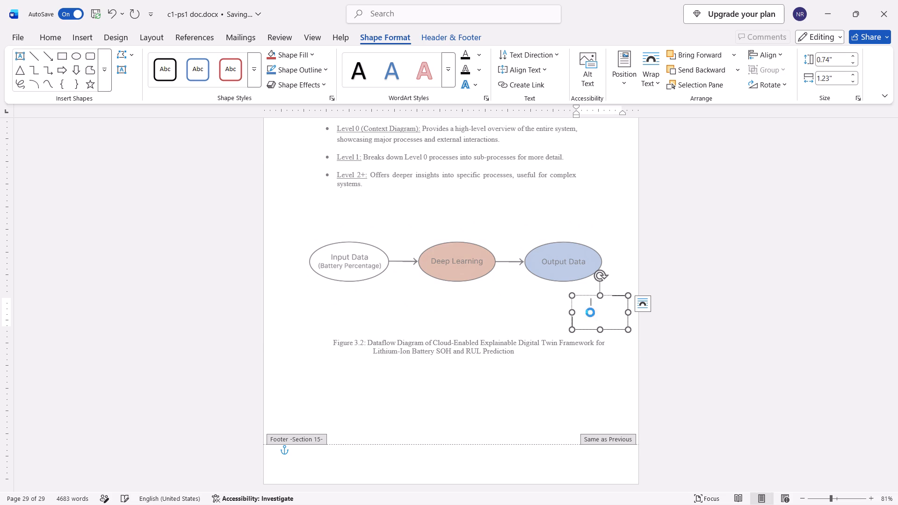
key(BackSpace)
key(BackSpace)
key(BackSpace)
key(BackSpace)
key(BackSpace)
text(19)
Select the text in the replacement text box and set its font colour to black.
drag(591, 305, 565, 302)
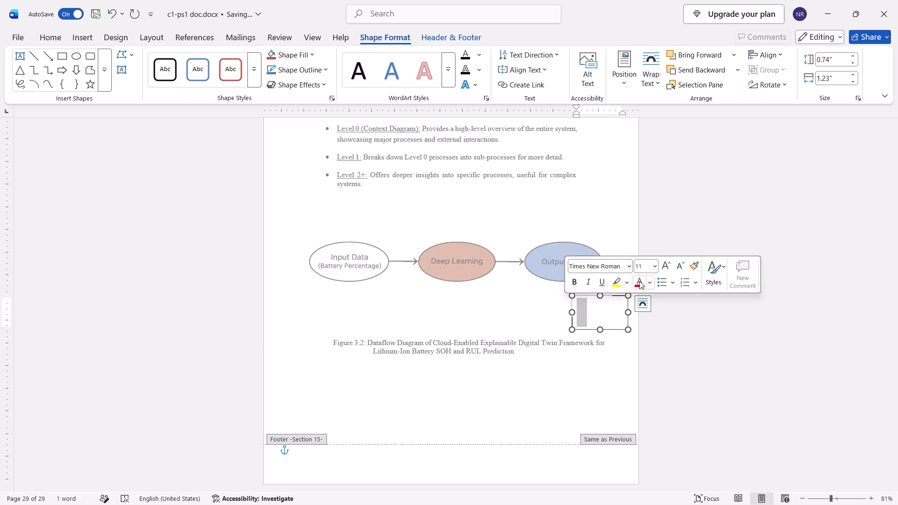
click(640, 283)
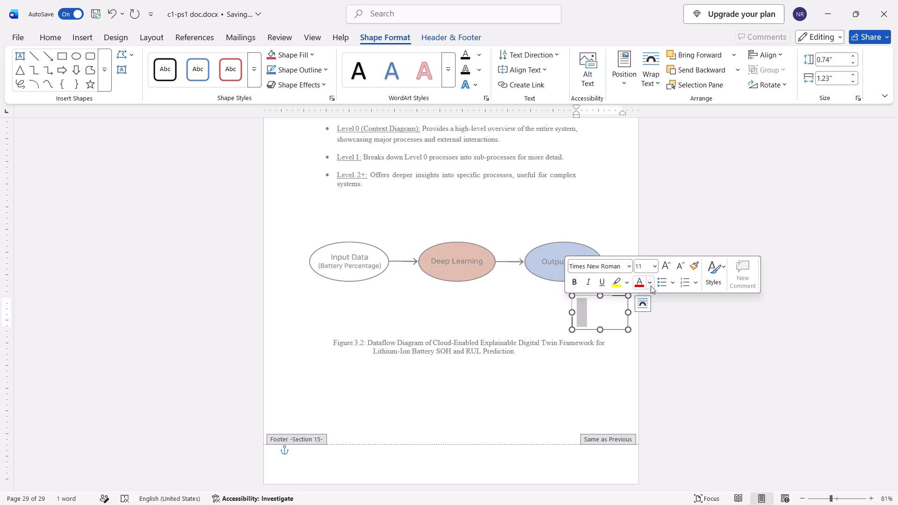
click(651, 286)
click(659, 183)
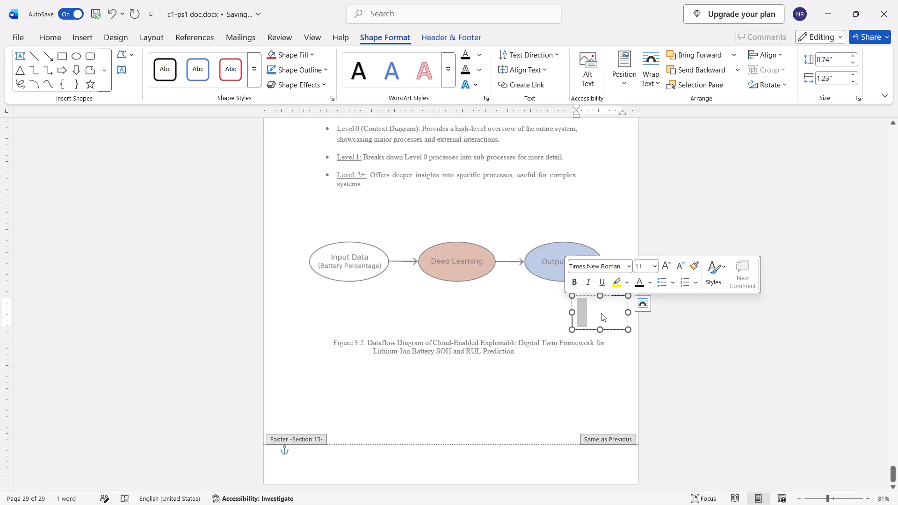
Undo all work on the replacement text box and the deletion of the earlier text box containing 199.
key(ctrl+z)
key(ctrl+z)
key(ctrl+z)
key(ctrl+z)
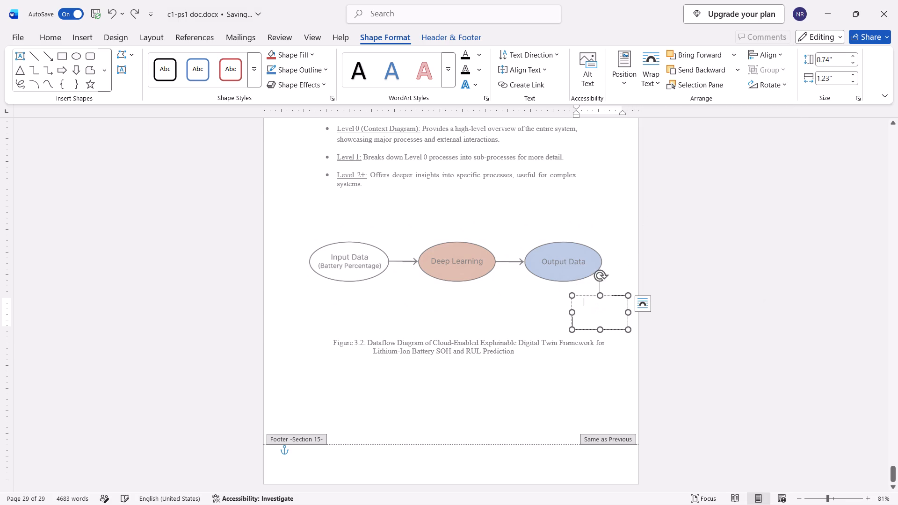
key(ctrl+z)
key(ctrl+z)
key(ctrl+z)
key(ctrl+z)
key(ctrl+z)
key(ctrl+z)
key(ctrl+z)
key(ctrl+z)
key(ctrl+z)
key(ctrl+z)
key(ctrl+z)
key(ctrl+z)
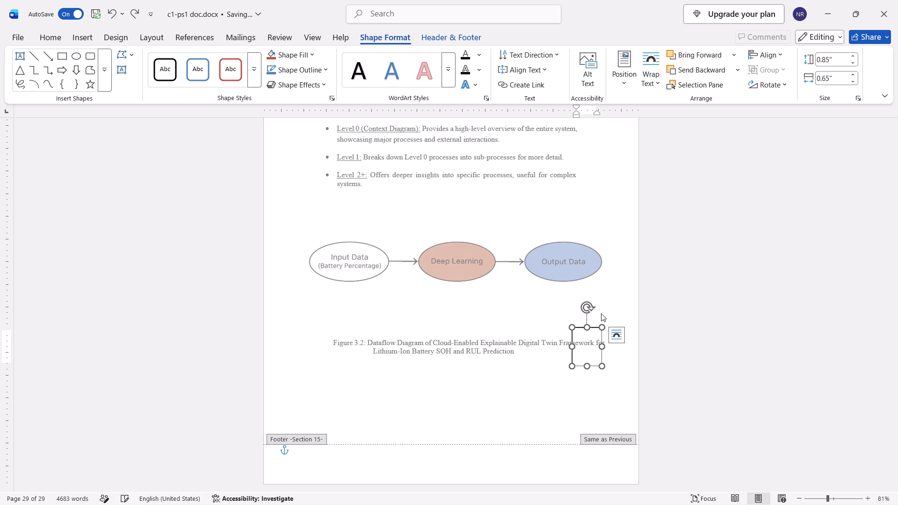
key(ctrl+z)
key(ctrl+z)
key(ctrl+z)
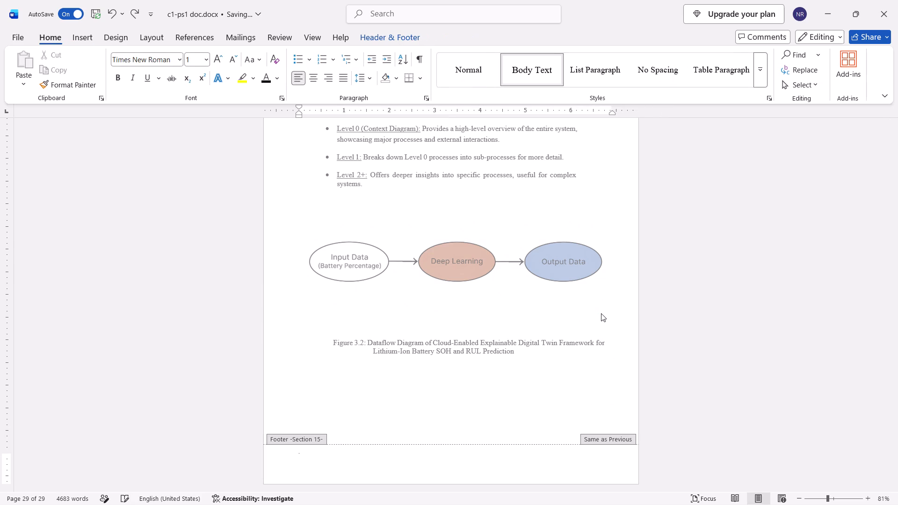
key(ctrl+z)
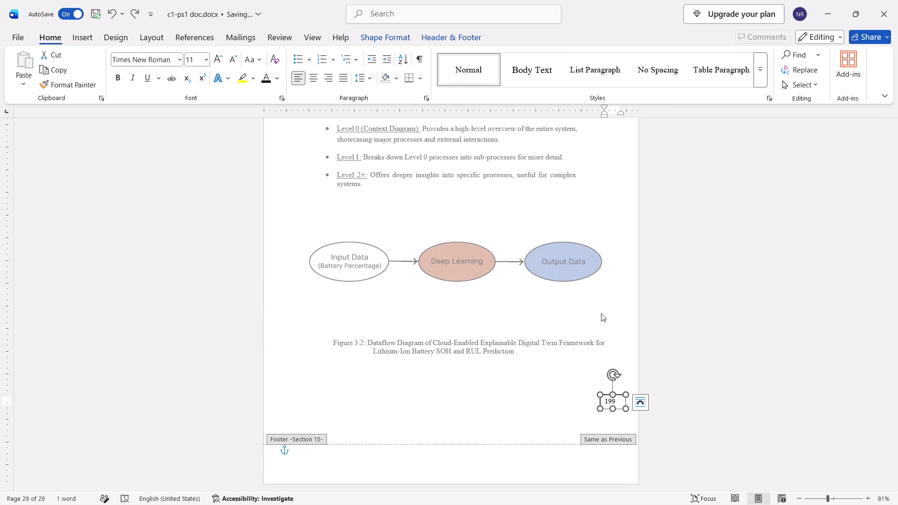
Correct the number in the restored Section 15 text box to 19 and narrow the box slightly.
click(617, 403)
key(BackSpace)
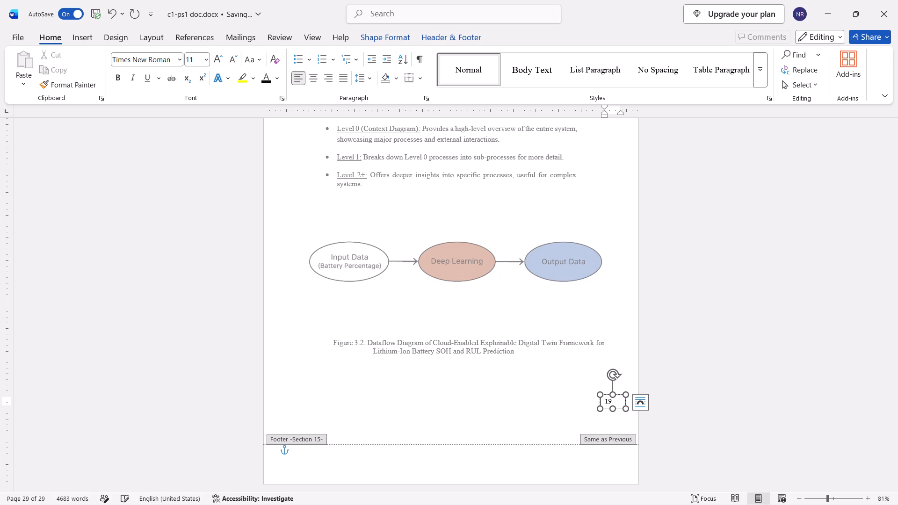
drag(626, 410, 620, 410)
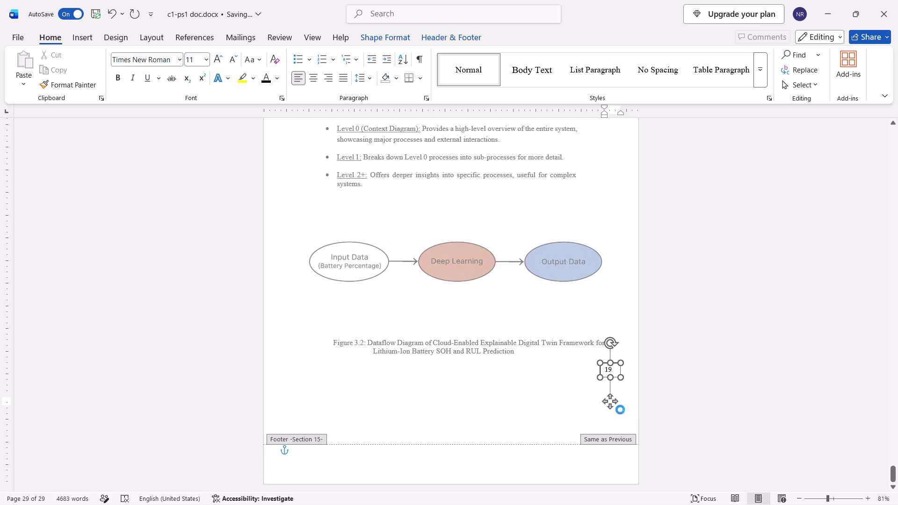
drag(620, 410, 620, 407)
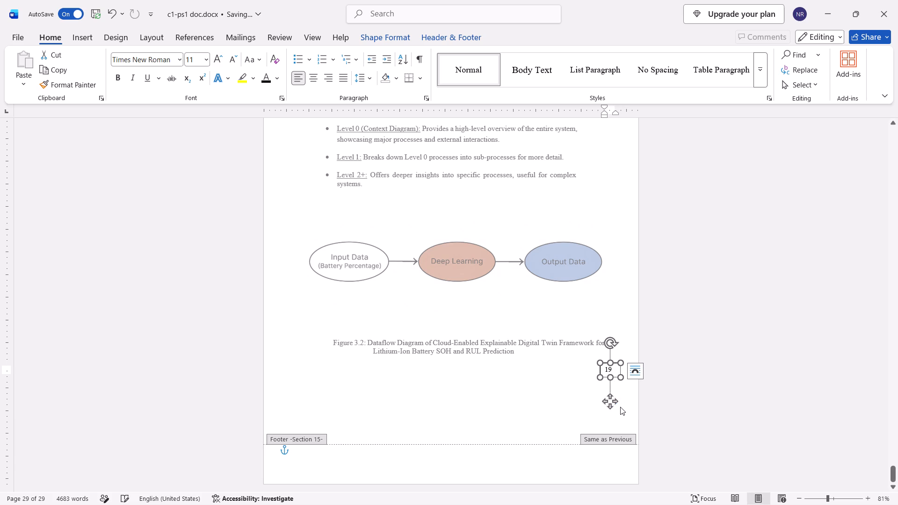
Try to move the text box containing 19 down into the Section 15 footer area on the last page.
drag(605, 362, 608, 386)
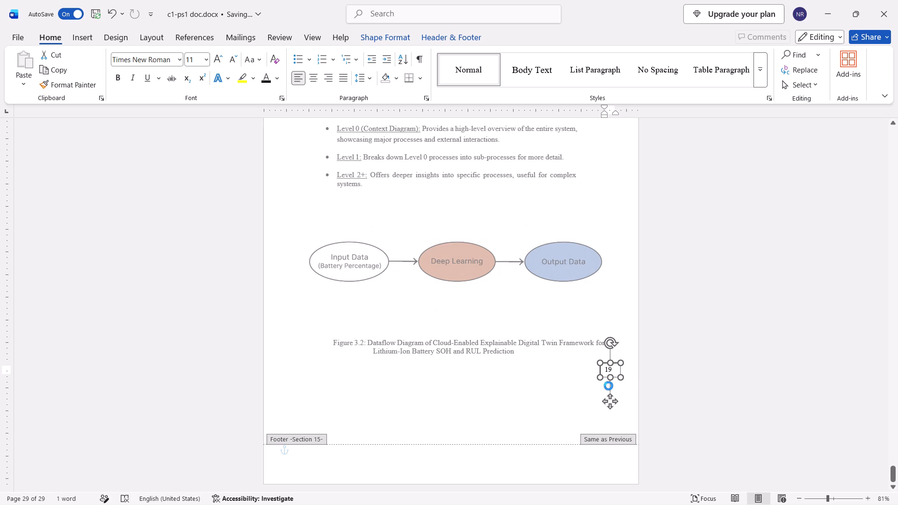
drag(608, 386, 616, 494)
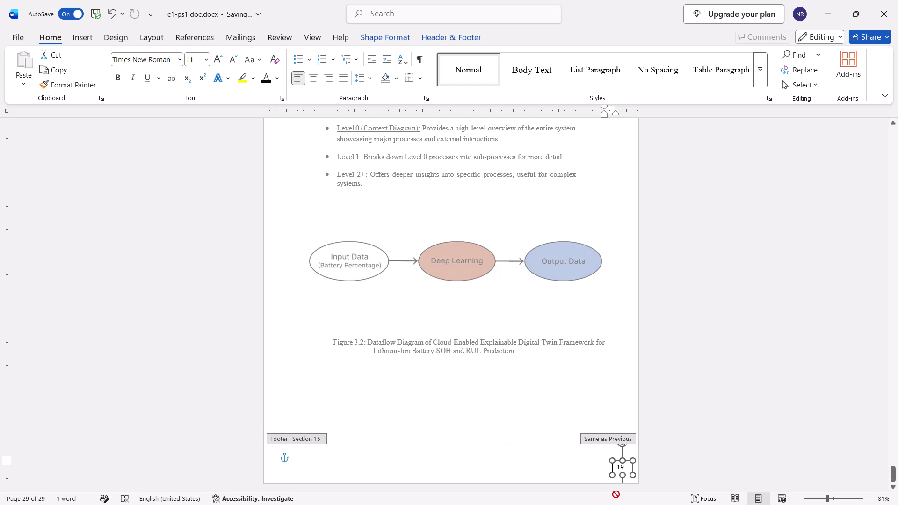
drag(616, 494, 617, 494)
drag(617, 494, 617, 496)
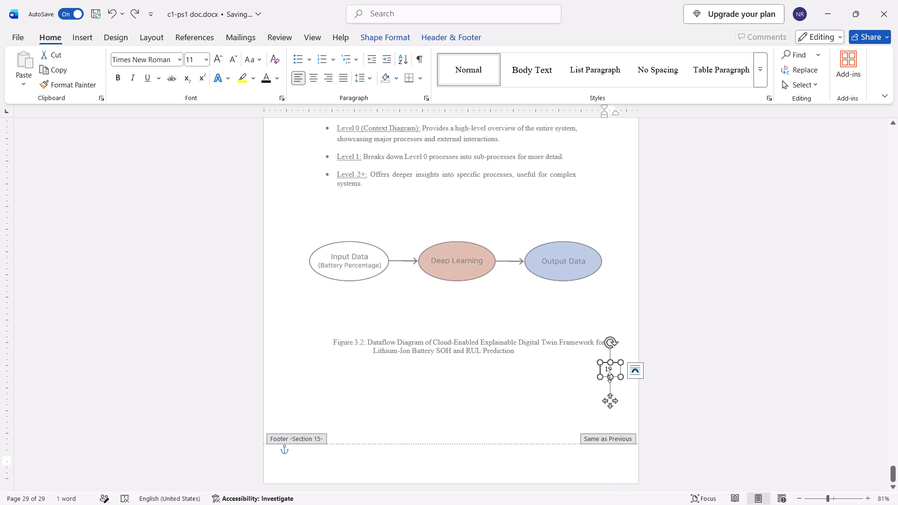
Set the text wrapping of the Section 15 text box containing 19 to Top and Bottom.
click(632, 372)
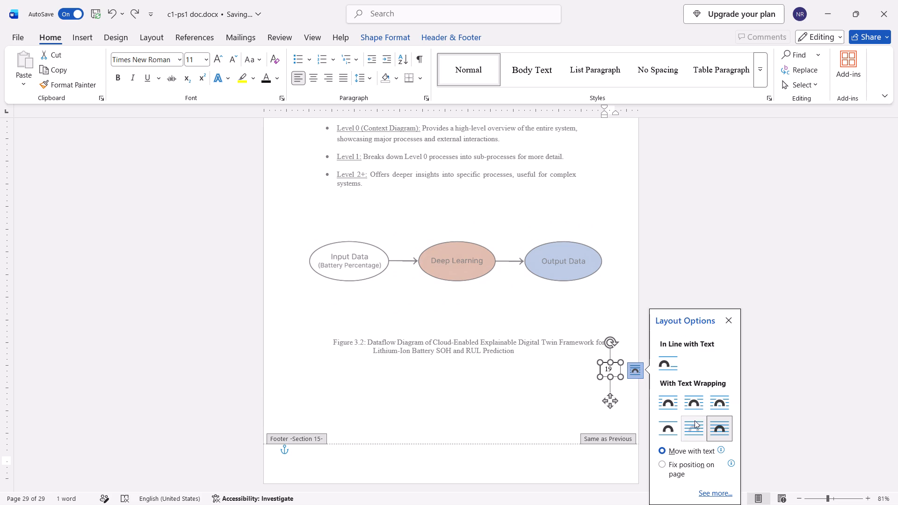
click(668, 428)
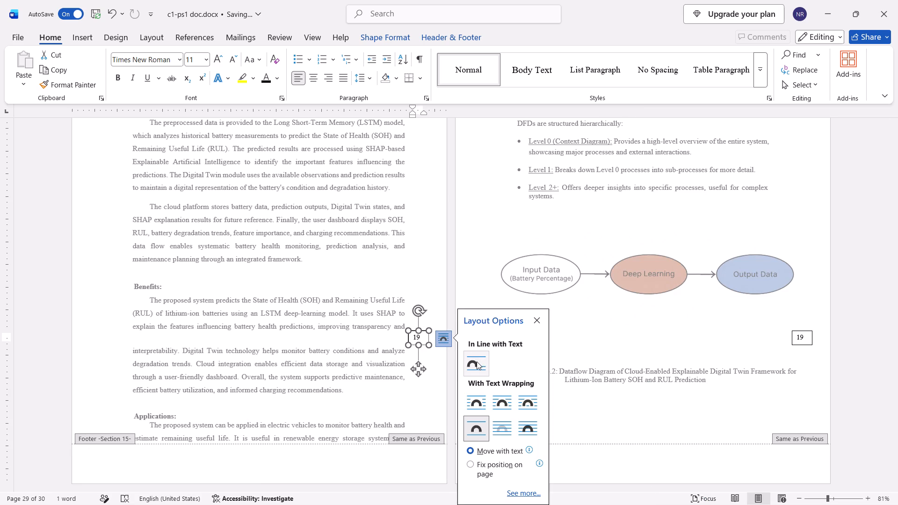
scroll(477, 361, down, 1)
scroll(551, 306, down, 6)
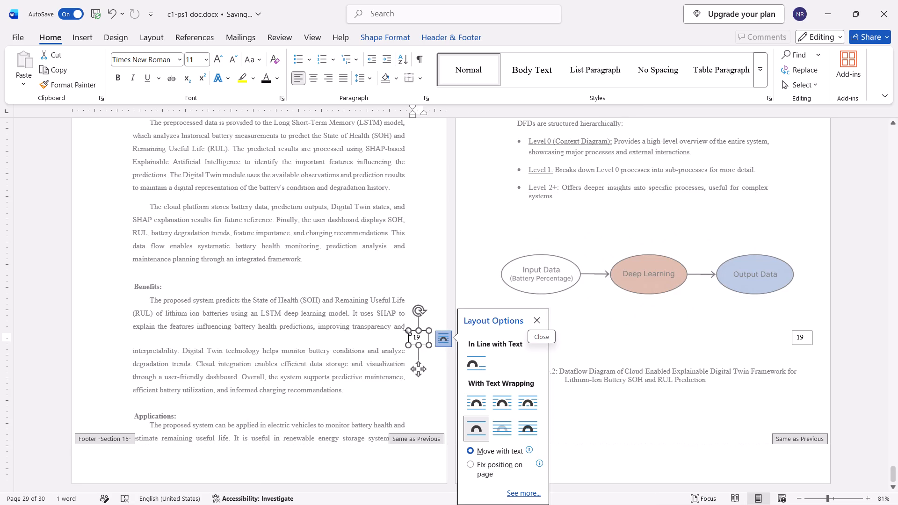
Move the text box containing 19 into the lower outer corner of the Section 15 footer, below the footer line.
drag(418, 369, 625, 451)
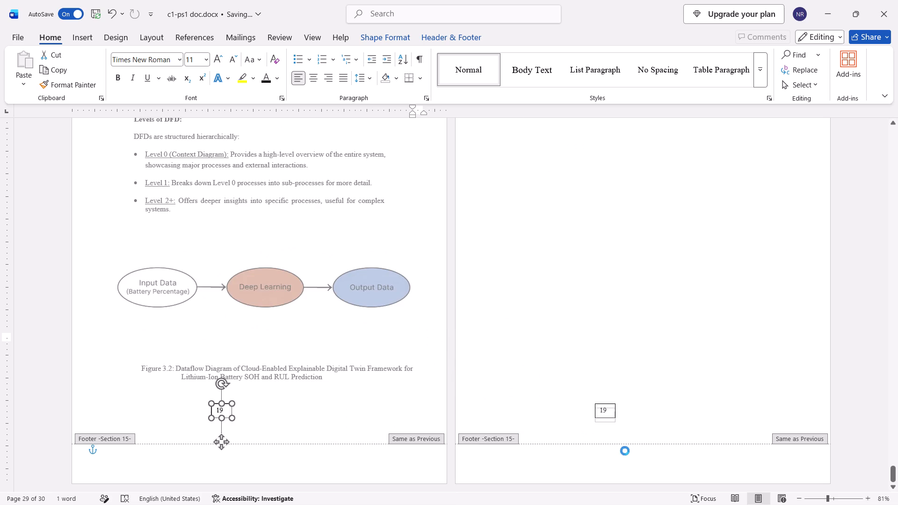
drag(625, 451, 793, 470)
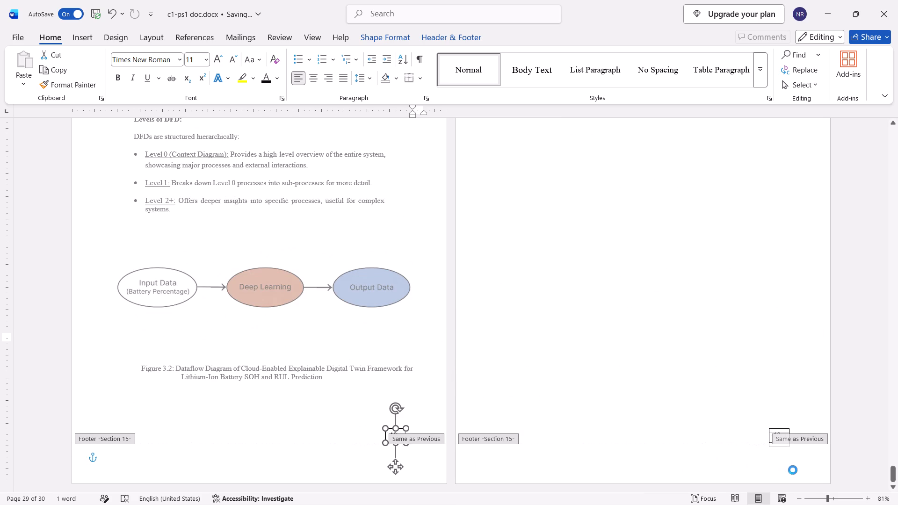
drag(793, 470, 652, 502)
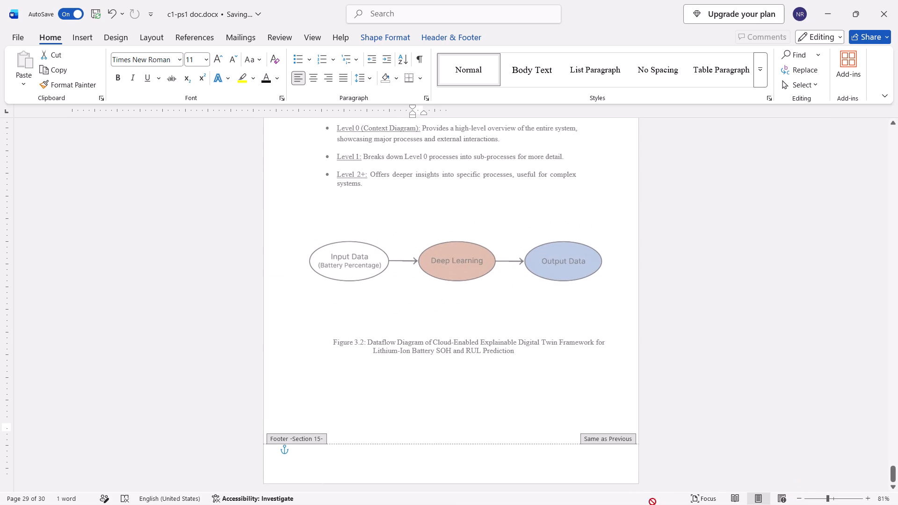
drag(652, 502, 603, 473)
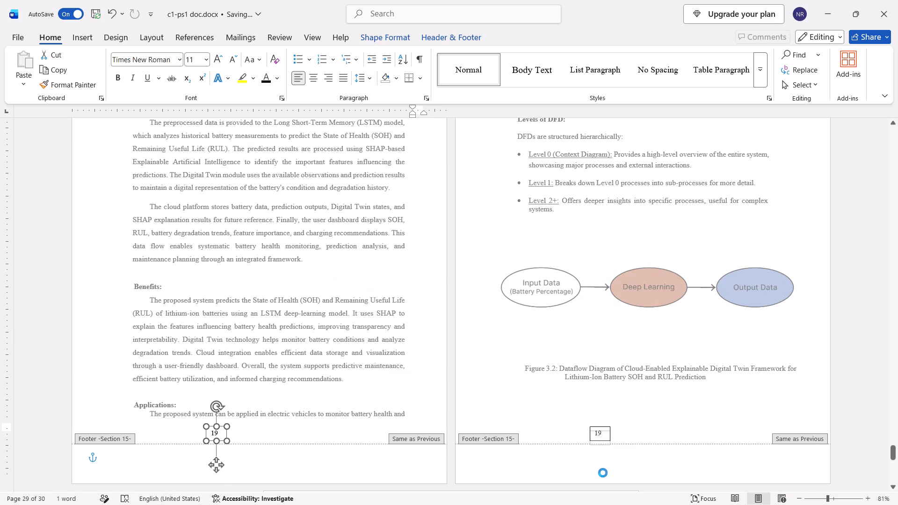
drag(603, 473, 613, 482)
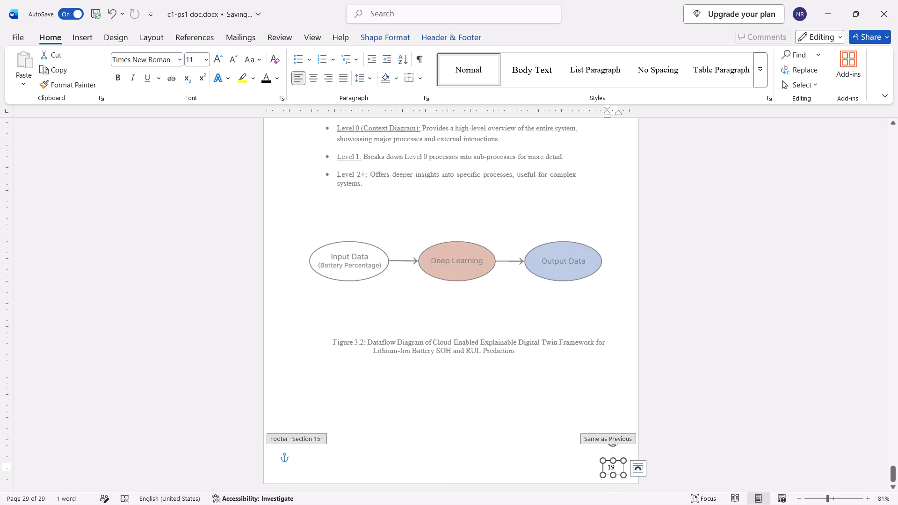
Examine the footers of the last page and the preceding sections for the placement of the page number text box.
scroll(591, 395, down, 11)
scroll(591, 395, up, 2)
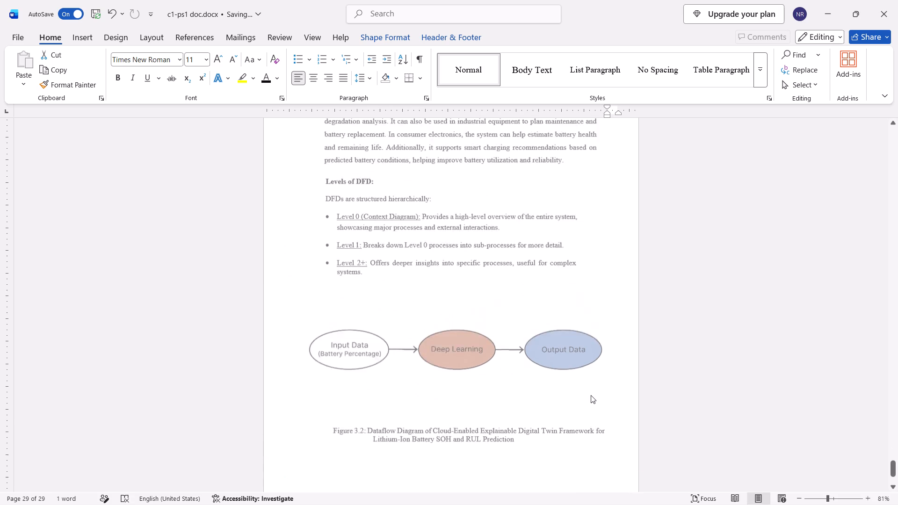
scroll(591, 395, up, 3)
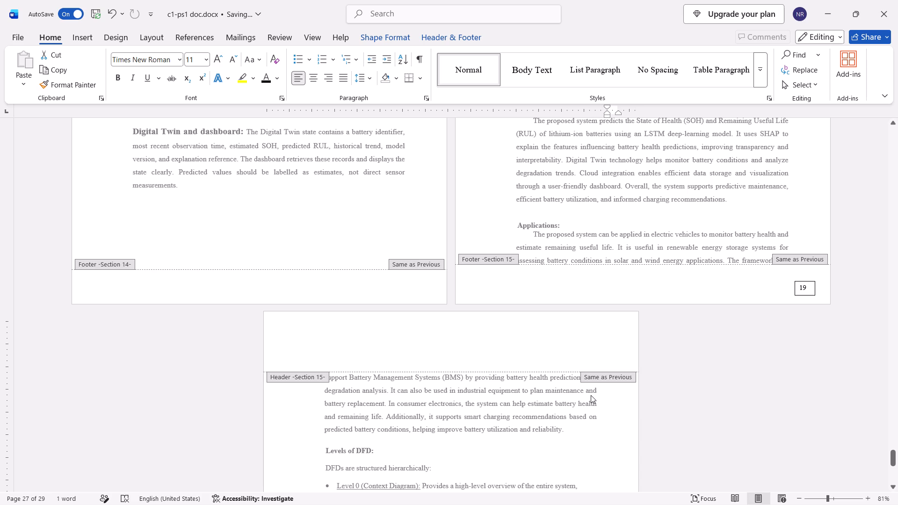
scroll(591, 395, up, 7)
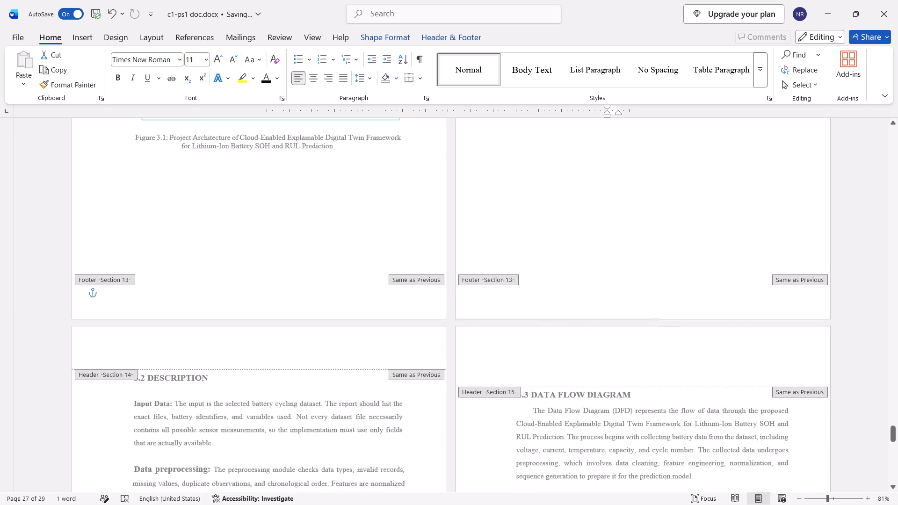
scroll(591, 395, up, 1)
Undo the text box insertion, edits and moves, and keep undoing past the change to the original footer page number.
key(ctrl+z)
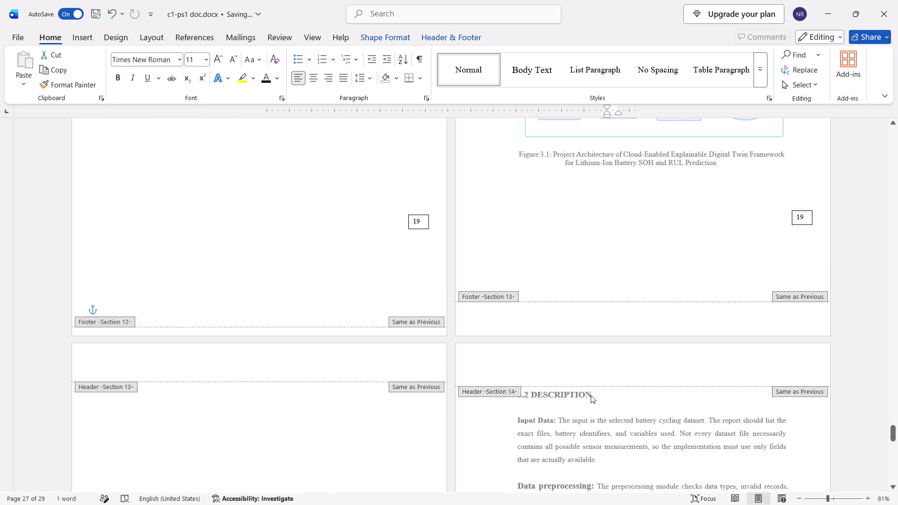
key(ctrl+z)
key(ctrl+z)
key(ctrl+z)
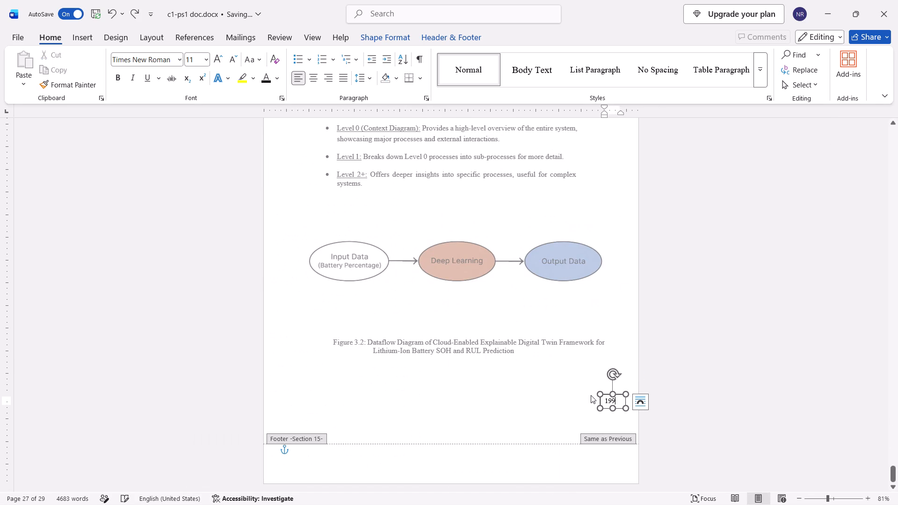
key(ctrl+z)
key(ctrl+z)
key(ctrl+z)
key(ctrl+z)
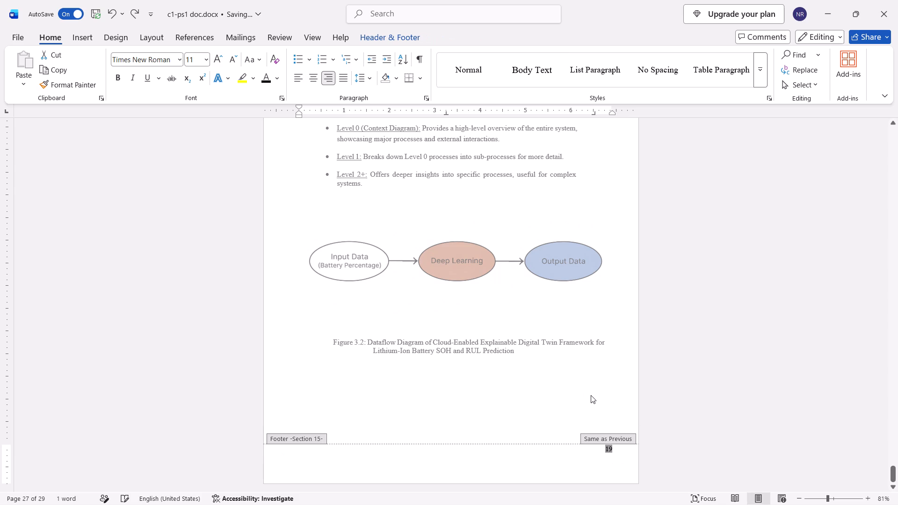
key(ctrl+z)
Review the footer page numbers from the Literature Review title page through the last page.
scroll(591, 395, down, 4)
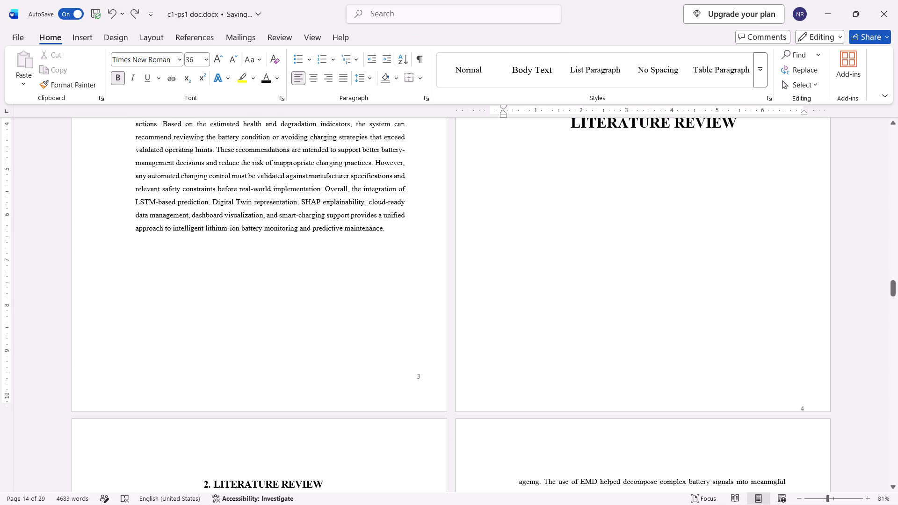
scroll(591, 395, down, 1)
scroll(594, 331, down, 11)
scroll(594, 331, down, 20)
scroll(594, 331, down, 20)
scroll(594, 331, down, 20)
scroll(594, 331, up, 3)
scroll(594, 331, down, 19)
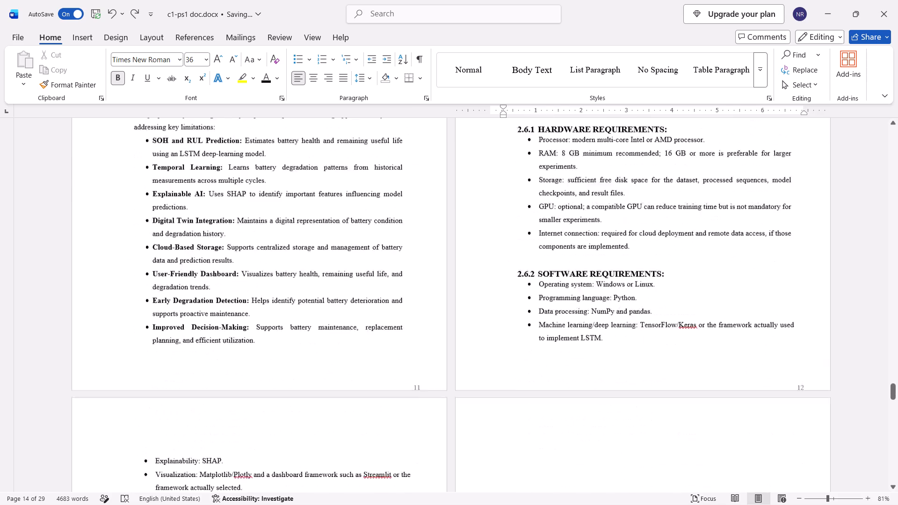
scroll(594, 331, down, 5)
scroll(594, 331, down, 20)
scroll(594, 331, down, 7)
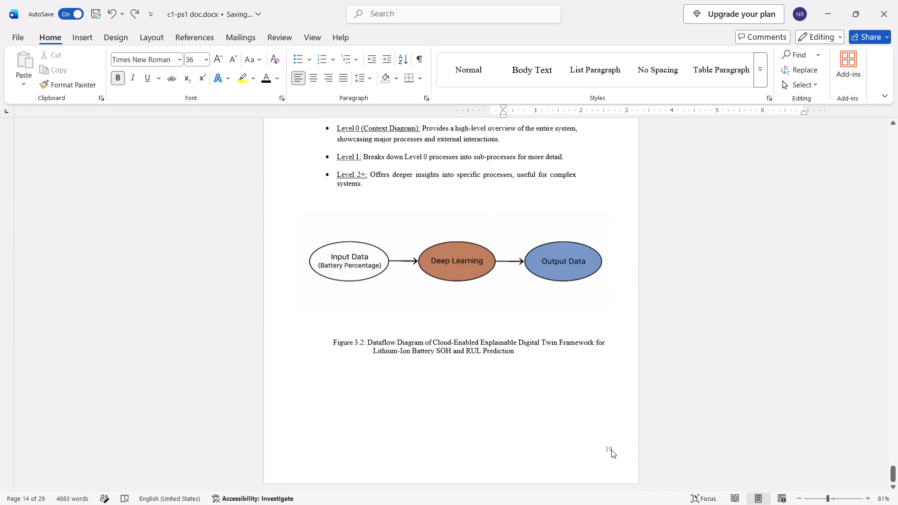
Check the footer page numbers backward from the Figure 3.2 page to the introduction pages.
scroll(607, 390, up, 6)
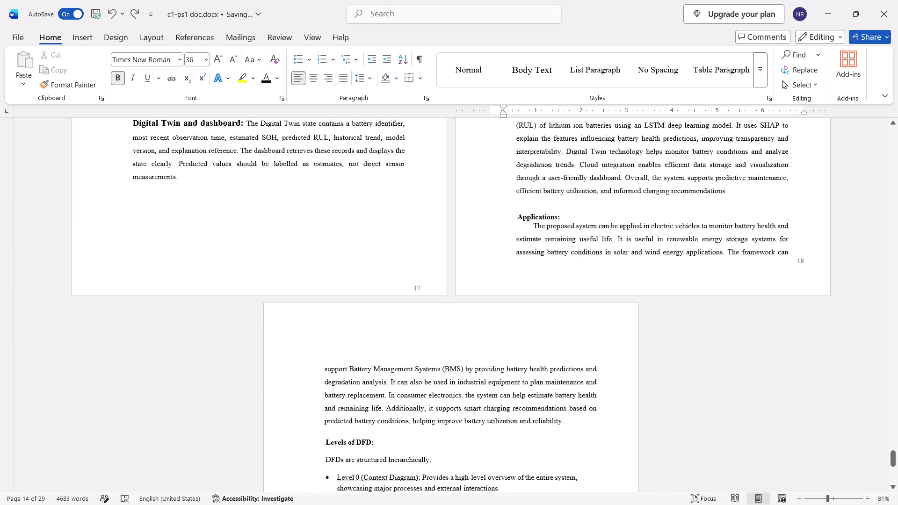
scroll(607, 390, up, 2)
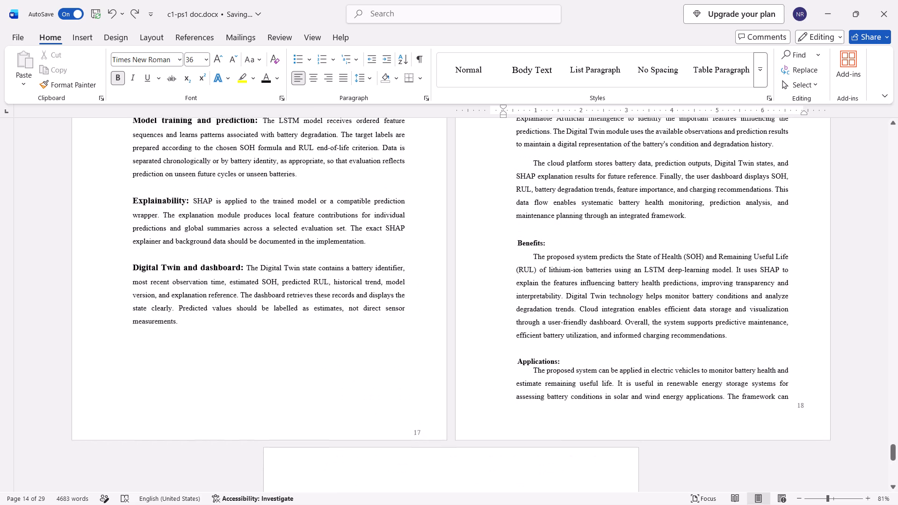
scroll(607, 390, up, 2)
scroll(607, 390, down, 1)
scroll(607, 390, up, 1)
scroll(607, 390, down, 1)
scroll(607, 390, up, 1)
scroll(607, 390, down, 3)
scroll(607, 390, up, 1)
scroll(607, 390, down, 4)
scroll(607, 390, up, 1)
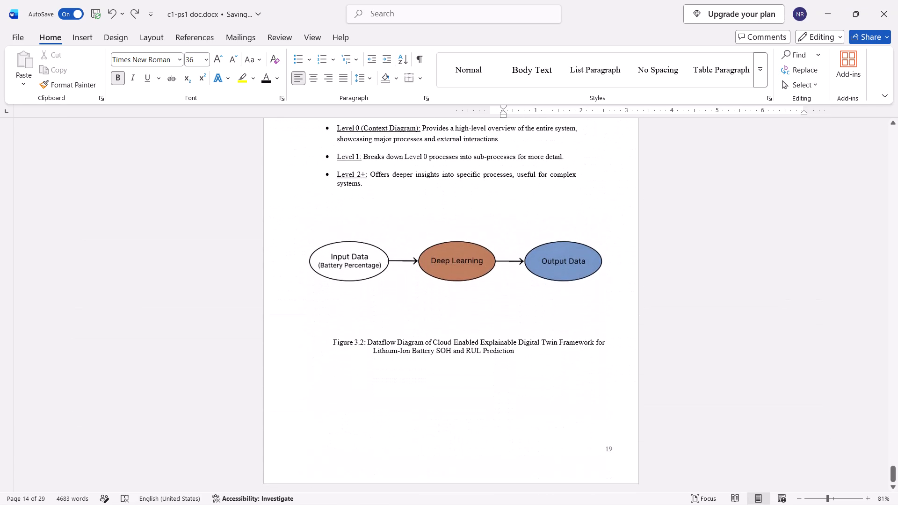
scroll(607, 390, up, 3)
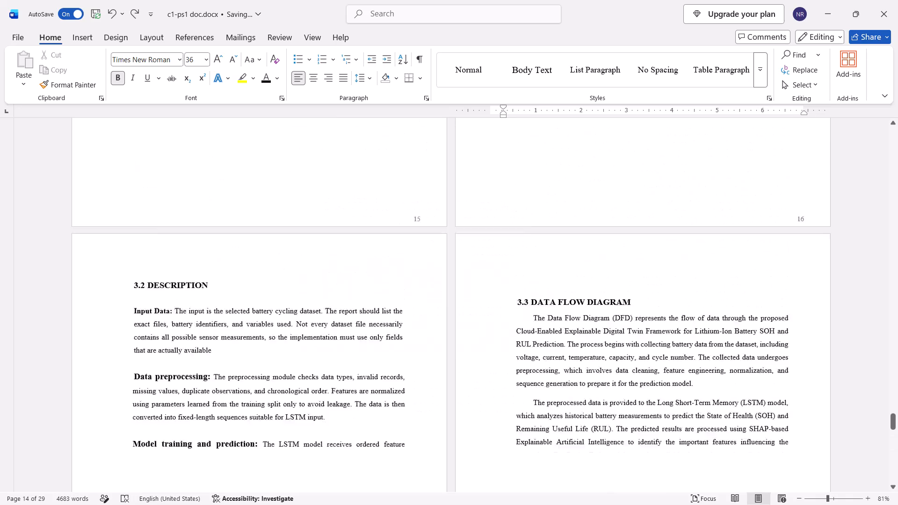
scroll(607, 390, up, 7)
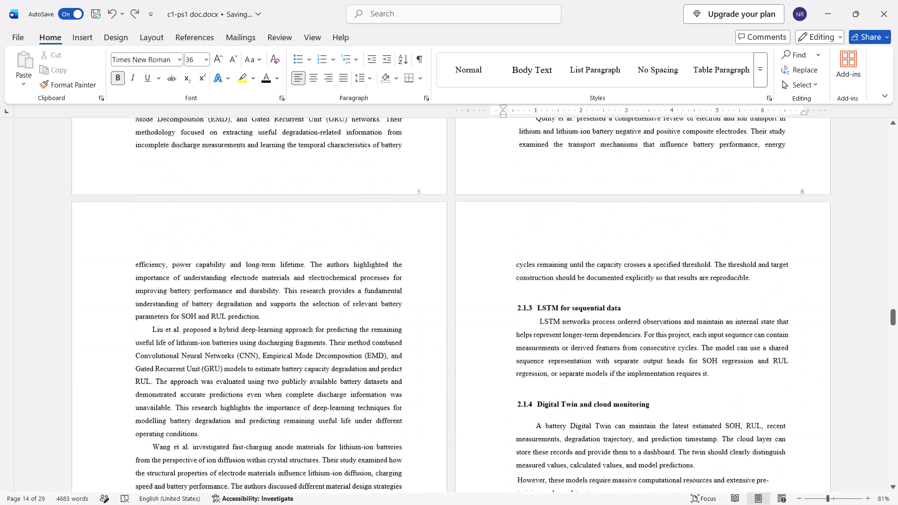
scroll(607, 390, up, 4)
scroll(607, 390, right, 1)
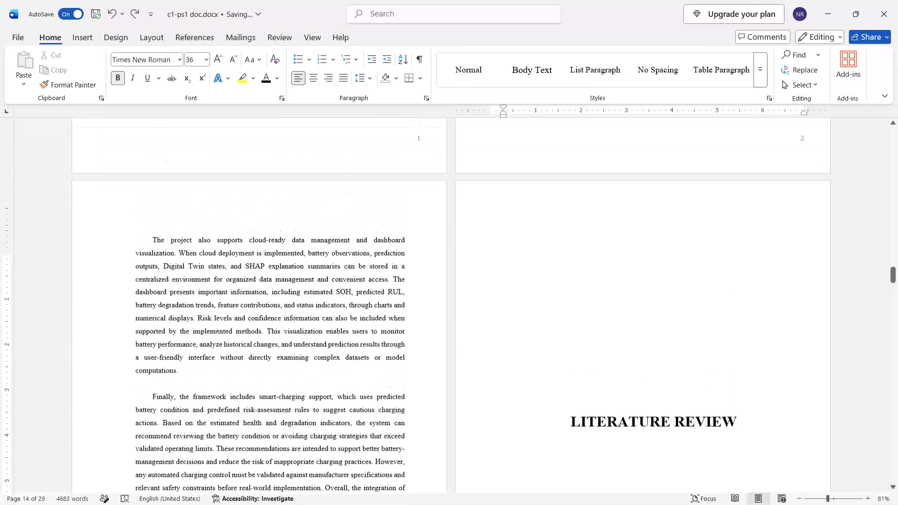
scroll(607, 390, right, 1)
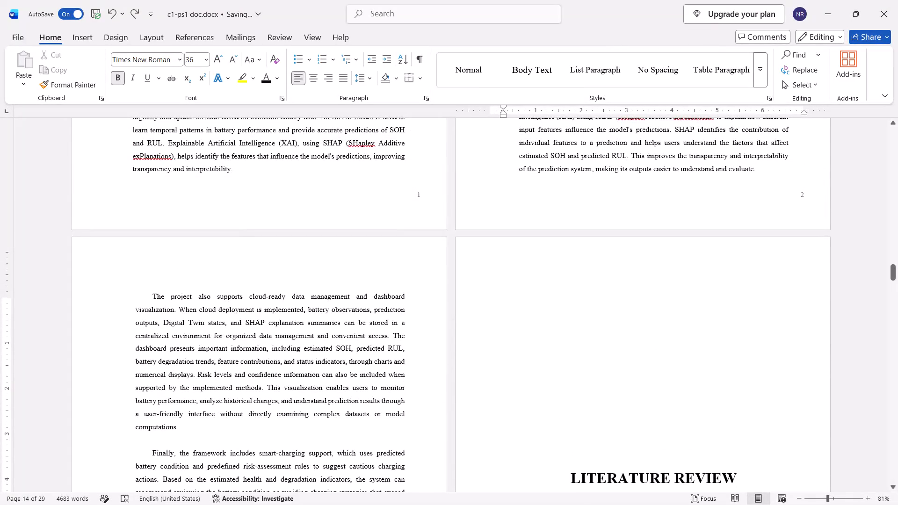
scroll(607, 390, right, 2)
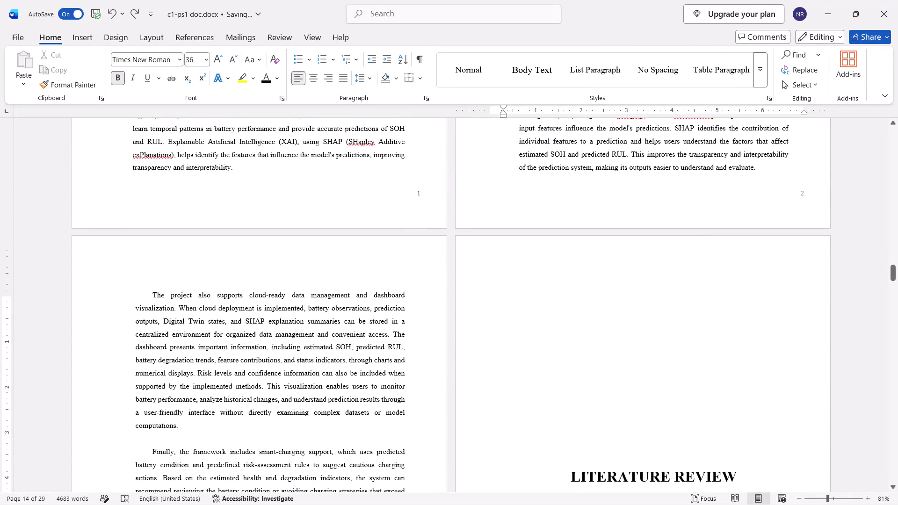
scroll(607, 390, right, 1)
Review the footer page numbers from the Literature Review title page through the Data Flow Diagram section, and back to the cover page.
scroll(607, 390, down, 2)
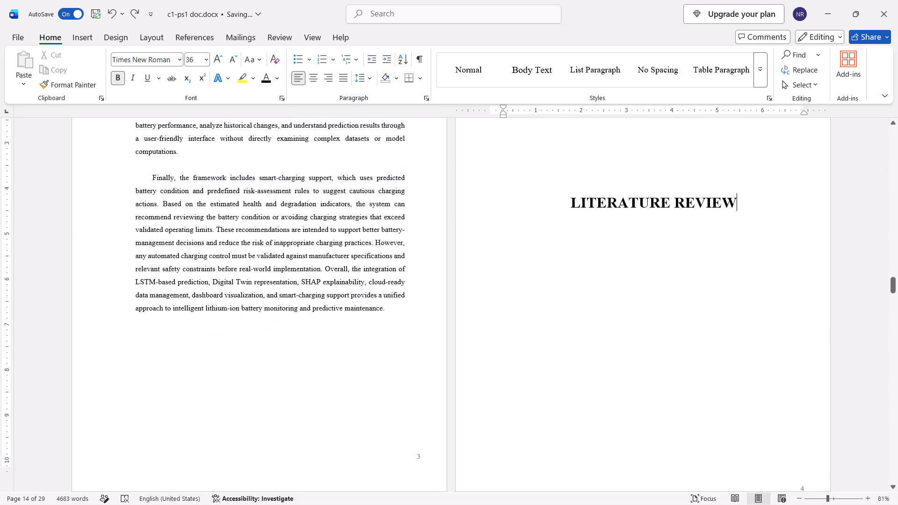
scroll(607, 390, down, 1)
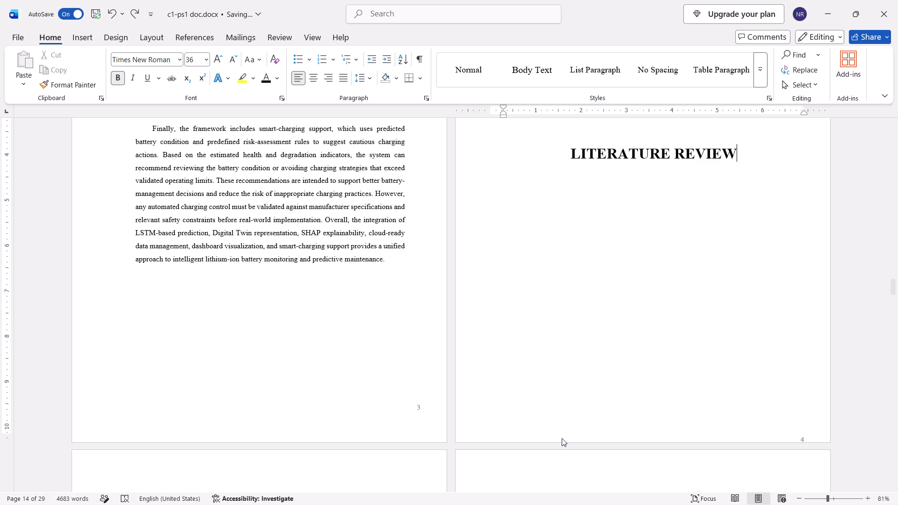
scroll(562, 438, down, 17)
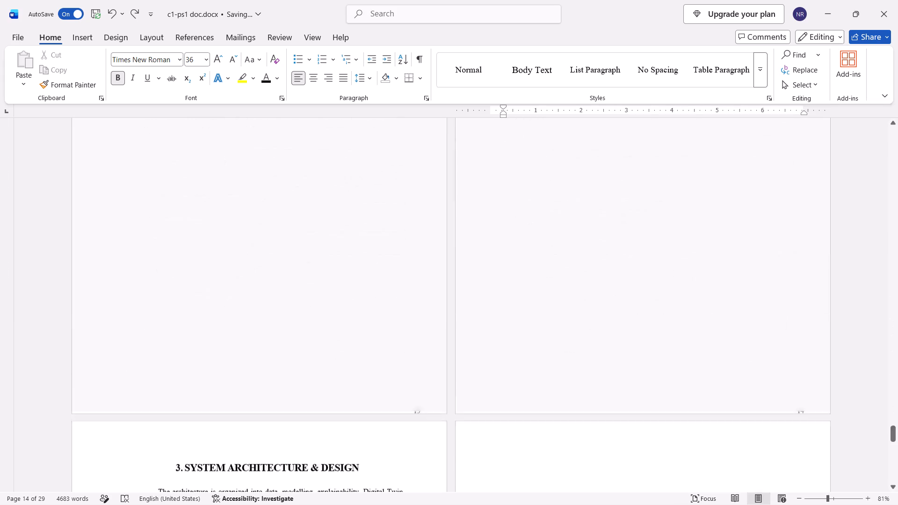
scroll(562, 438, down, 8)
scroll(562, 438, up, 4)
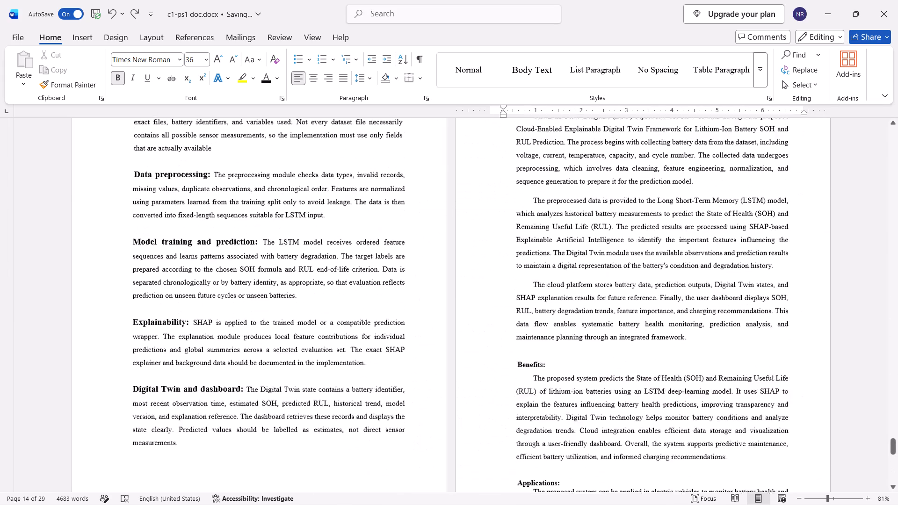
scroll(562, 438, up, 5)
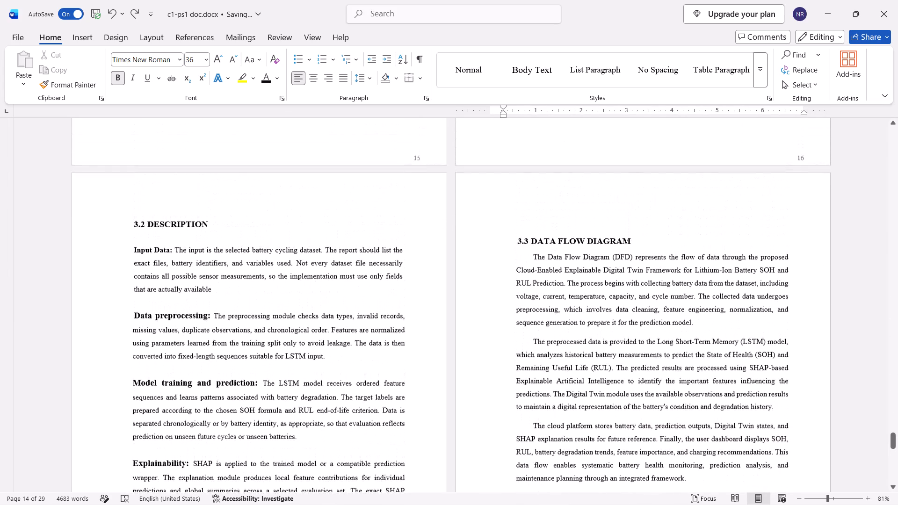
scroll(562, 438, up, 4)
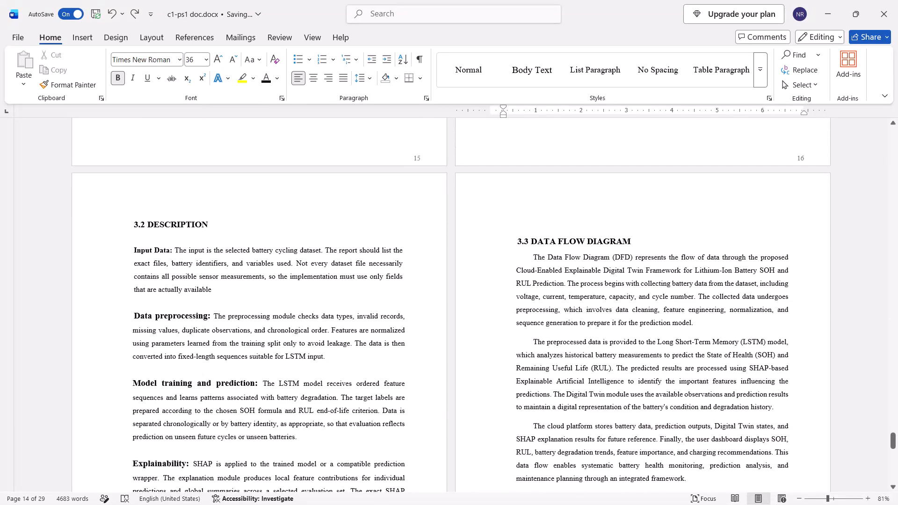
scroll(562, 438, up, 7)
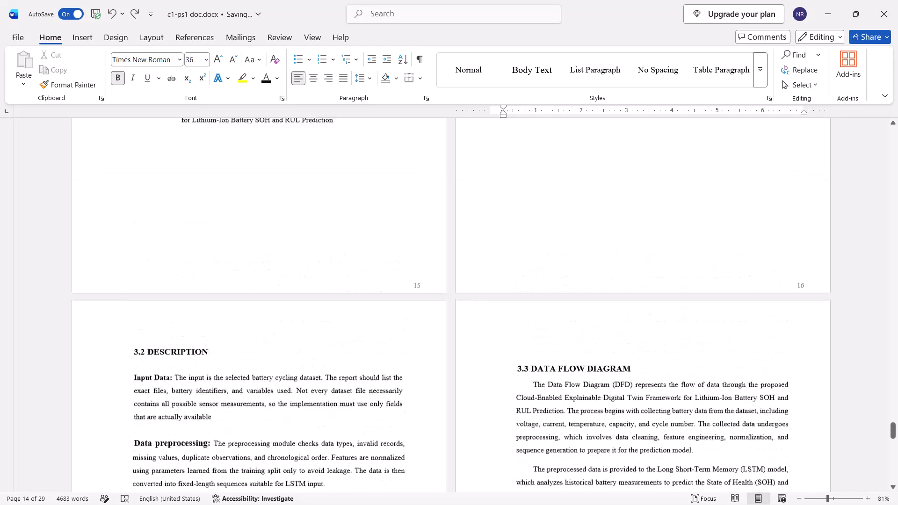
scroll(562, 438, up, 20)
scroll(562, 438, up, 10)
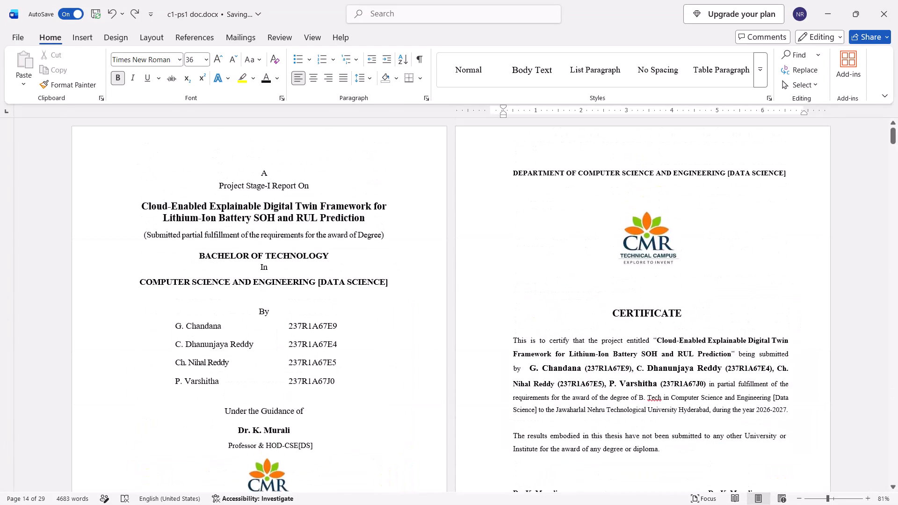
scroll(562, 438, up, 1)
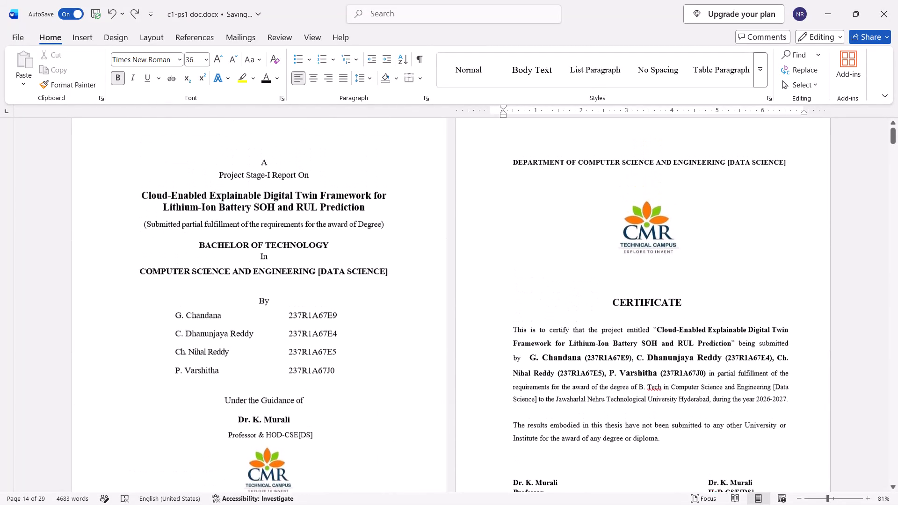
Compare the Roman numeral footer page numbers across the front matter with the one on the INTRODUCTION title page.
scroll(562, 438, down, 11)
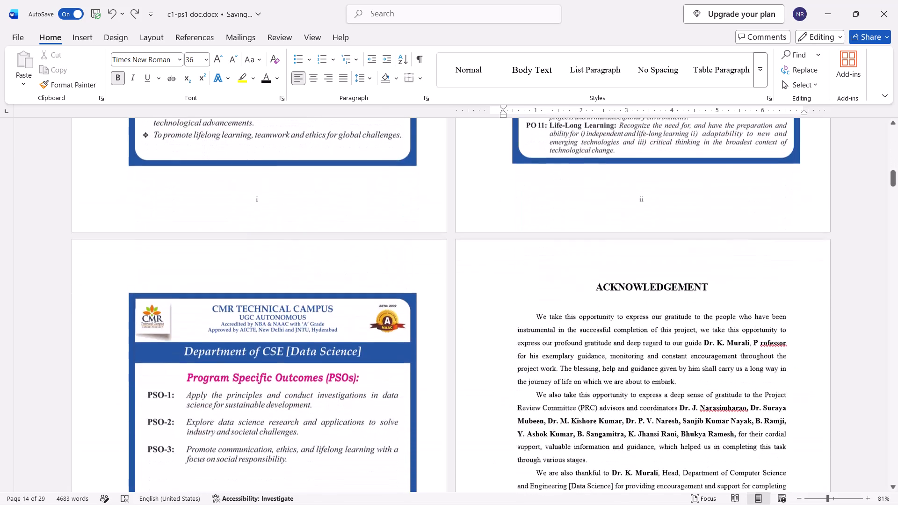
scroll(562, 438, down, 4)
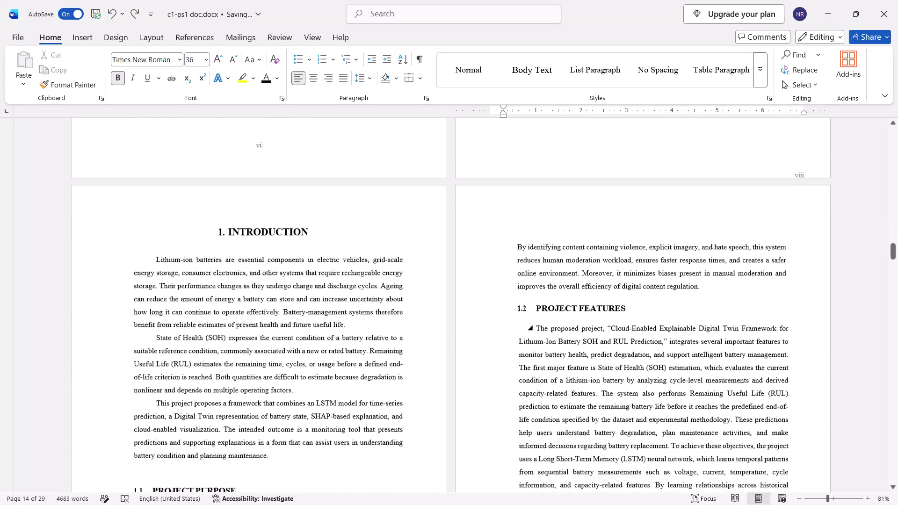
scroll(562, 438, down, 1)
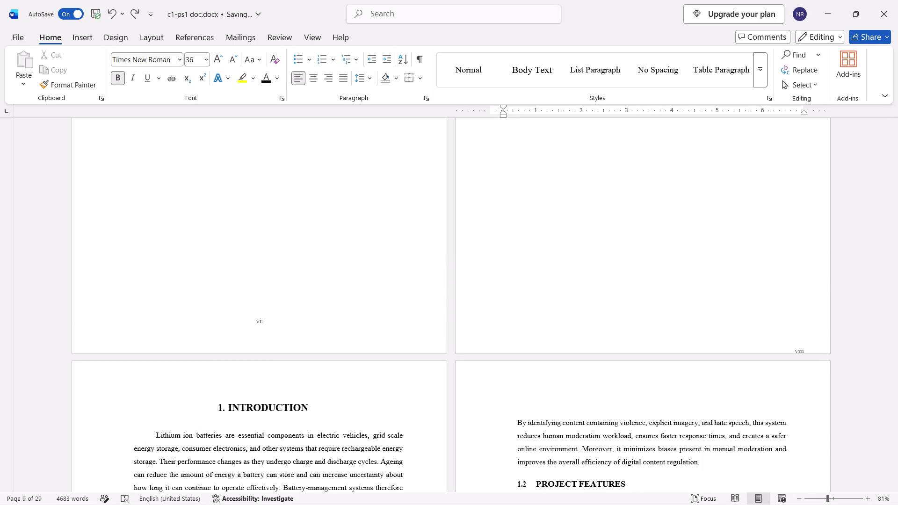
scroll(562, 438, down, 2)
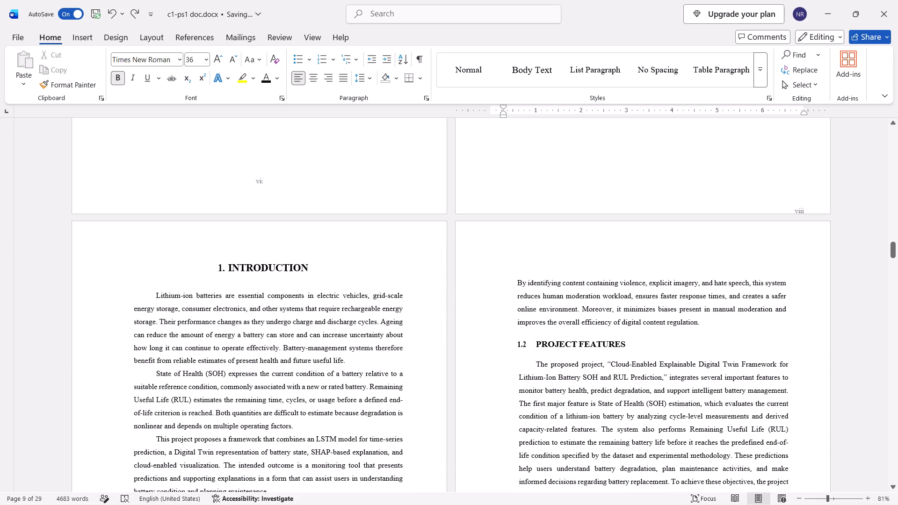
double_click(622, 205)
scroll(578, 221, up, 1)
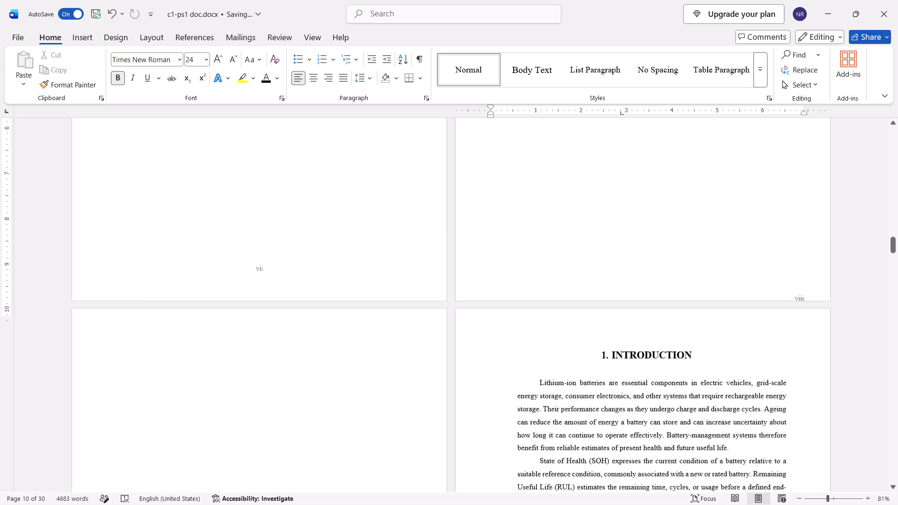
scroll(578, 221, up, 2)
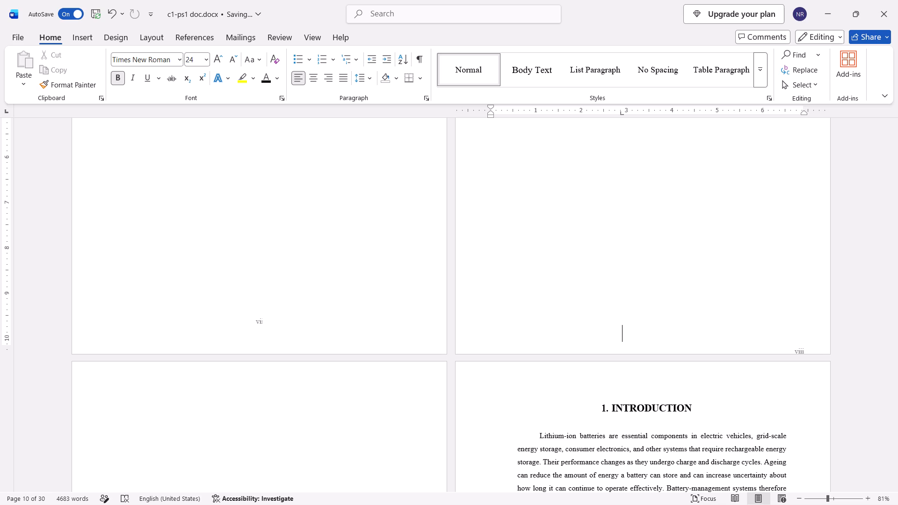
scroll(578, 221, up, 5)
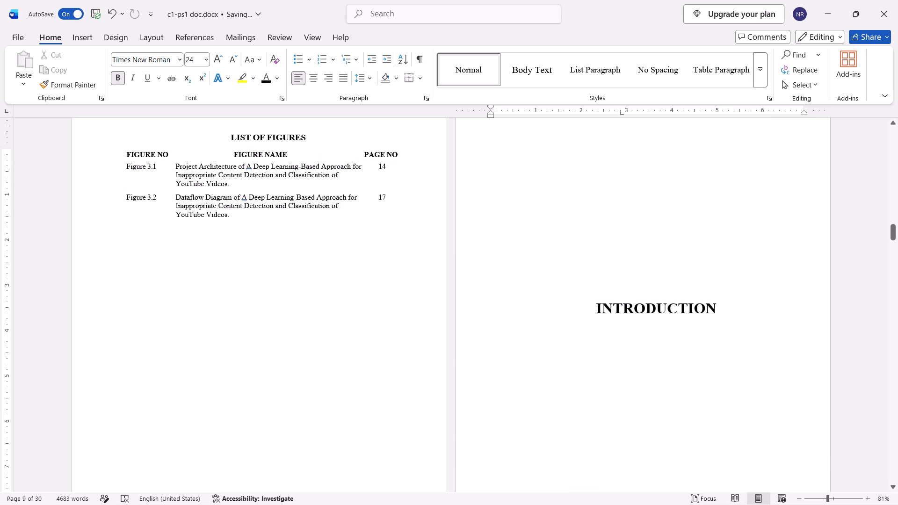
scroll(578, 221, up, 1)
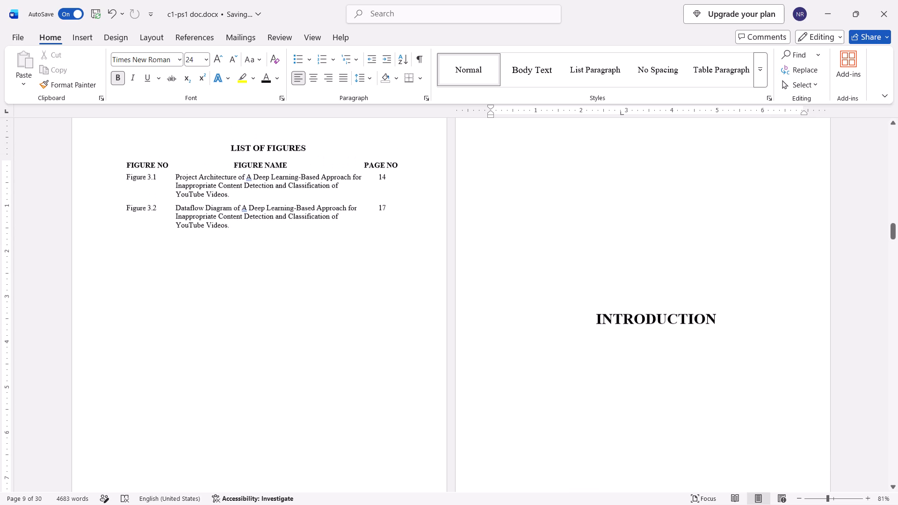
scroll(574, 202, up, 6)
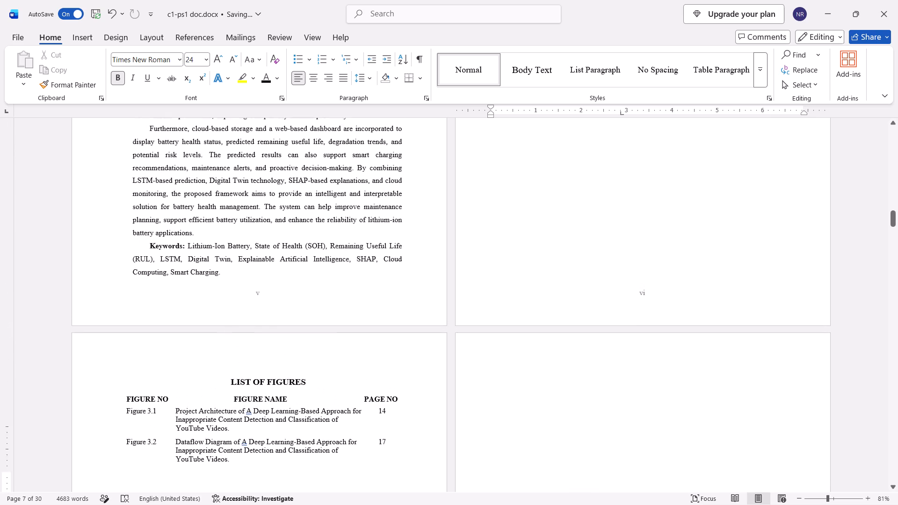
scroll(574, 202, up, 3)
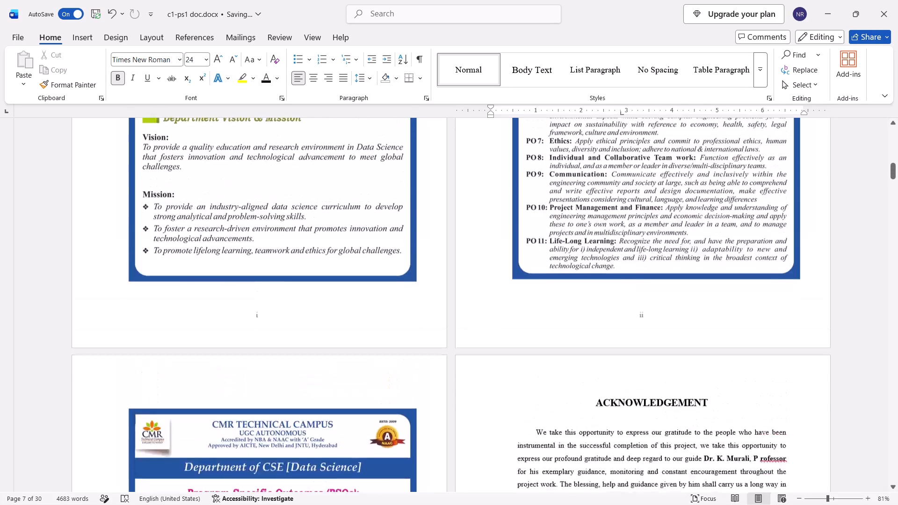
scroll(574, 202, up, 4)
scroll(574, 202, down, 1)
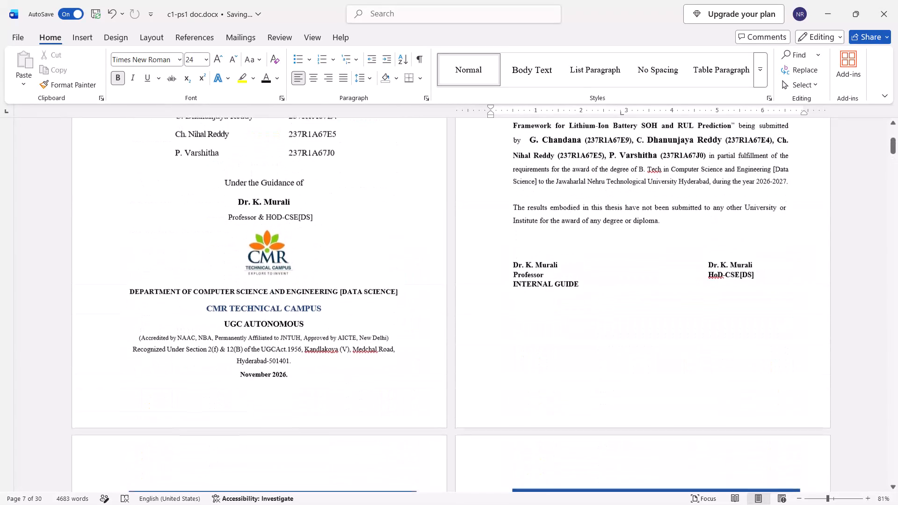
scroll(574, 202, down, 2)
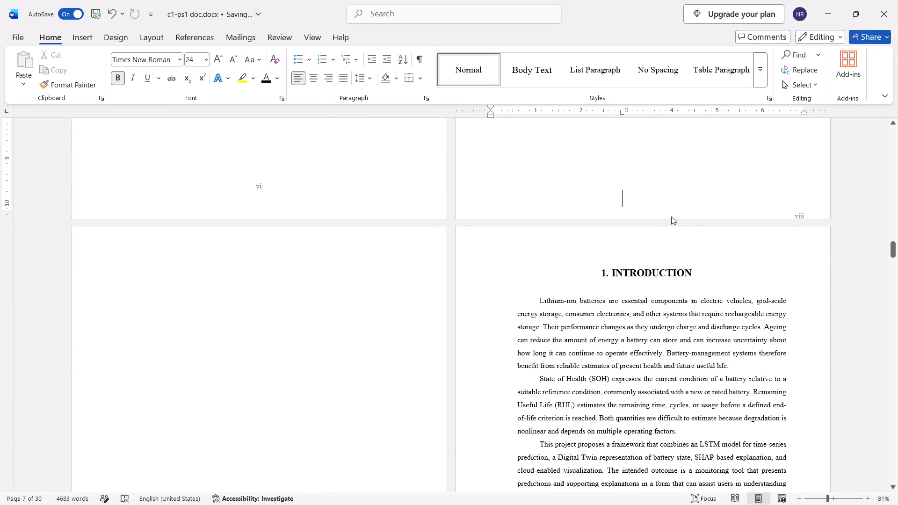
Set the Section 7 footer on the INTRODUCTION title page to 0.7" from the bottom.
double_click(704, 214)
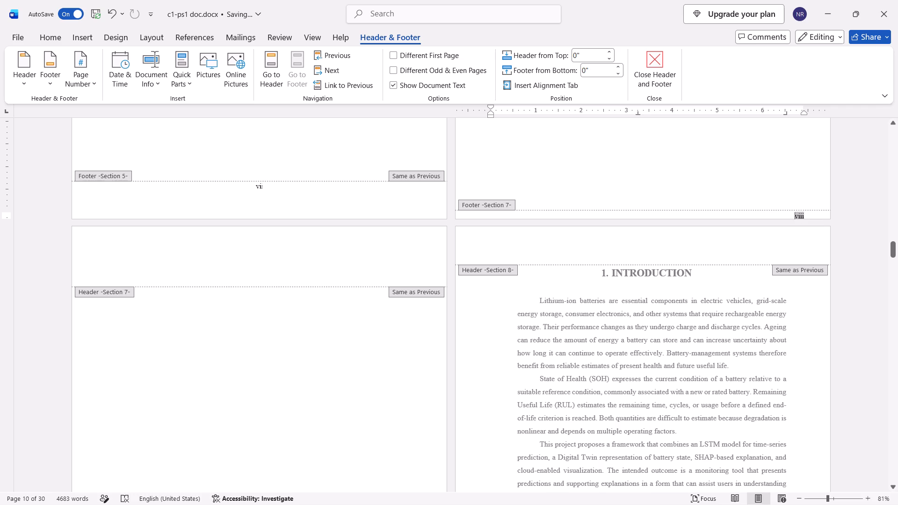
click(615, 64)
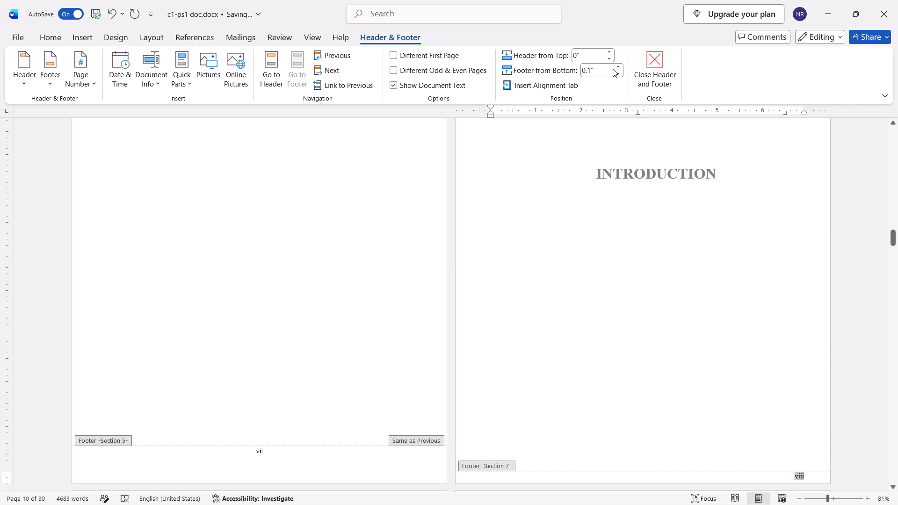
click(616, 67)
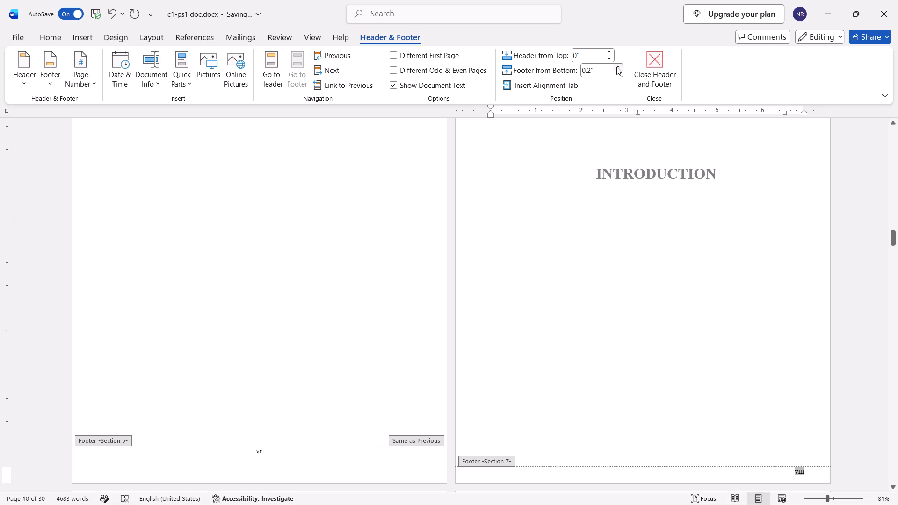
click(616, 67)
click(616, 67)
click(616, 67)
click(616, 67)
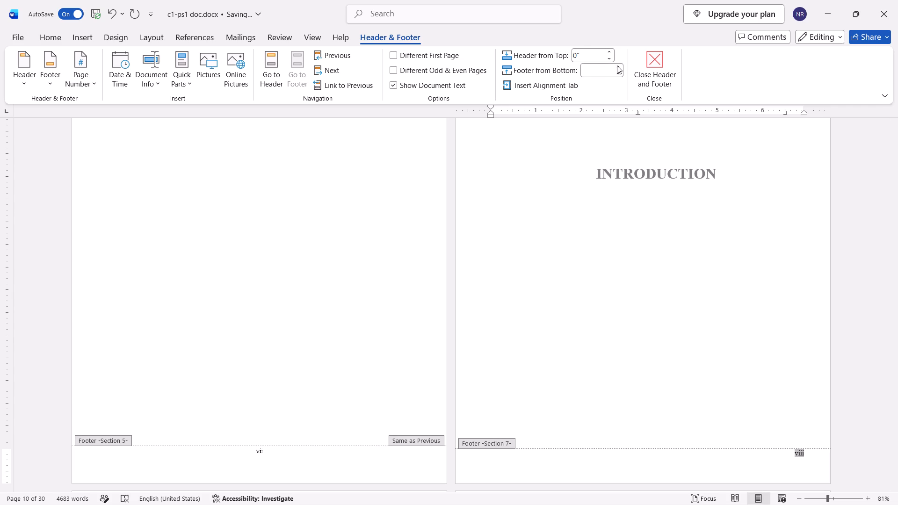
click(618, 66)
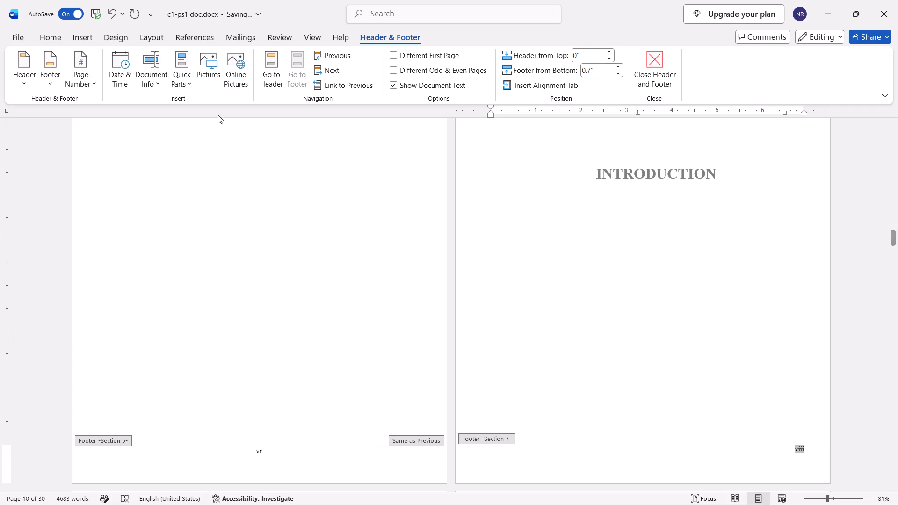
Centre the page number in the INTRODUCTION title page footer by removing one preceding tab, and return to the document body.
click(77, 36)
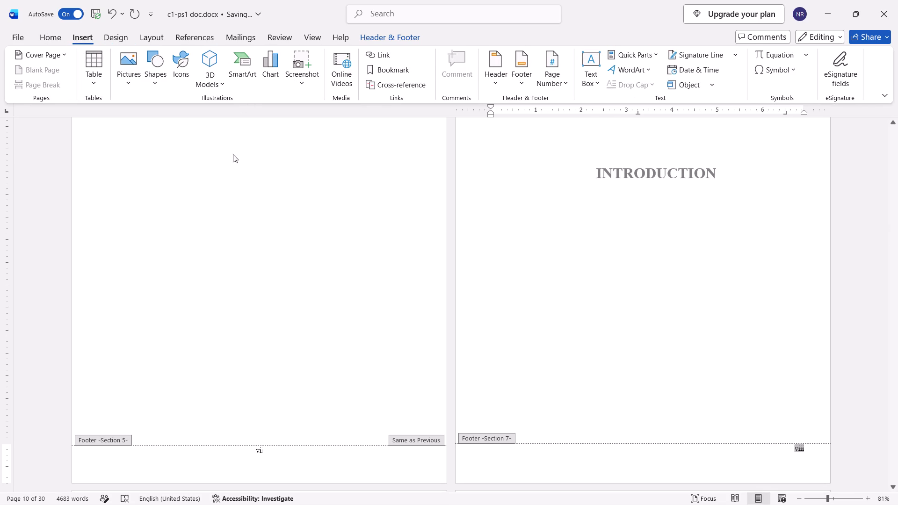
key(BackSpace)
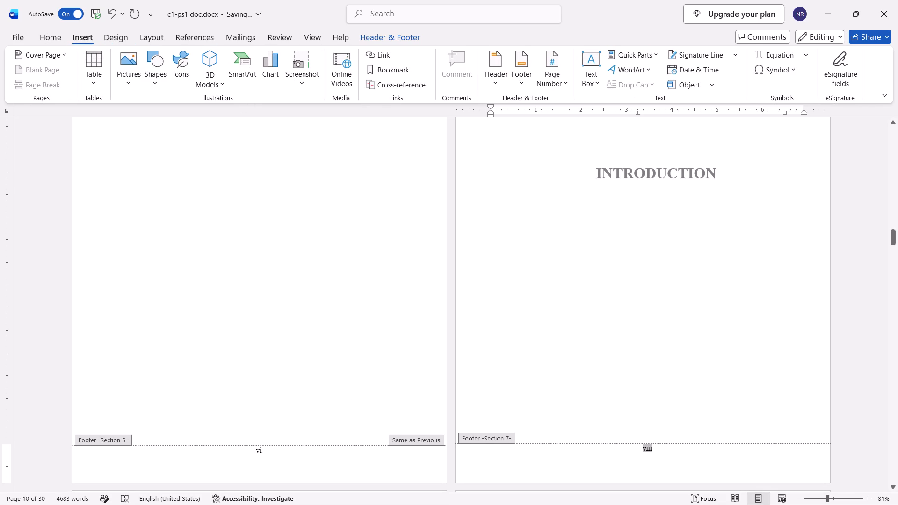
click(647, 351)
double_click(610, 367)
Review the footer page numbers from the System Architecture & Design chapter back to the List of Figures and forward to the LITERATURE REVIEW title page.
scroll(610, 367, down, 6)
scroll(610, 367, down, 19)
scroll(610, 367, up, 1)
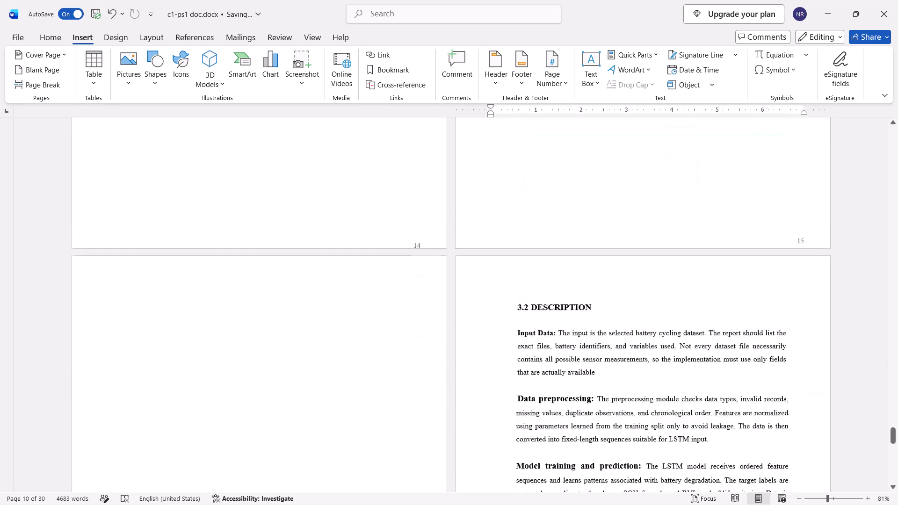
scroll(610, 367, up, 9)
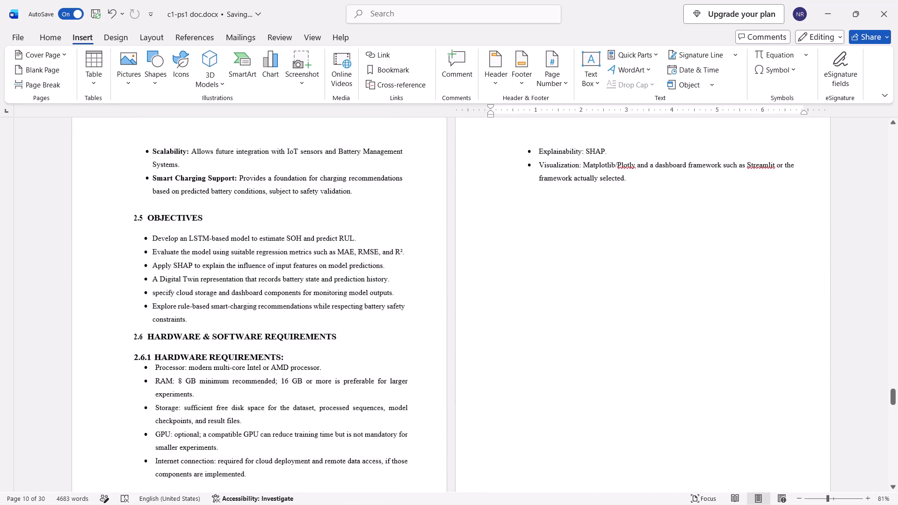
scroll(610, 367, up, 5)
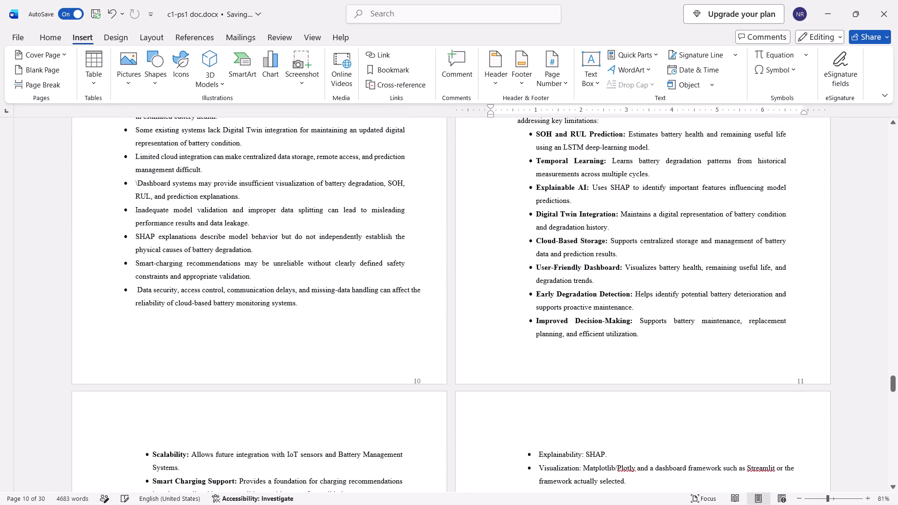
scroll(611, 372, up, 10)
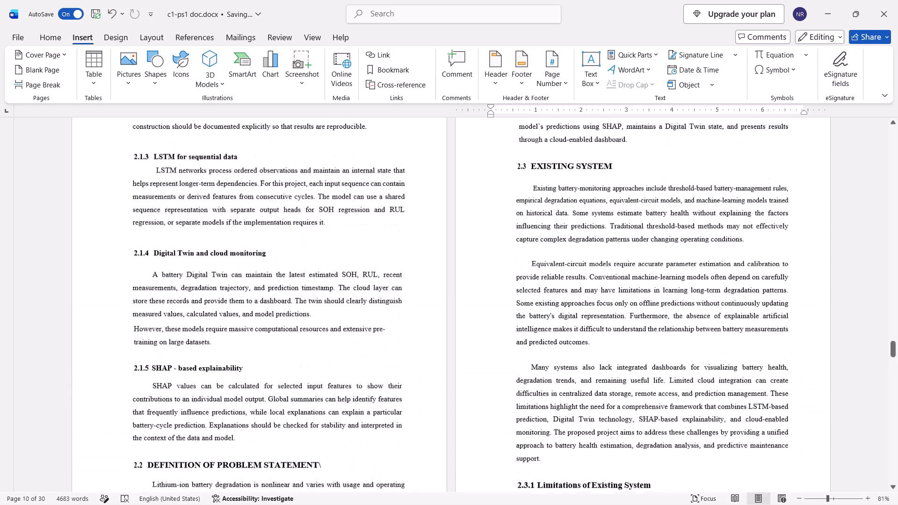
scroll(611, 372, up, 5)
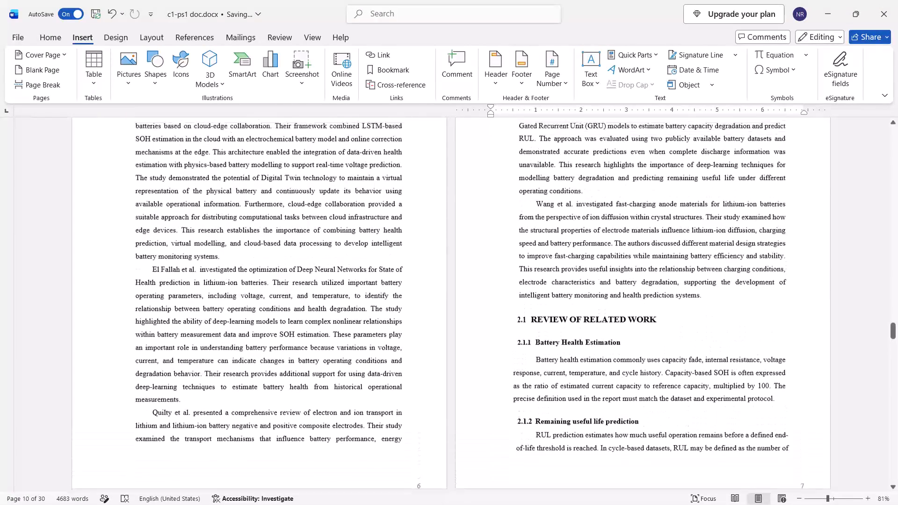
scroll(611, 372, up, 7)
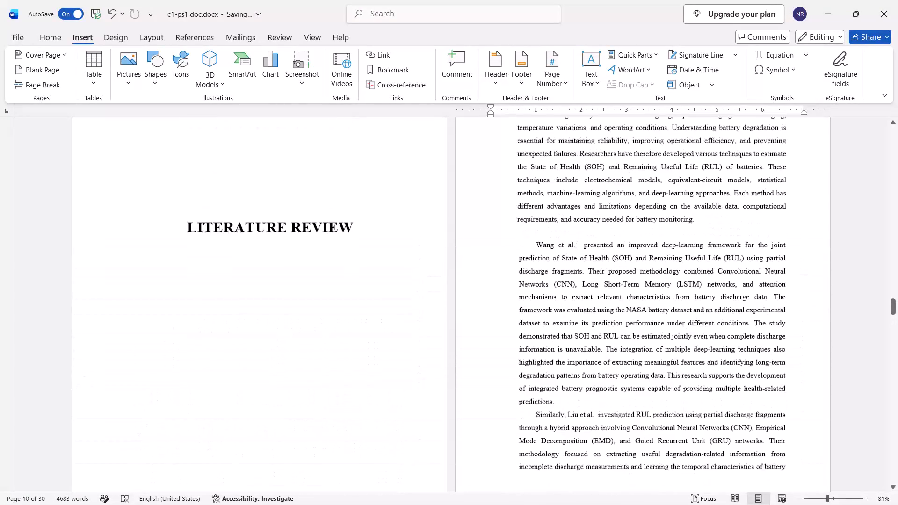
scroll(611, 372, up, 1)
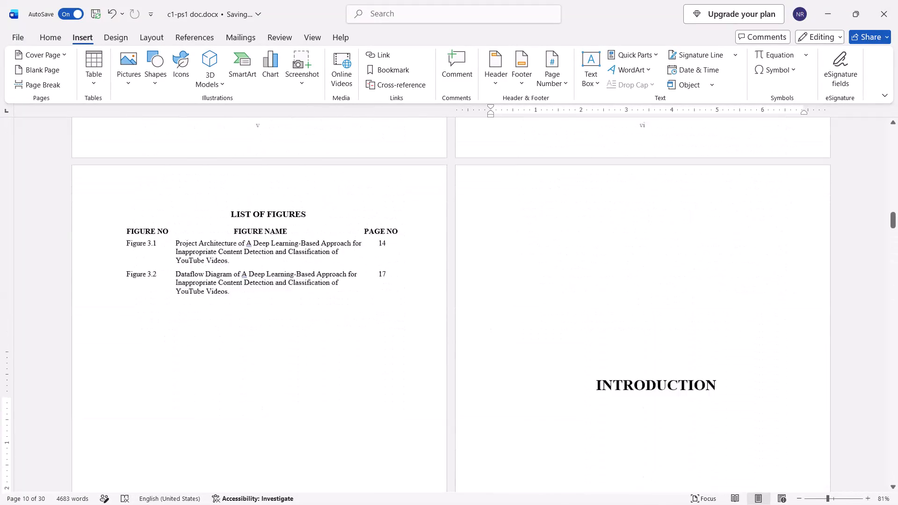
scroll(611, 372, up, 1)
scroll(611, 372, down, 7)
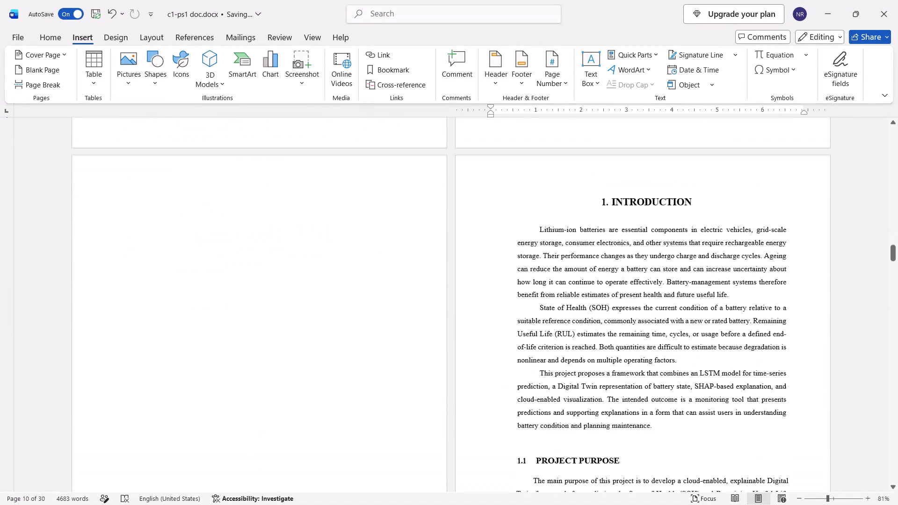
scroll(611, 372, down, 8)
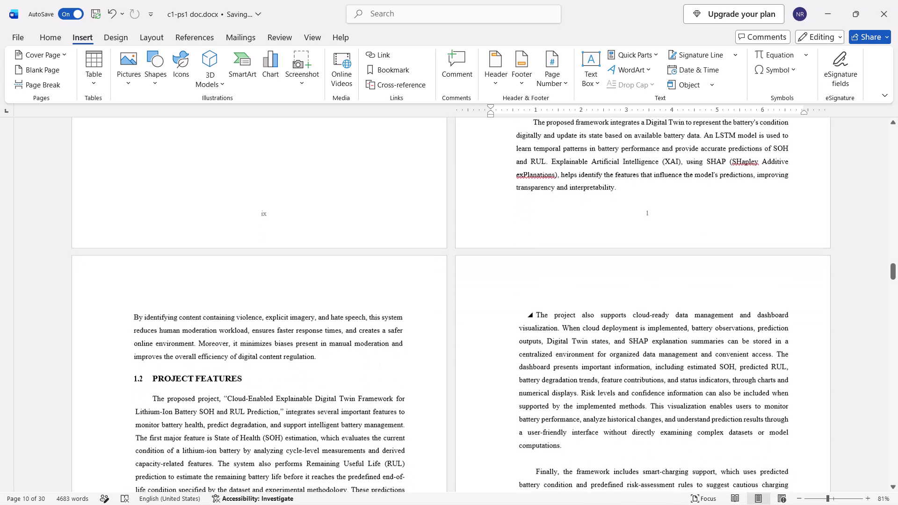
scroll(611, 372, down, 4)
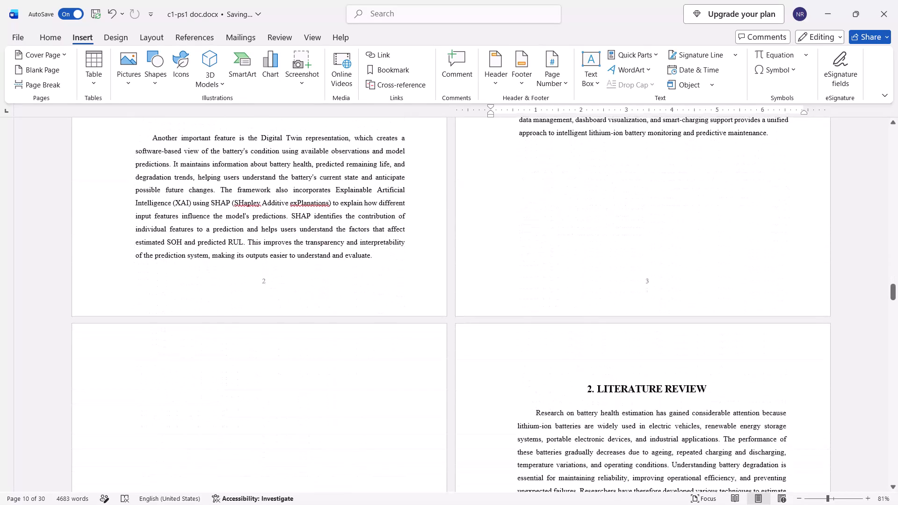
scroll(406, 306, down, 4)
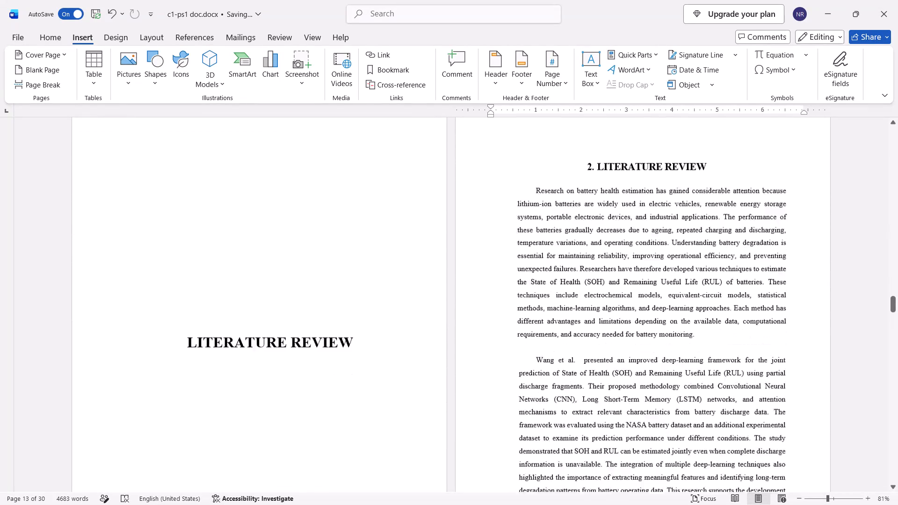
Set the Section 10 footer on the LITERATURE REVIEW title page to 0.7" from the bottom.
scroll(406, 306, down, 4)
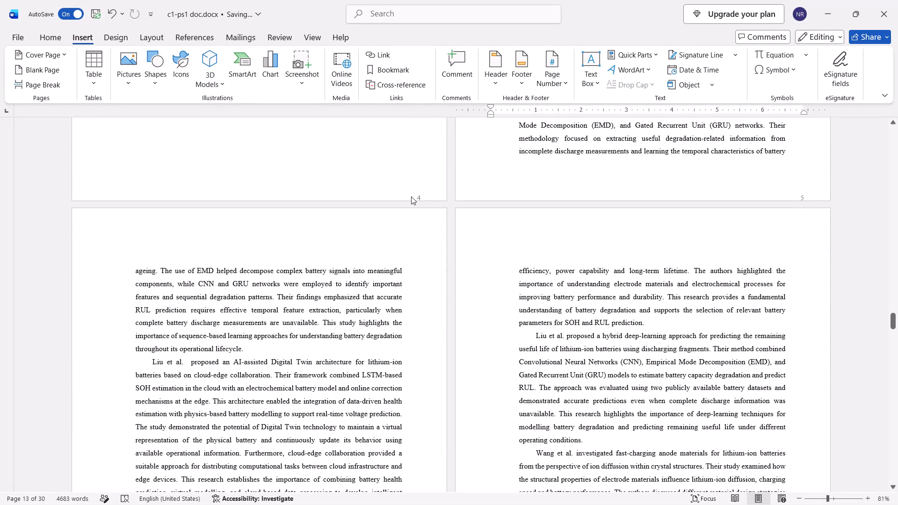
double_click(416, 197)
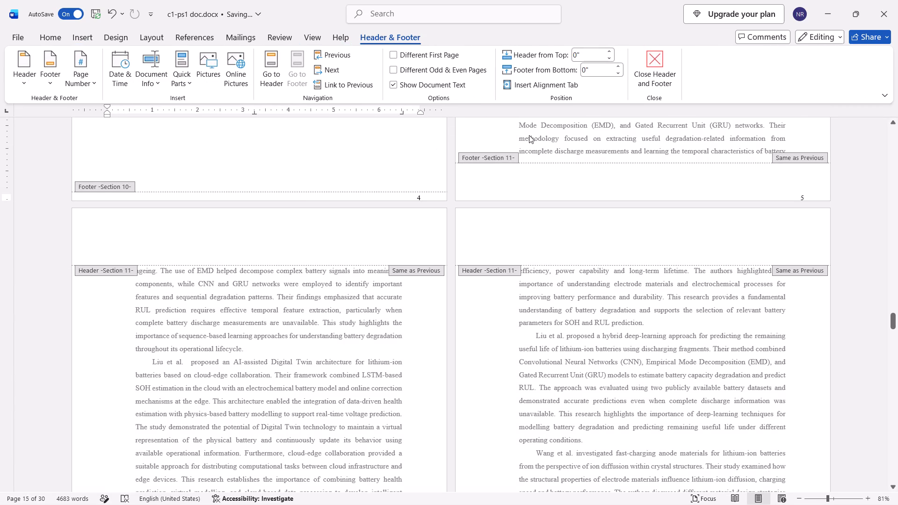
double_click(620, 67)
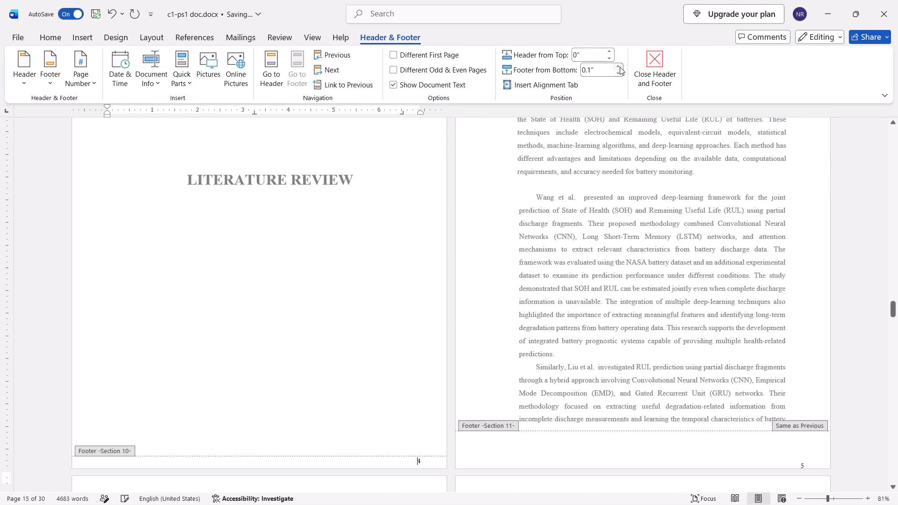
click(620, 67)
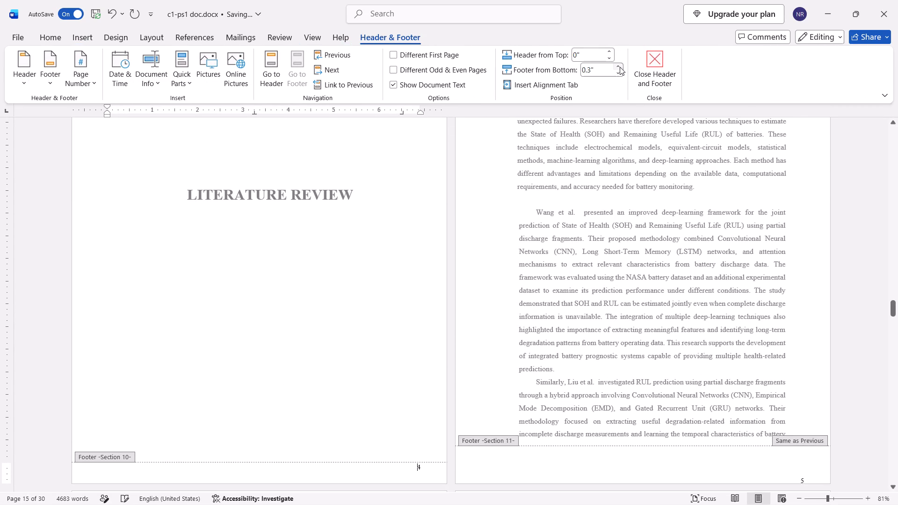
click(620, 67)
click(620, 67)
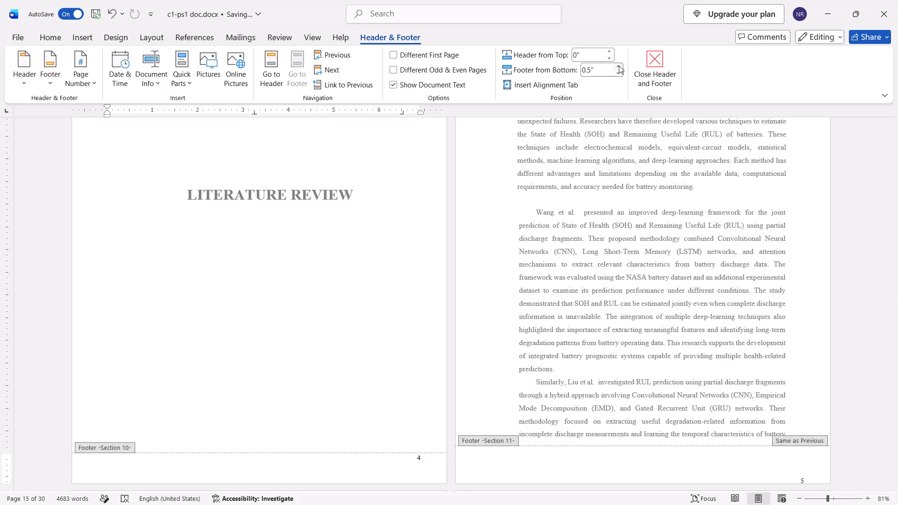
click(619, 65)
click(619, 65)
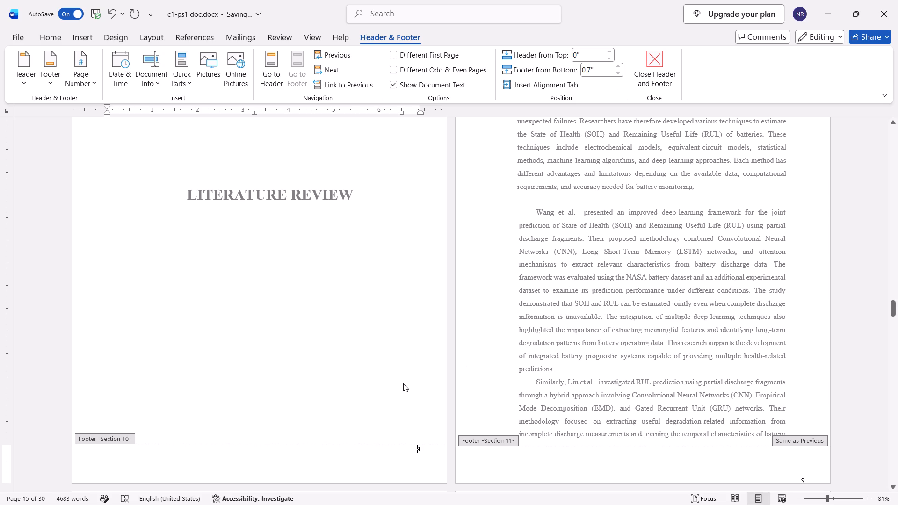
Centre the page number in the Section 10 footer by removing one preceding tab.
key(BackSpace)
Check the footer page number placement from the Literature Review chapter through the Data Flow Diagram pages and back.
scroll(533, 436, down, 2)
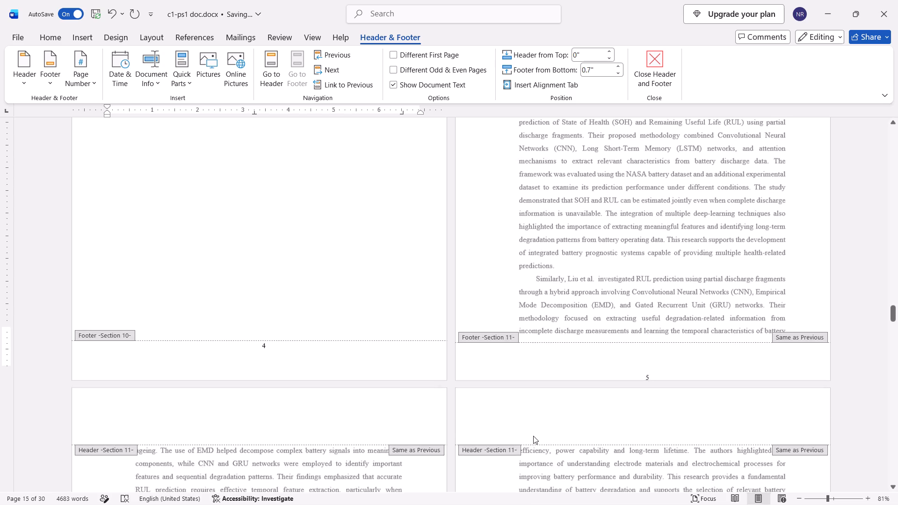
scroll(533, 436, down, 5)
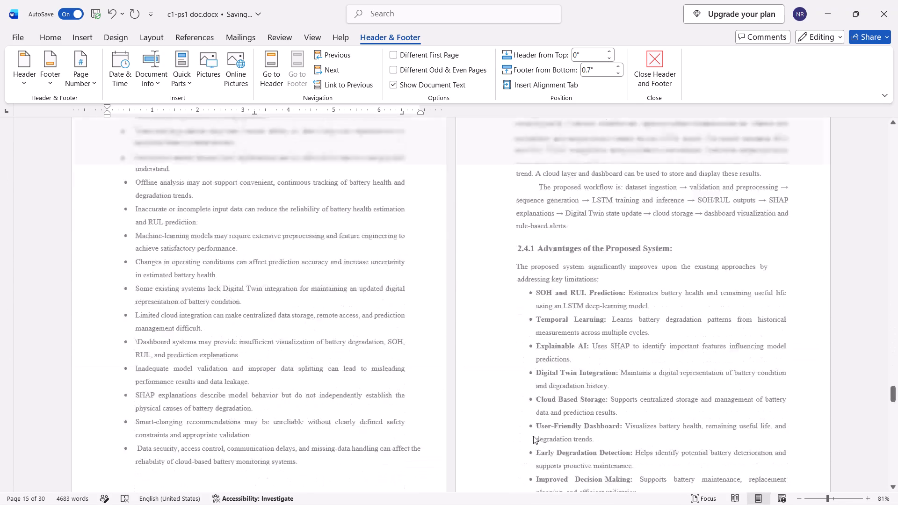
scroll(533, 436, down, 1)
scroll(533, 436, up, 3)
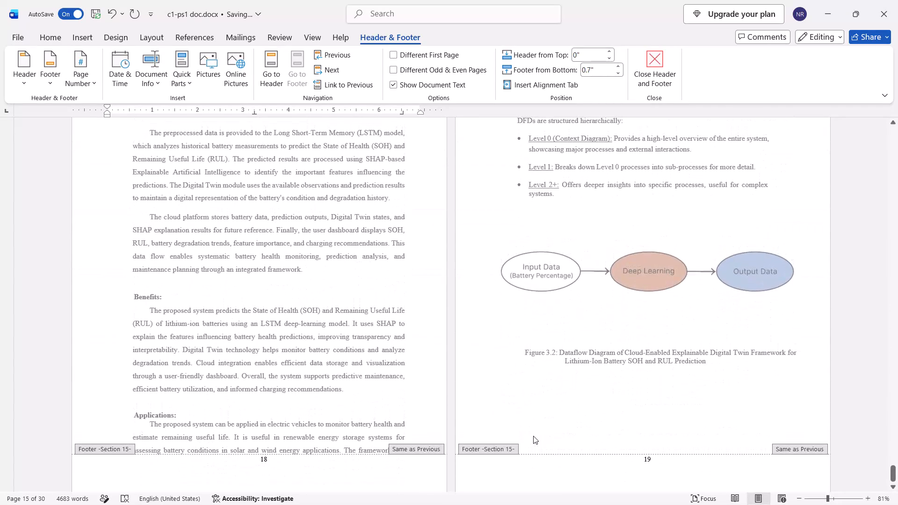
scroll(533, 436, up, 7)
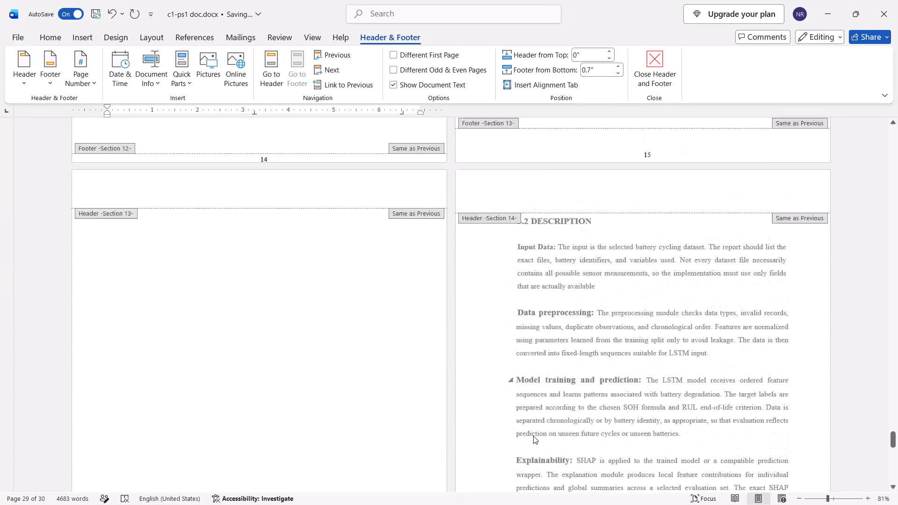
scroll(533, 436, up, 8)
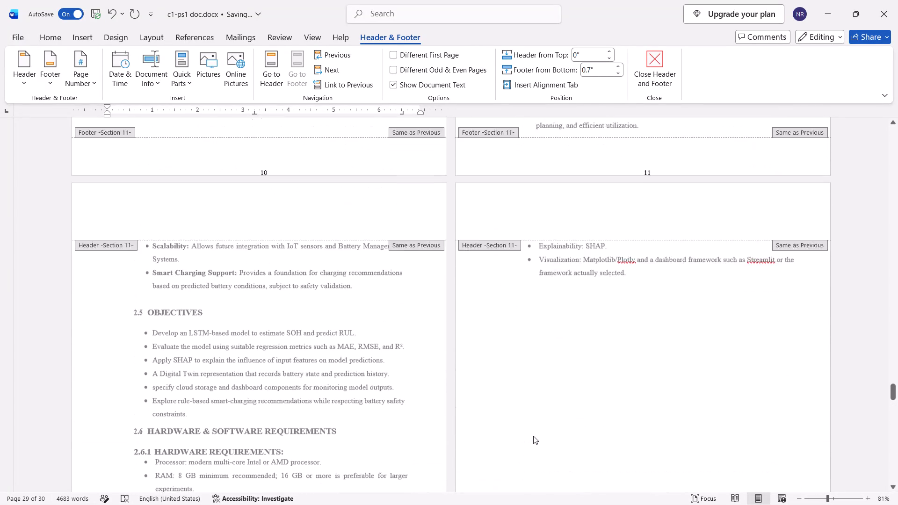
scroll(533, 436, up, 11)
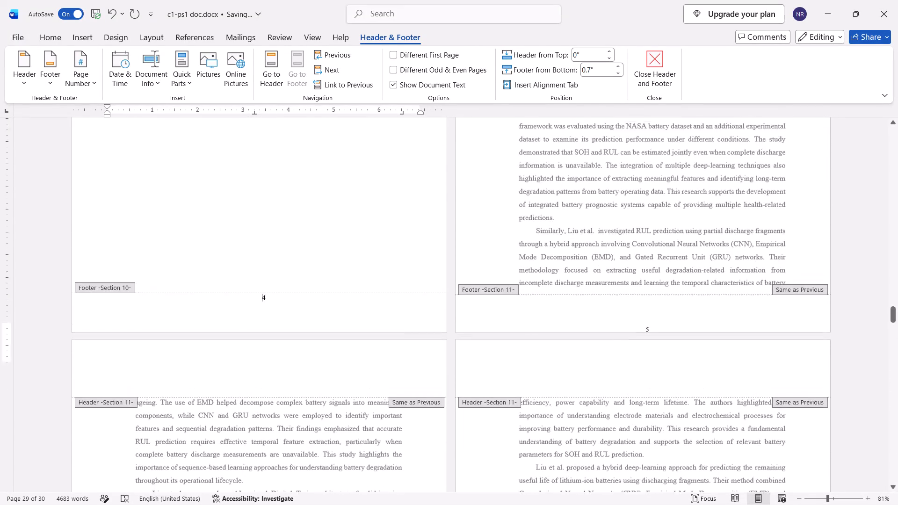
Unlink the Section 11 footer on the first Literature Review text page from the previous section's footer.
scroll(533, 436, up, 4)
click(648, 432)
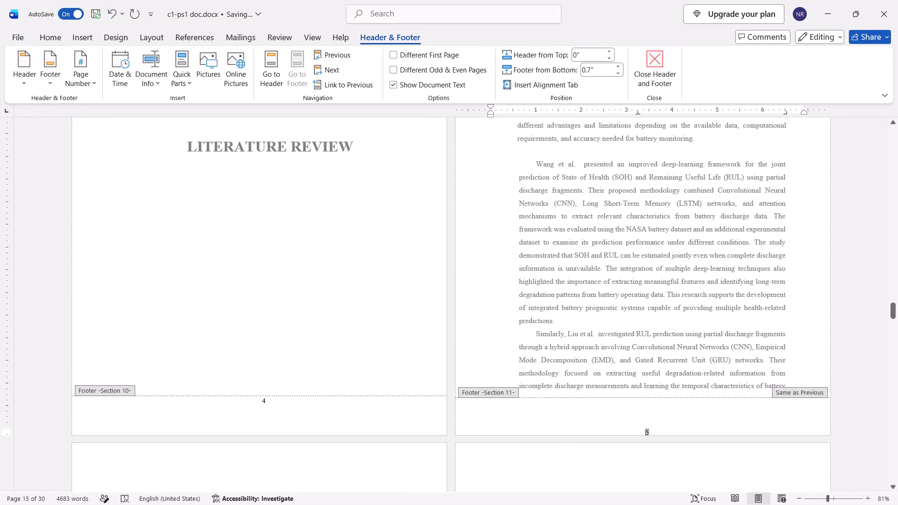
click(348, 84)
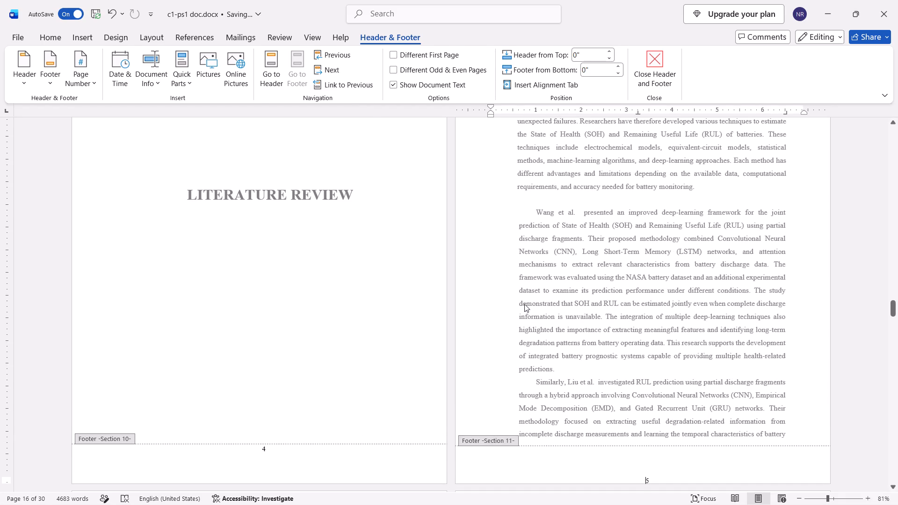
Set the Section 11 footer to 0.7" from the bottom, matching the LITERATURE REVIEW title page.
scroll(524, 304, down, 2)
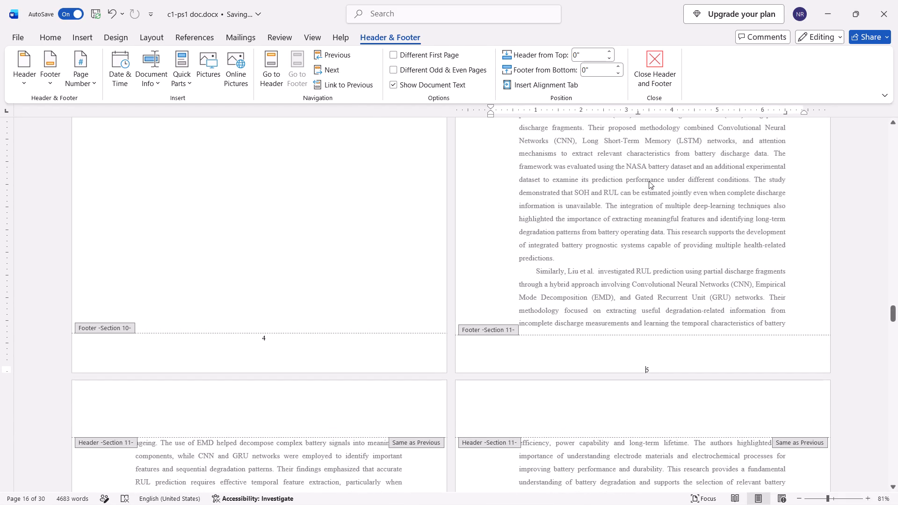
click(620, 67)
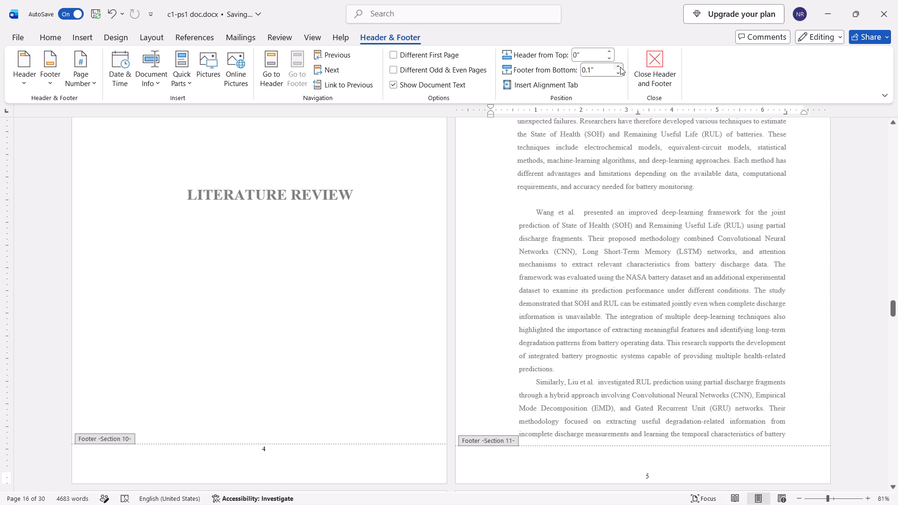
click(620, 67)
click(620, 67)
click(620, 67)
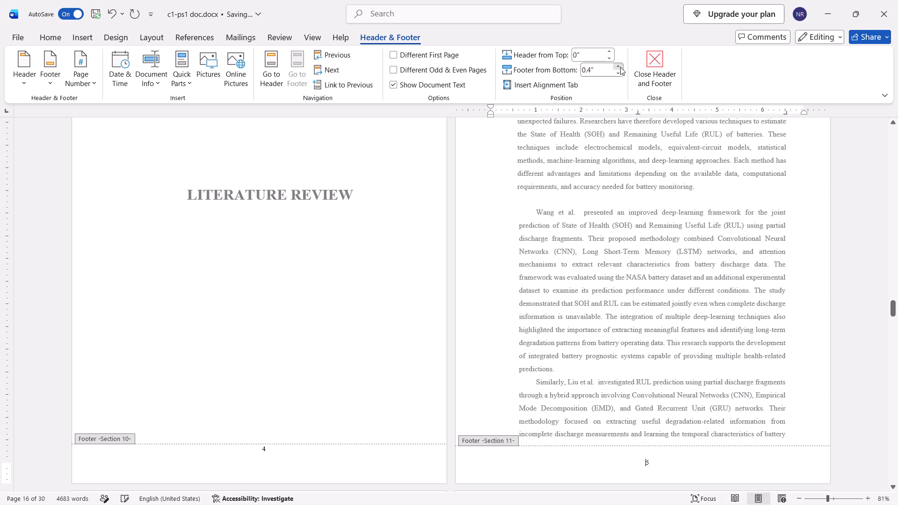
click(620, 67)
click(620, 67)
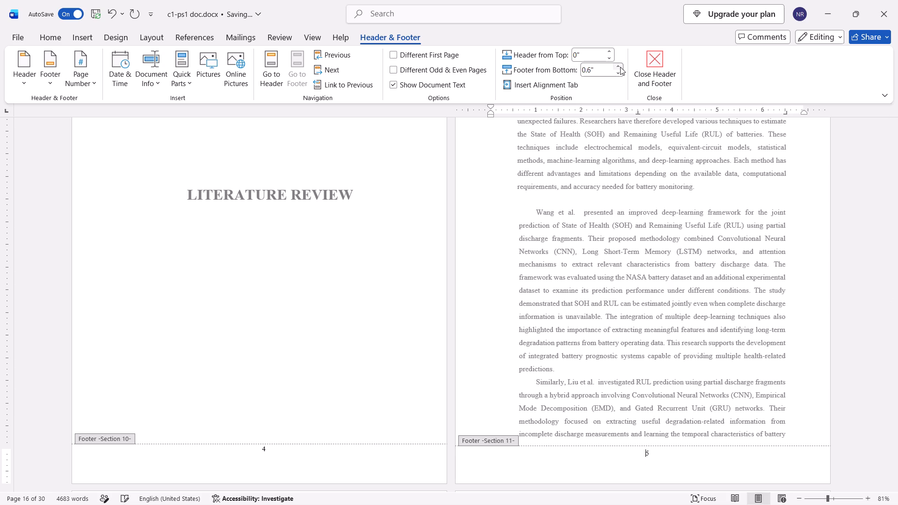
click(620, 67)
Check the footer page number placement in the sections from the Literature Review text through the Data Flow Diagram pages.
scroll(618, 156, down, 6)
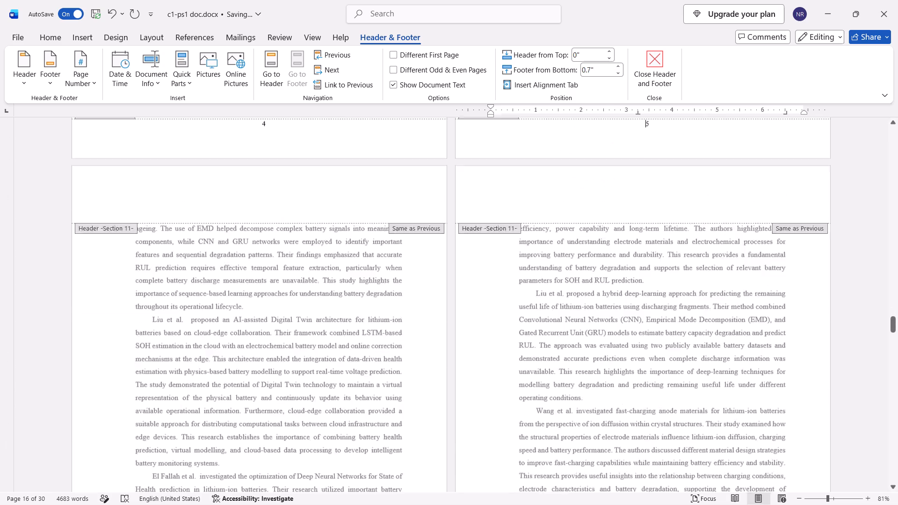
scroll(618, 156, down, 6)
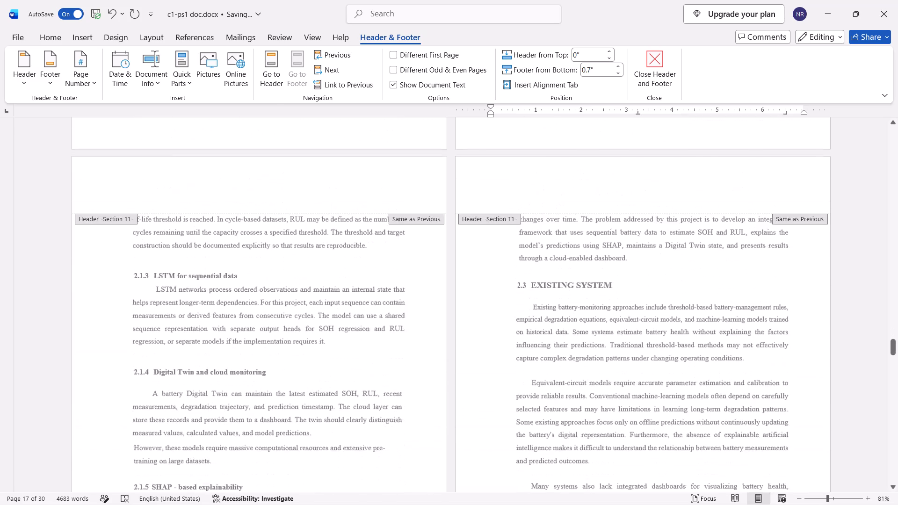
scroll(618, 156, down, 11)
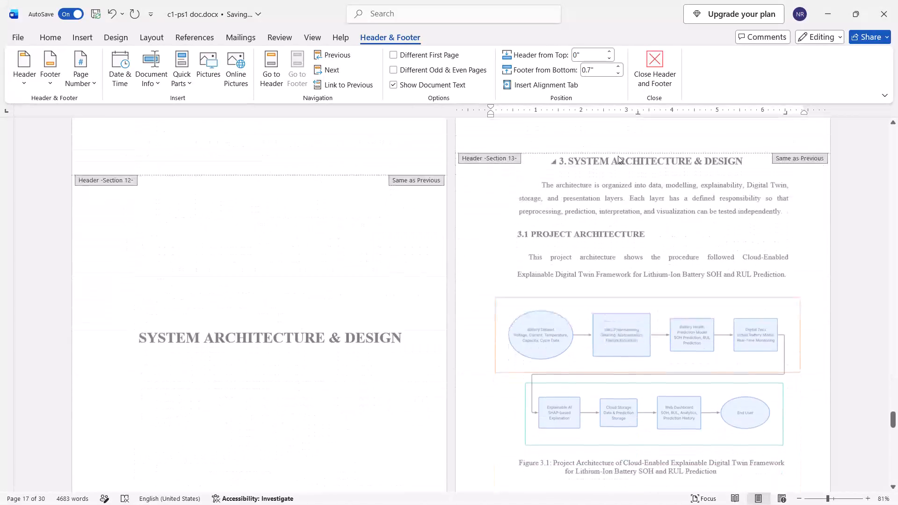
scroll(618, 156, down, 9)
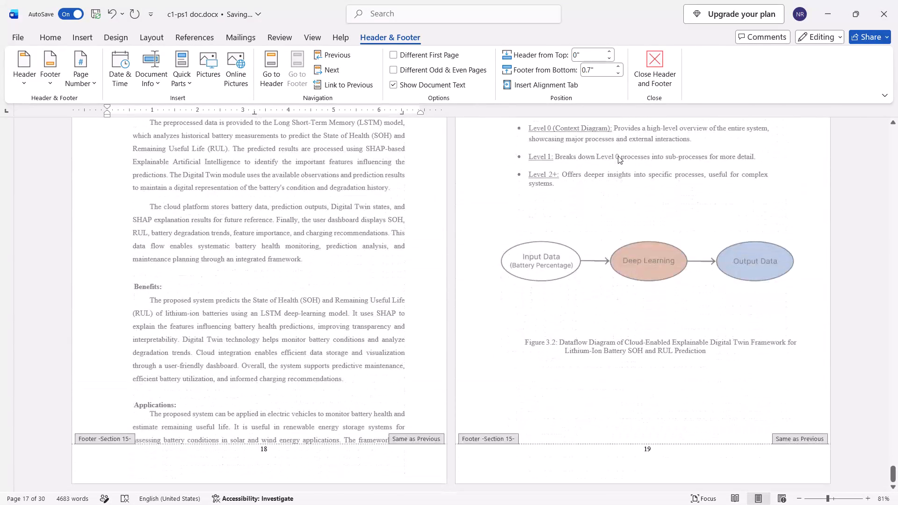
scroll(444, 284, up, 2)
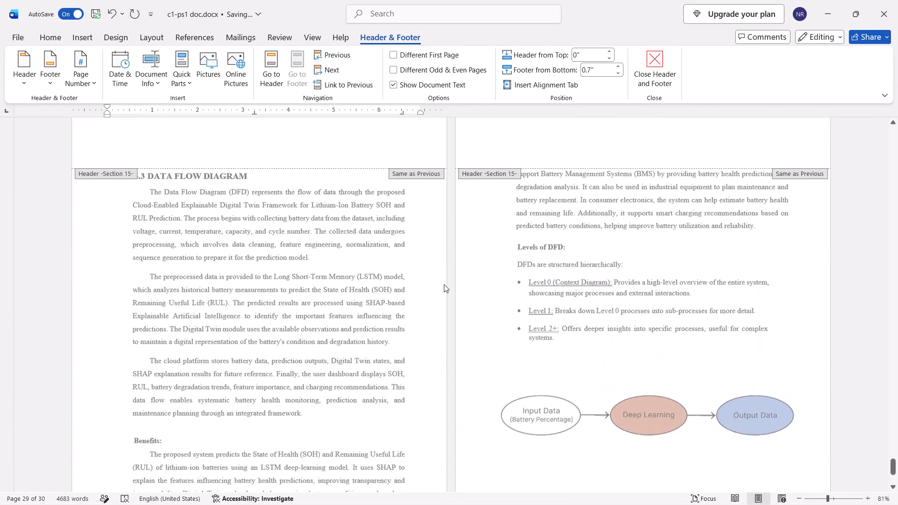
scroll(444, 284, up, 3)
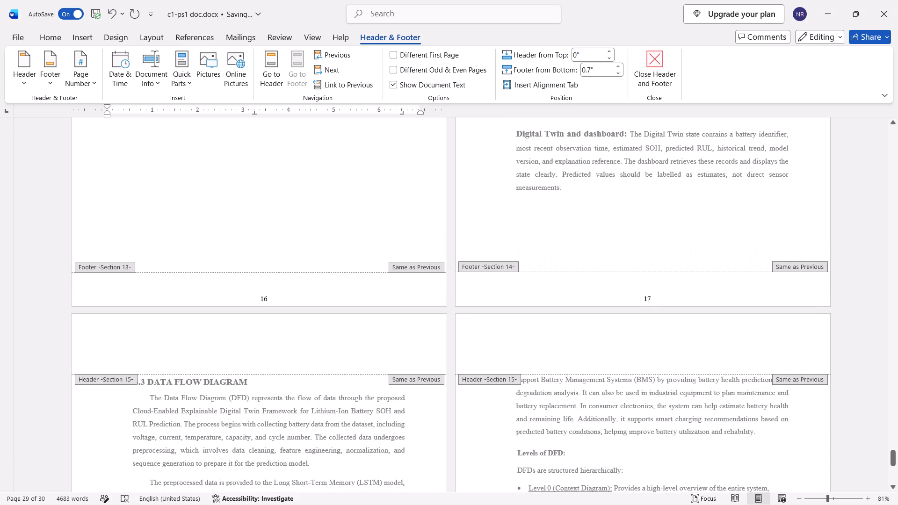
Set the Section 13 footer on page 16 to 0.7" from the bottom.
click(265, 299)
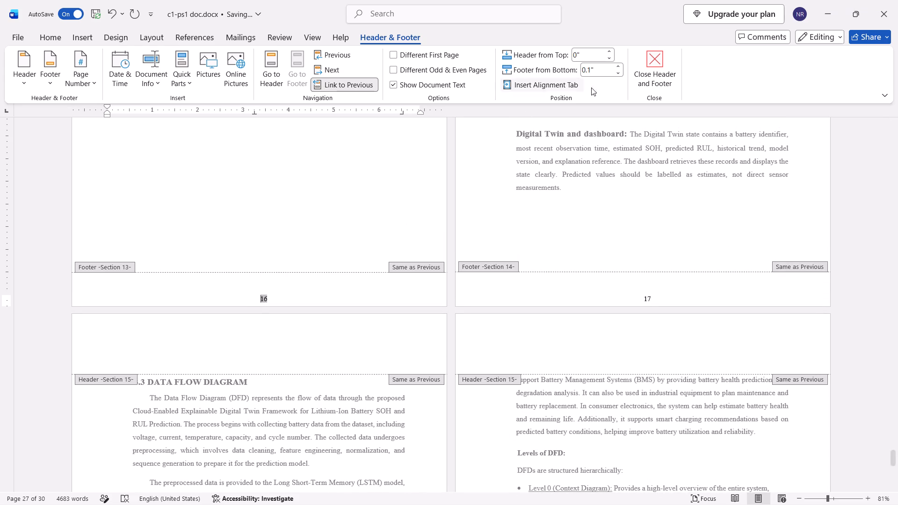
triple_click(619, 67)
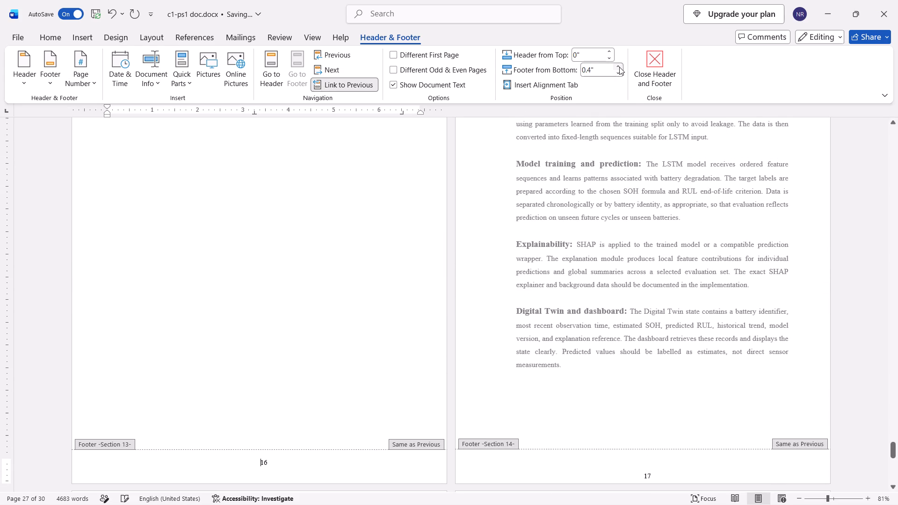
click(619, 67)
click(619, 67)
click(619, 67)
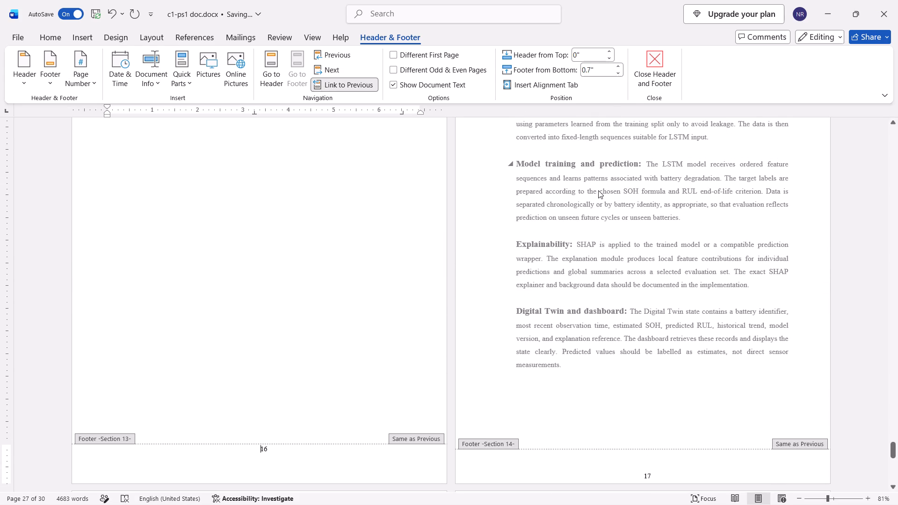
Set the Section 14 footer on the 3.2 DESCRIPTION page to 0.7" from the bottom.
scroll(594, 220, down, 1)
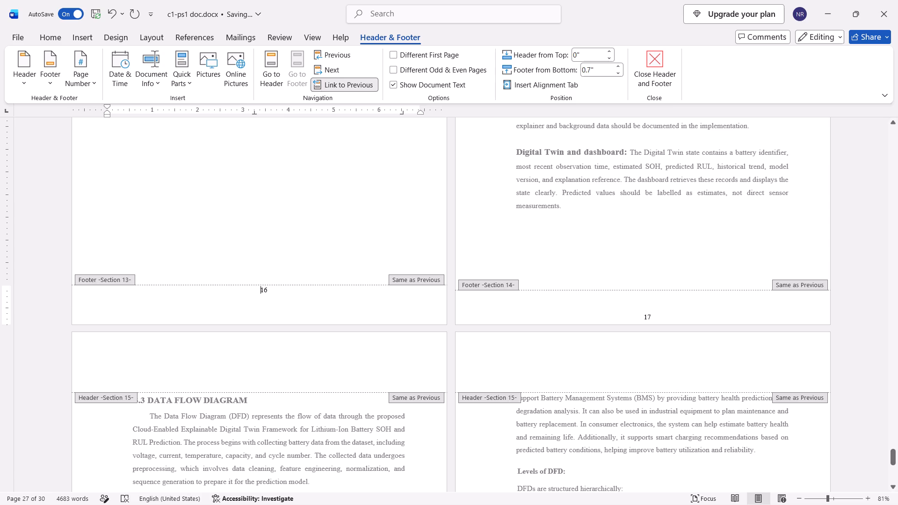
click(650, 318)
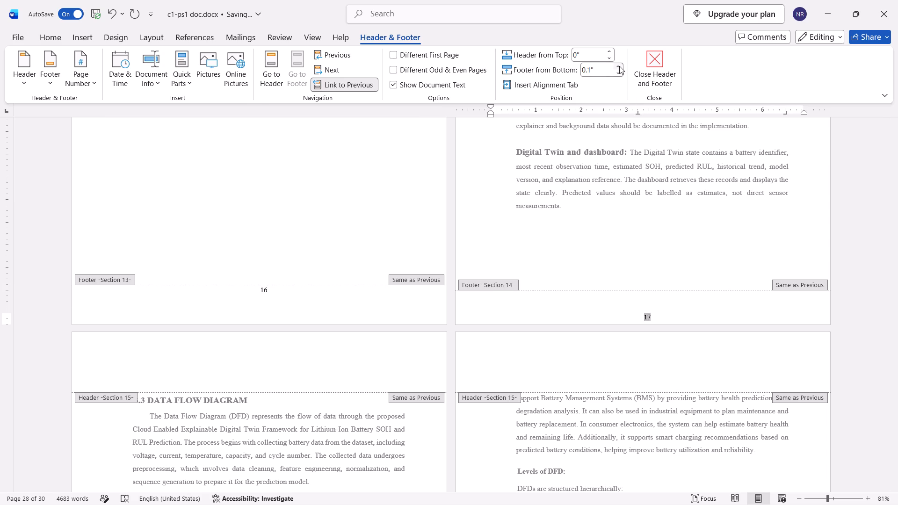
double_click(619, 66)
click(619, 66)
click(619, 66)
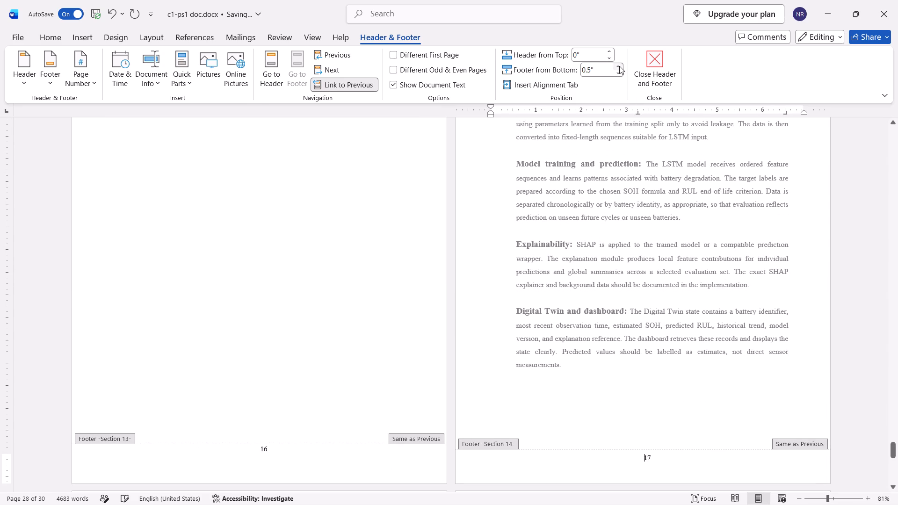
click(619, 66)
click(619, 66)
Set the Section 12 footer on the SYSTEM ARCHITECTURE & DESIGN title page to 0.7" from the bottom.
scroll(624, 199, up, 4)
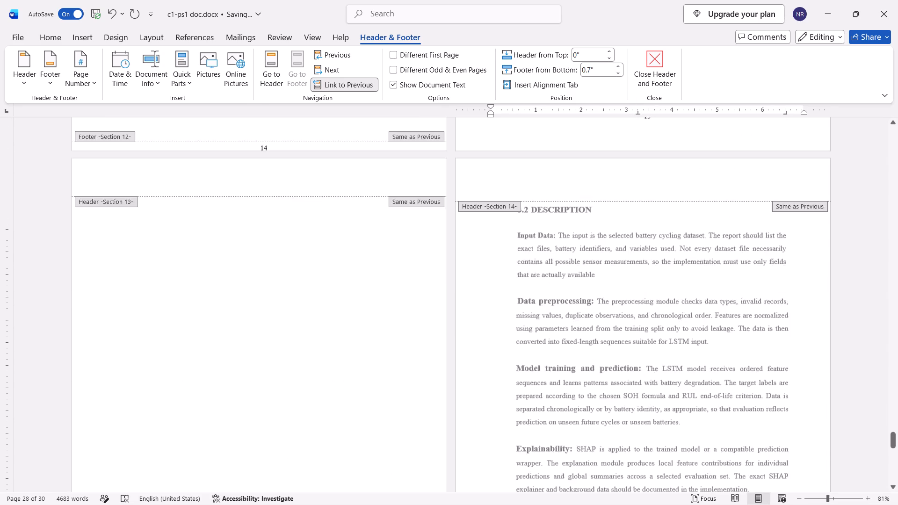
scroll(624, 199, up, 1)
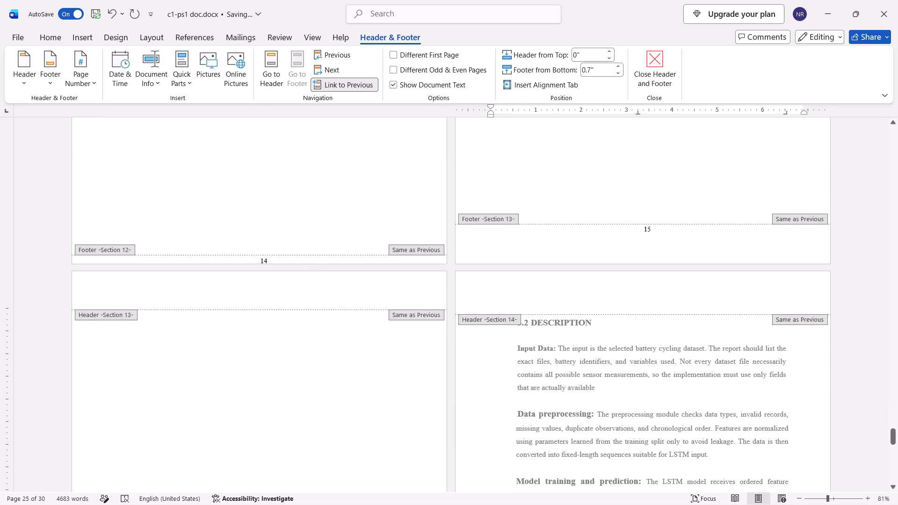
click(263, 260)
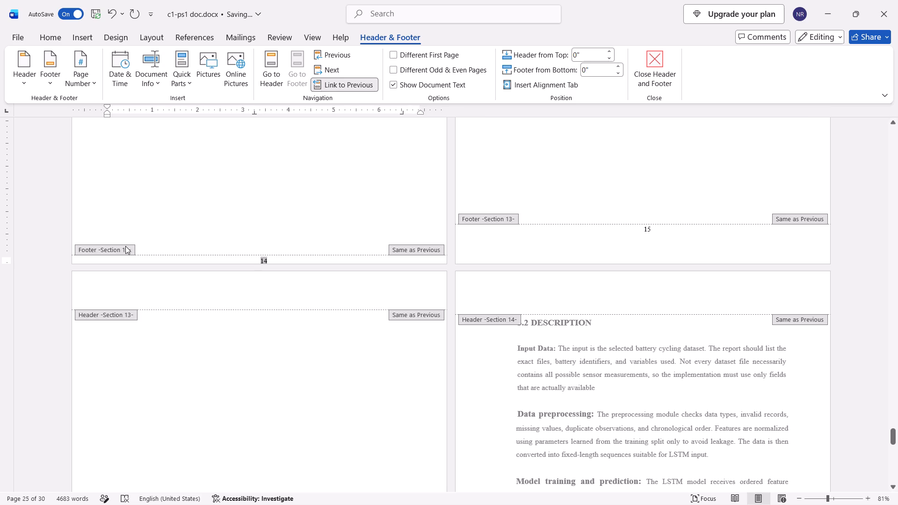
triple_click(618, 64)
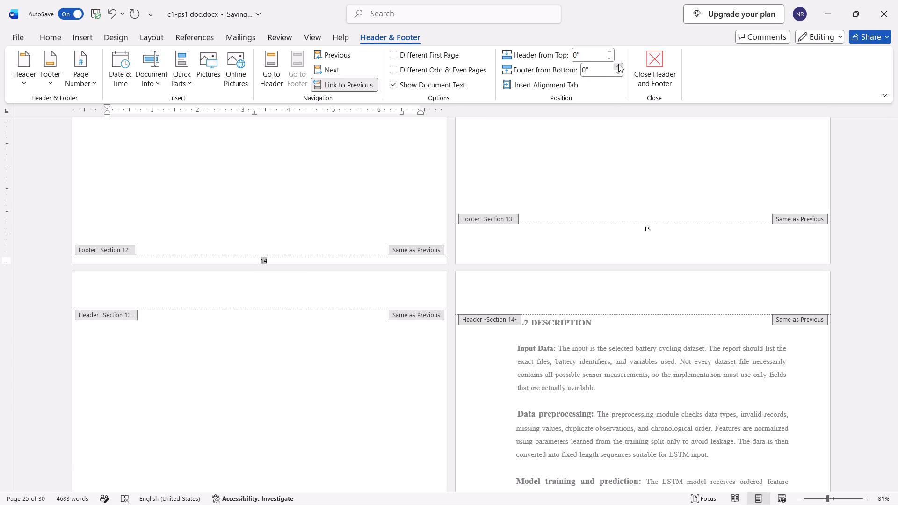
click(618, 64)
click(618, 64)
click(618, 64)
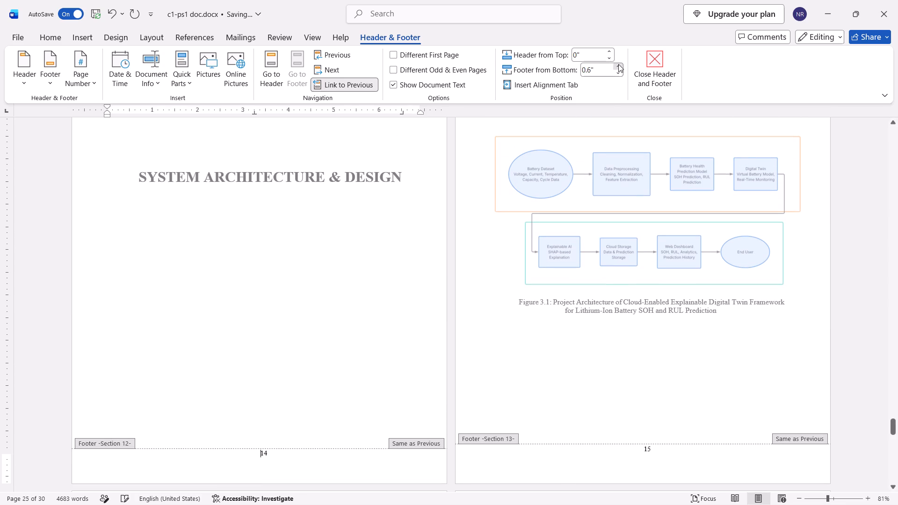
click(618, 64)
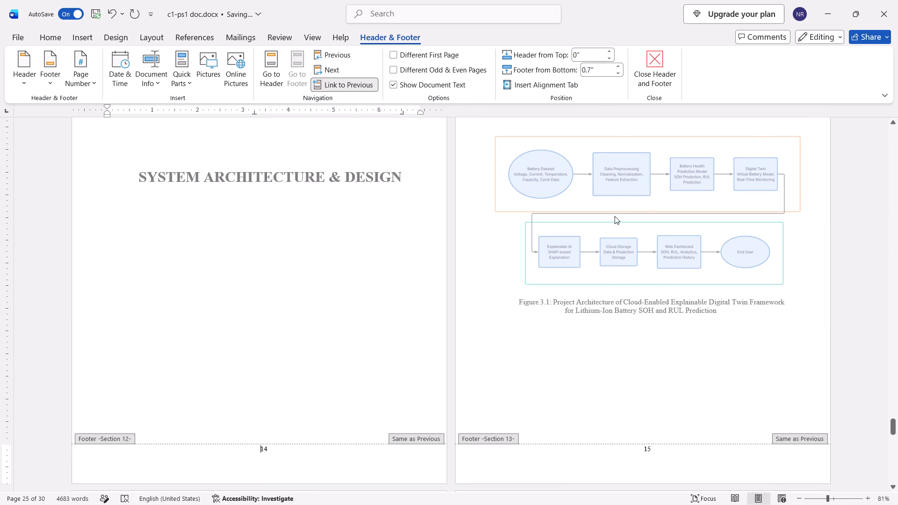
Check the footer page number placement from Section 12 back to the report's cover page, and leave header and footer editing.
scroll(615, 216, up, 7)
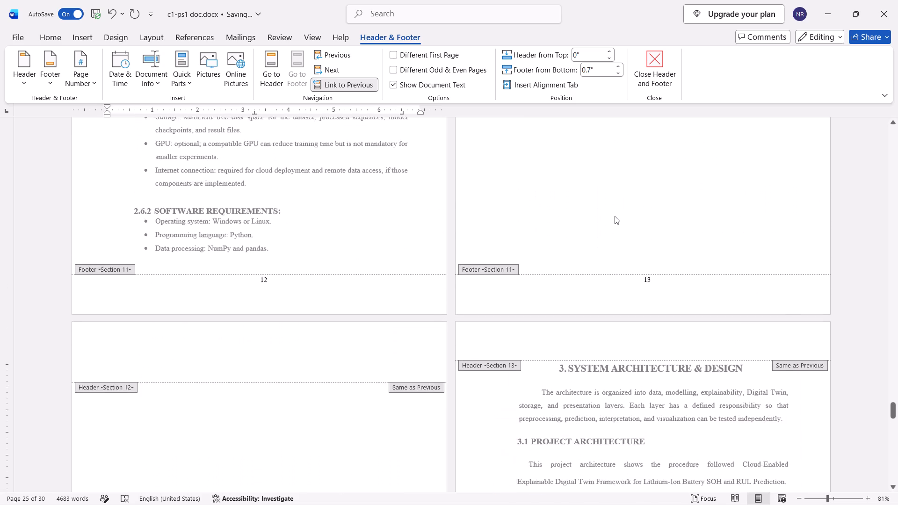
scroll(615, 216, up, 7)
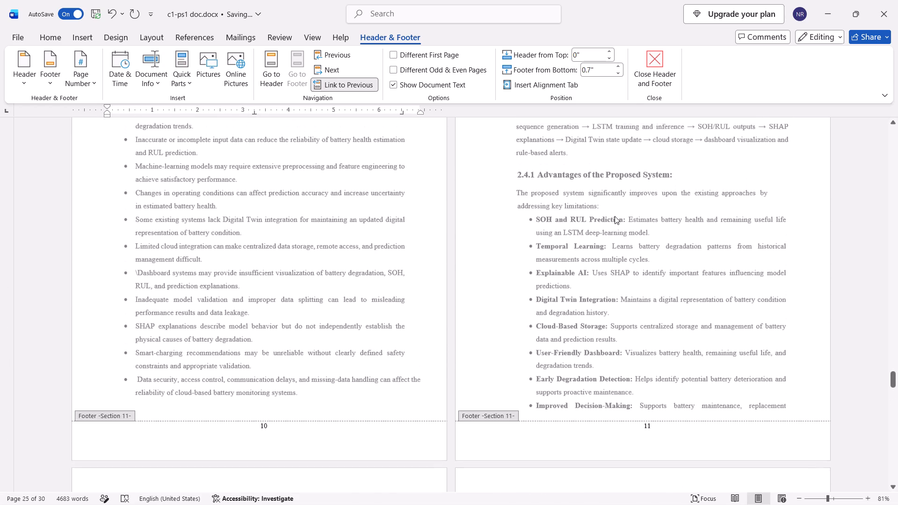
scroll(615, 216, up, 6)
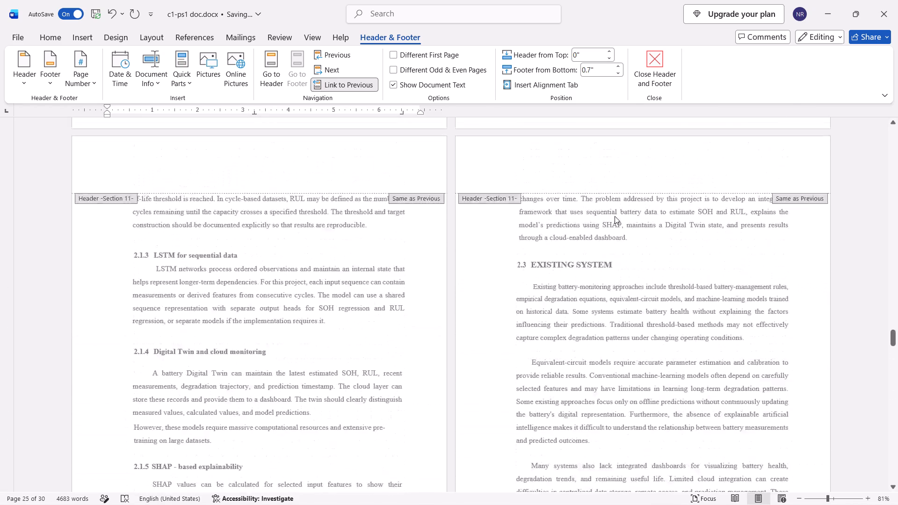
scroll(615, 216, up, 8)
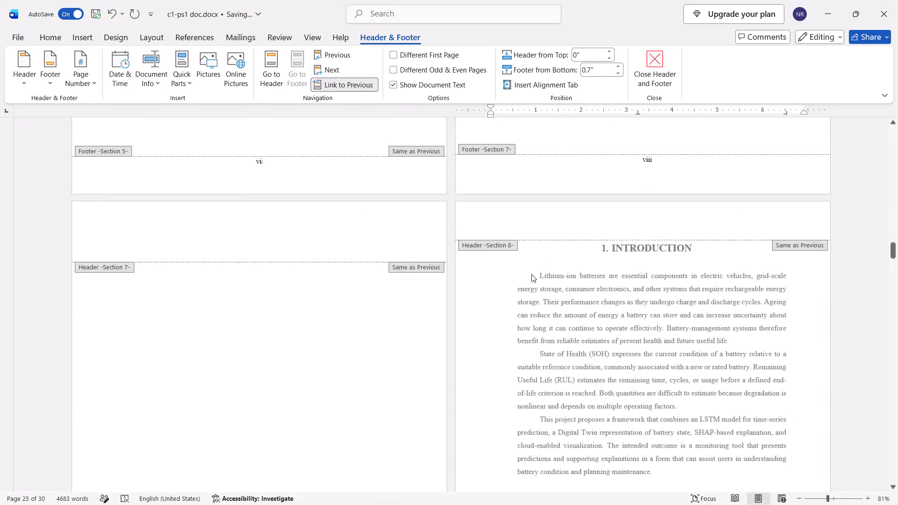
scroll(533, 264, up, 15)
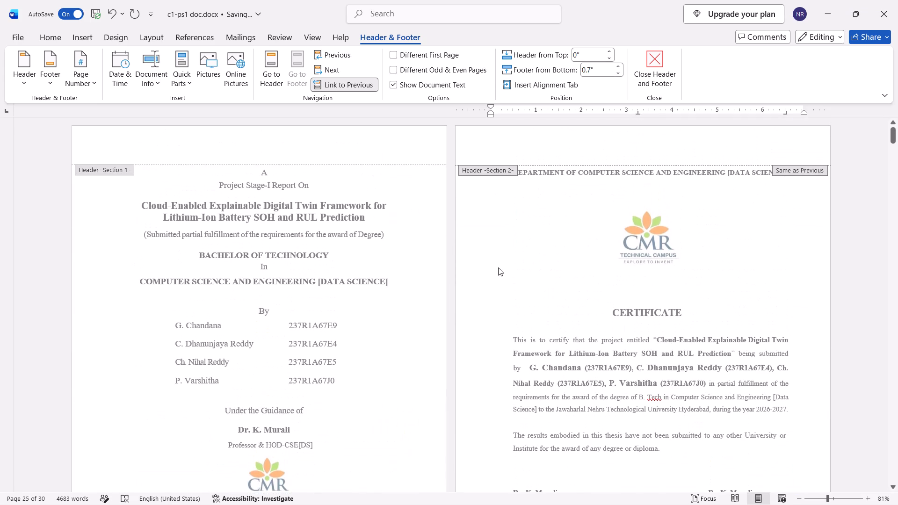
double_click(498, 267)
Review the Roman page numbers across the front matter, from the cover page through the abstract, table of contents and list pages.
scroll(586, 264, up, 17)
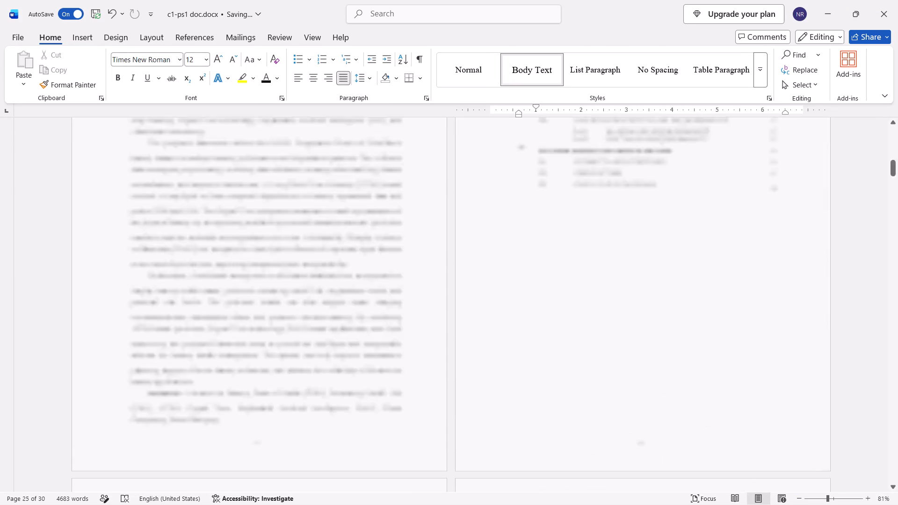
scroll(586, 264, down, 5)
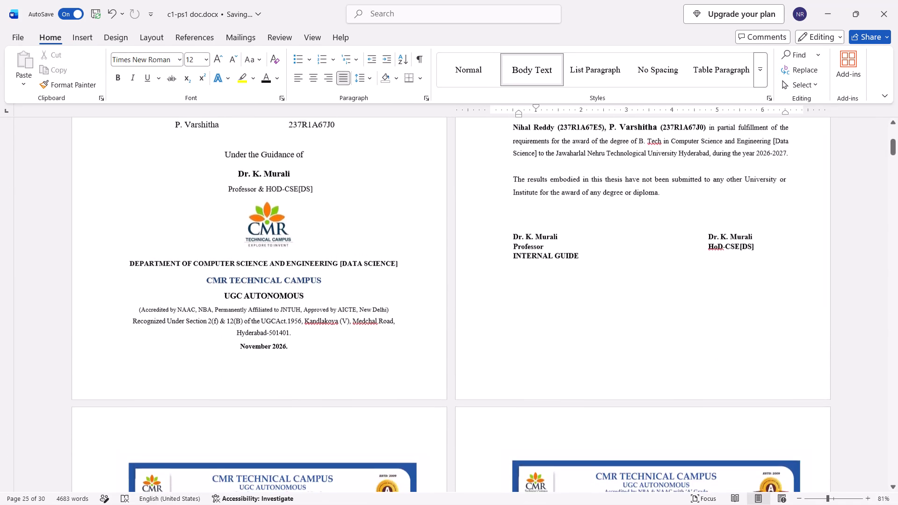
scroll(586, 264, down, 5)
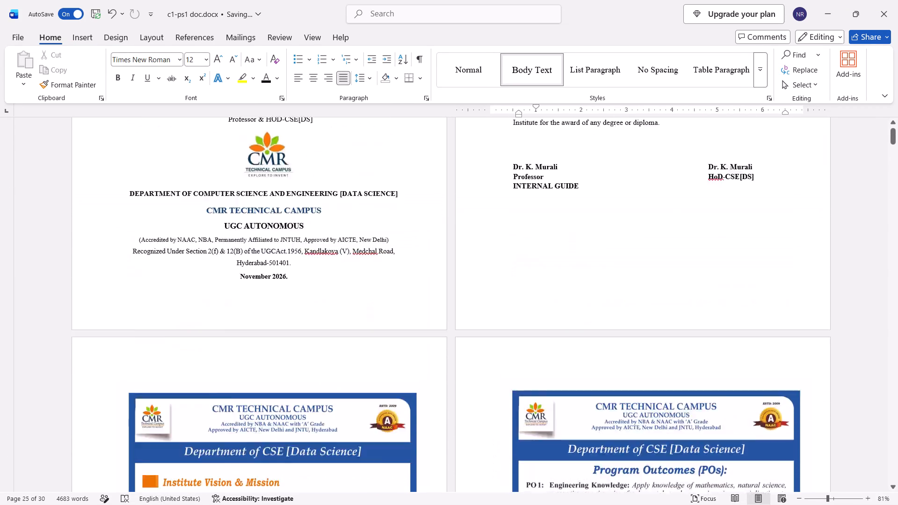
scroll(586, 264, down, 4)
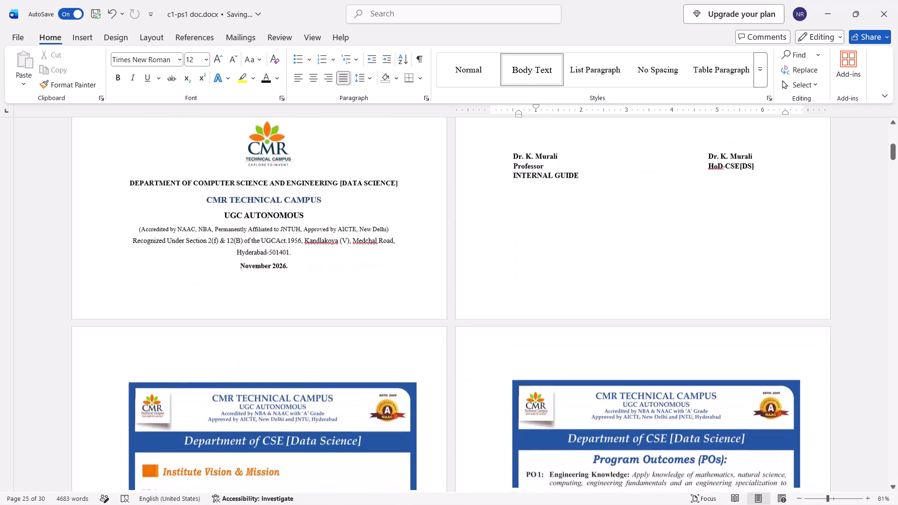
scroll(586, 264, down, 8)
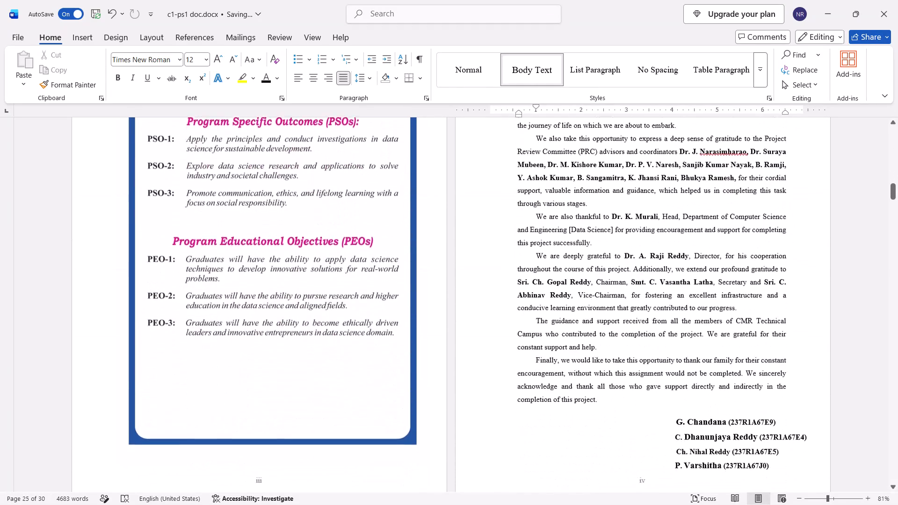
scroll(586, 264, right, 1)
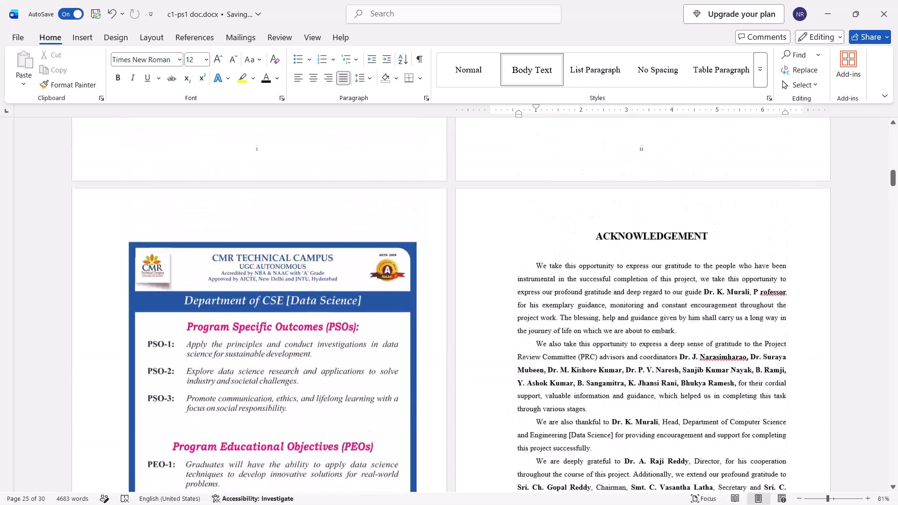
scroll(586, 264, right, 1)
scroll(586, 264, down, 1)
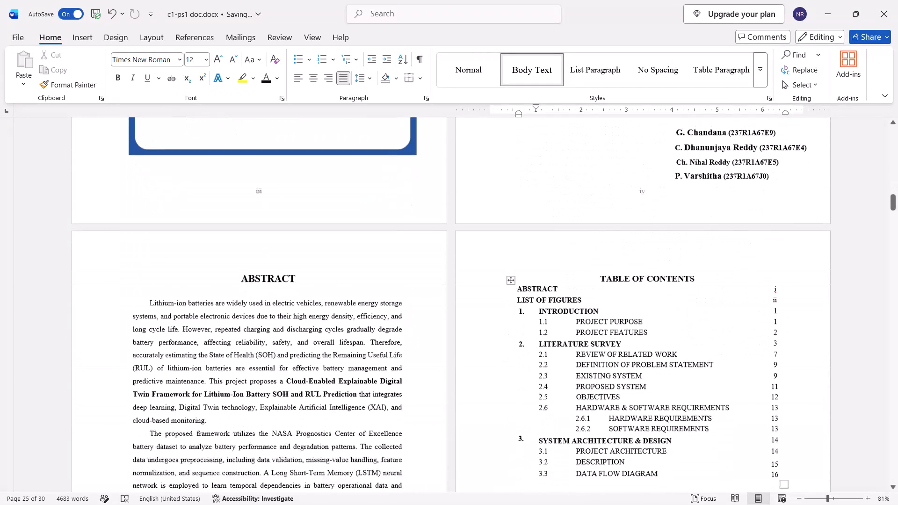
scroll(586, 264, down, 5)
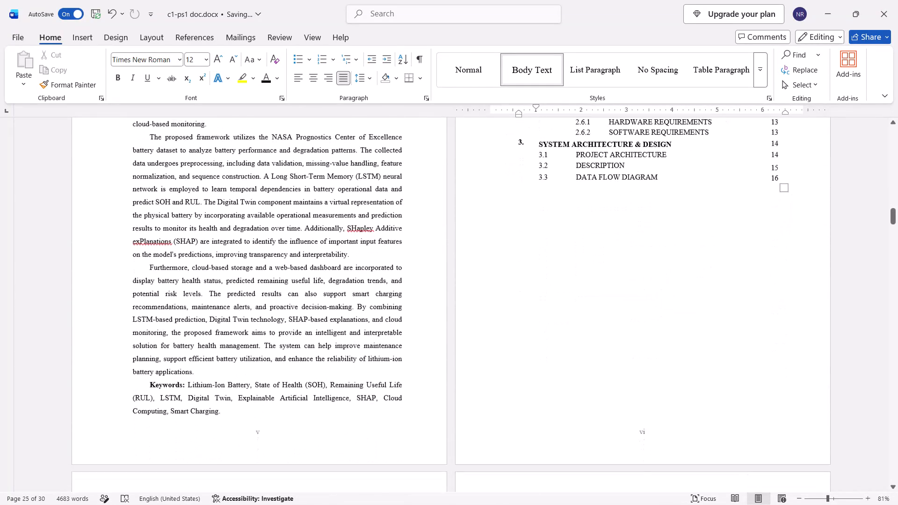
scroll(586, 264, down, 9)
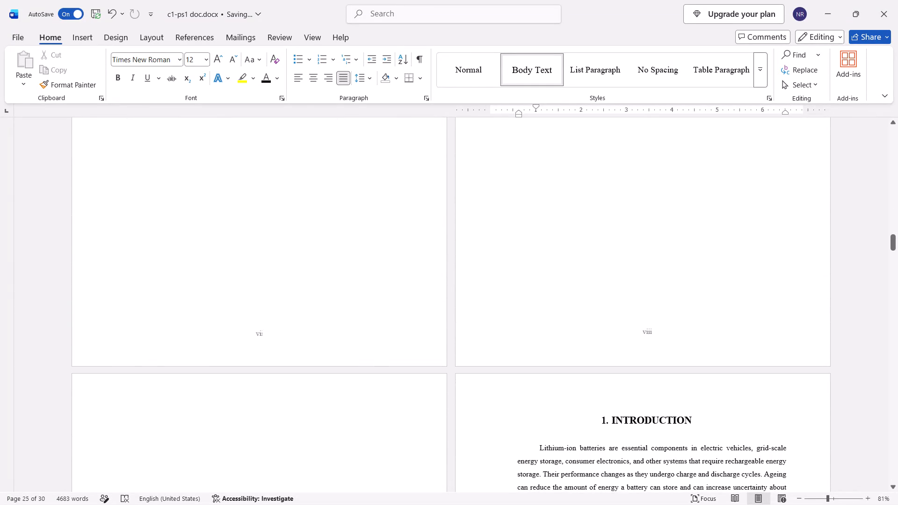
Review the footer page numbers from the end of the front matter through the Introduction and Literature Review chapters.
scroll(586, 264, down, 6)
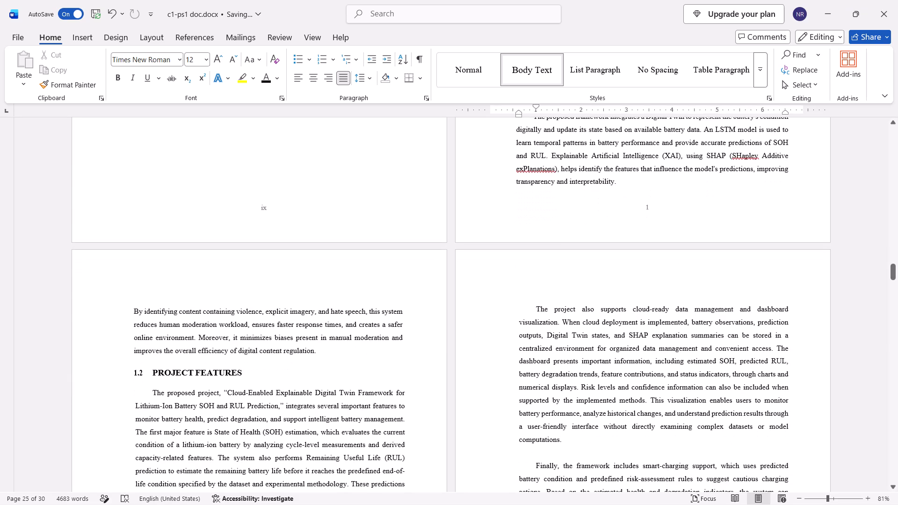
scroll(586, 264, down, 5)
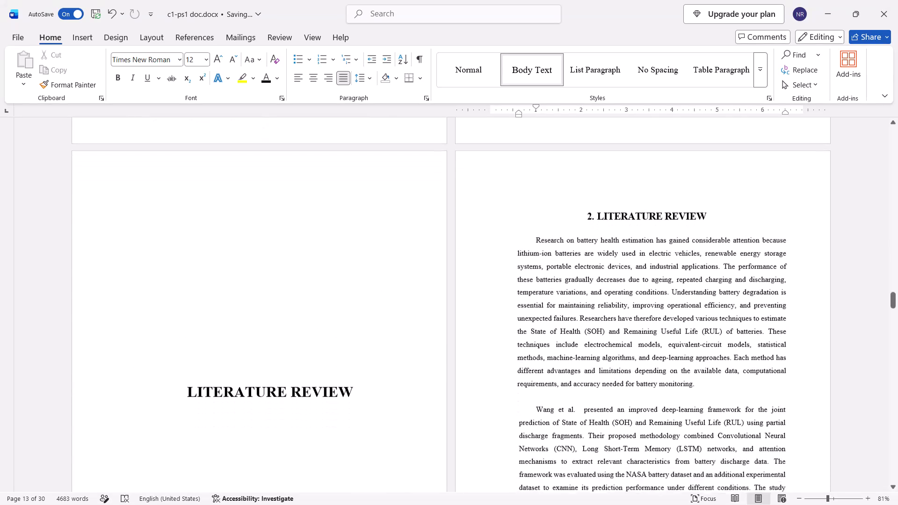
scroll(586, 264, down, 6)
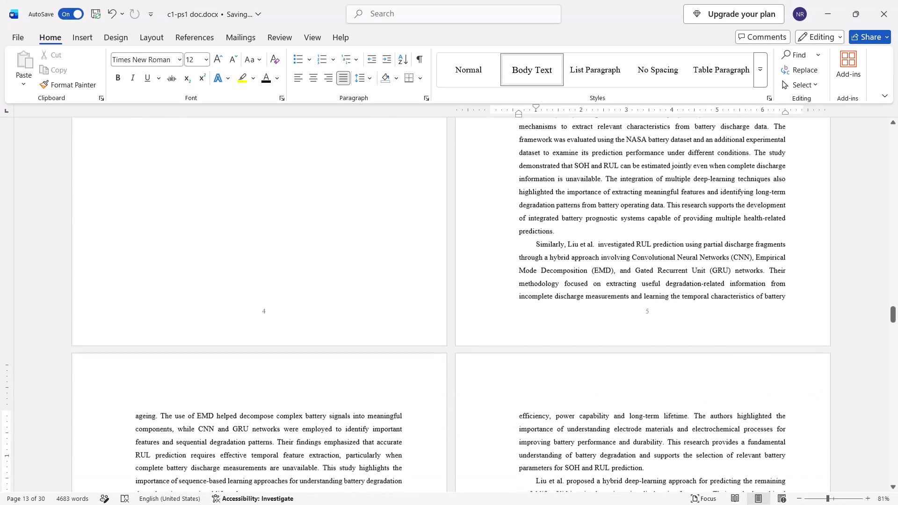
scroll(586, 264, down, 5)
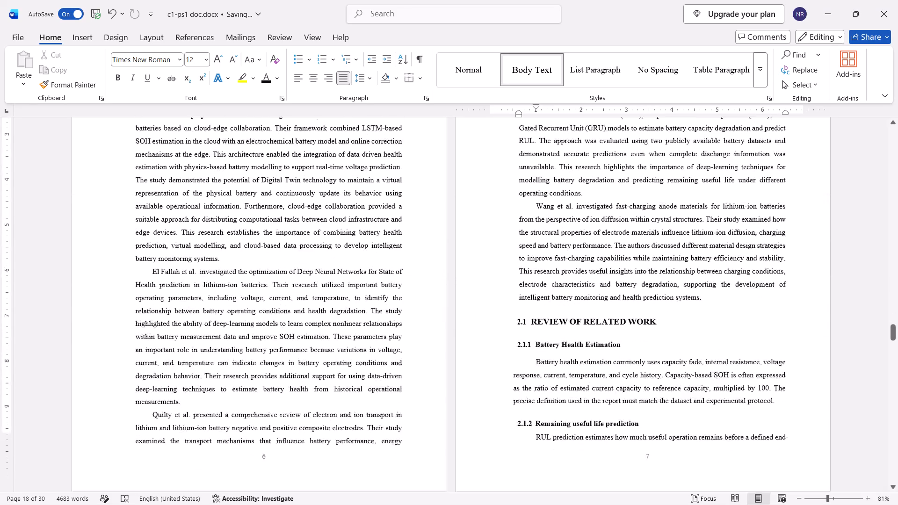
scroll(586, 264, down, 5)
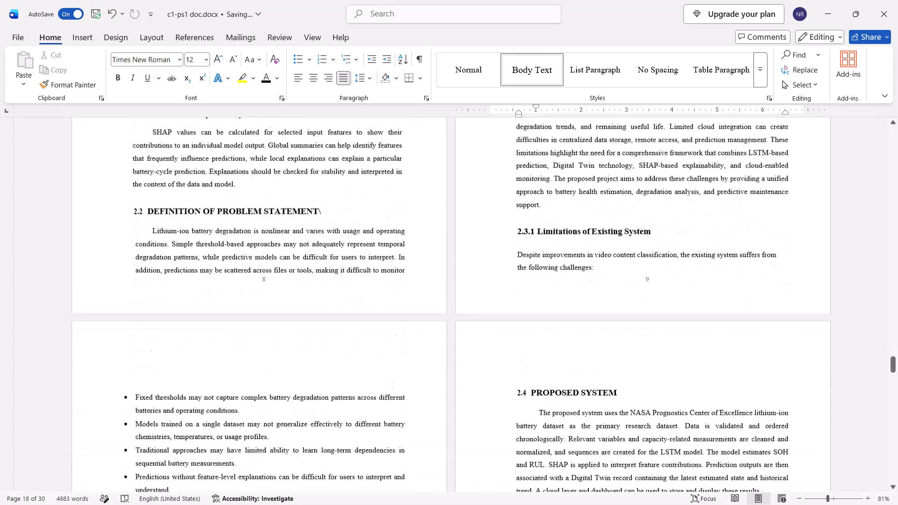
scroll(586, 264, down, 2)
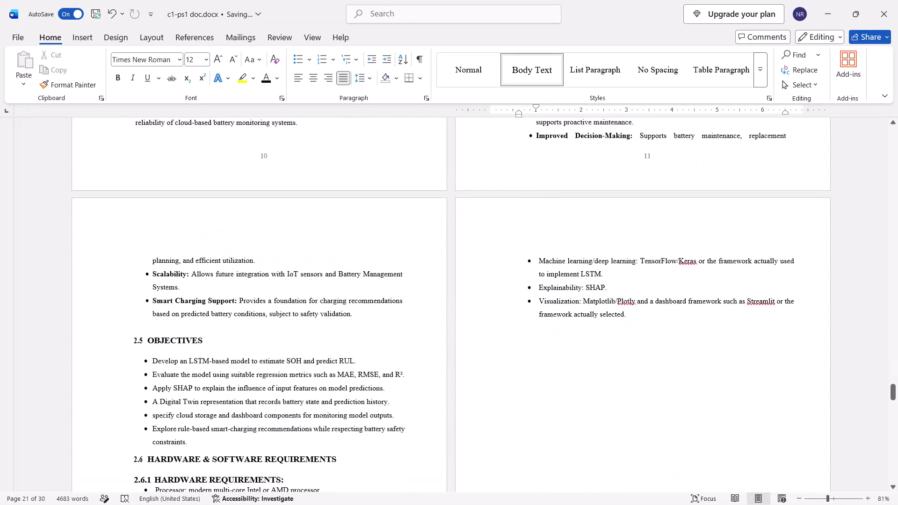
scroll(586, 264, down, 4)
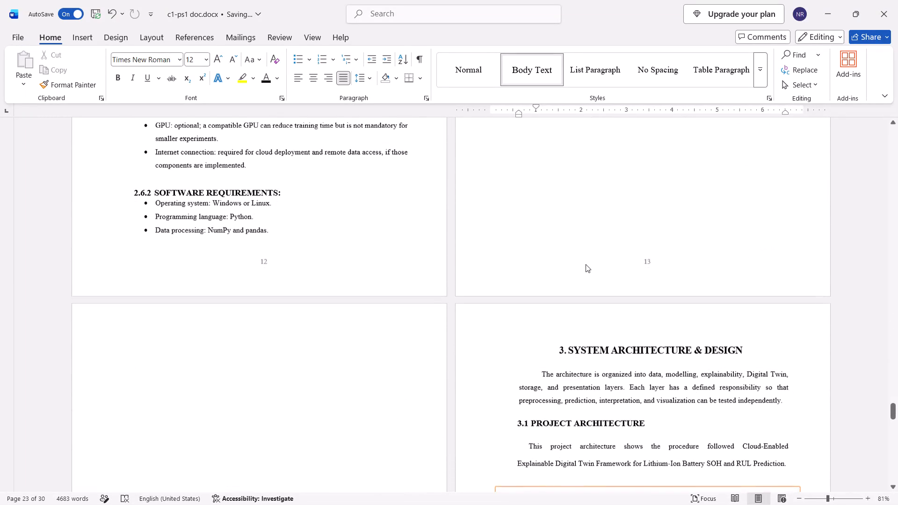
Review the footer page numbers and page layout through the System Architecture & Design chapter to the data flow diagram at the report's end.
scroll(586, 264, down, 6)
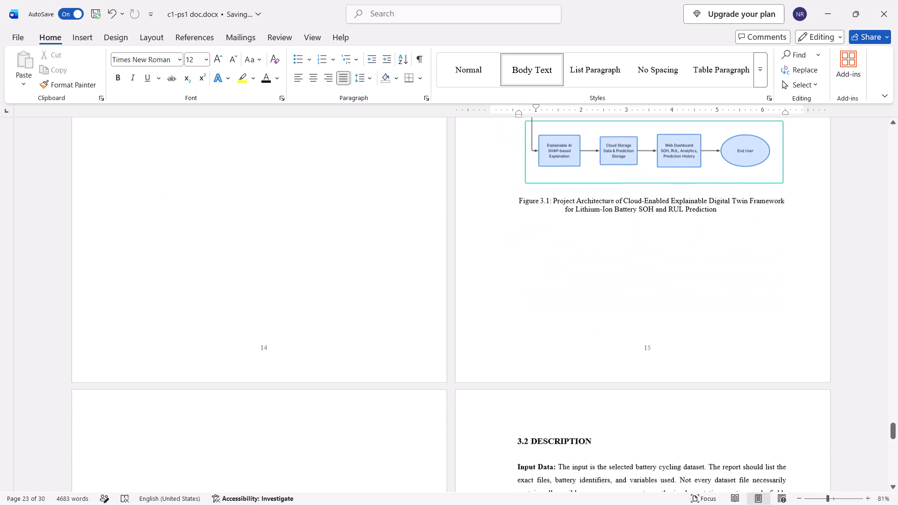
scroll(586, 264, down, 2)
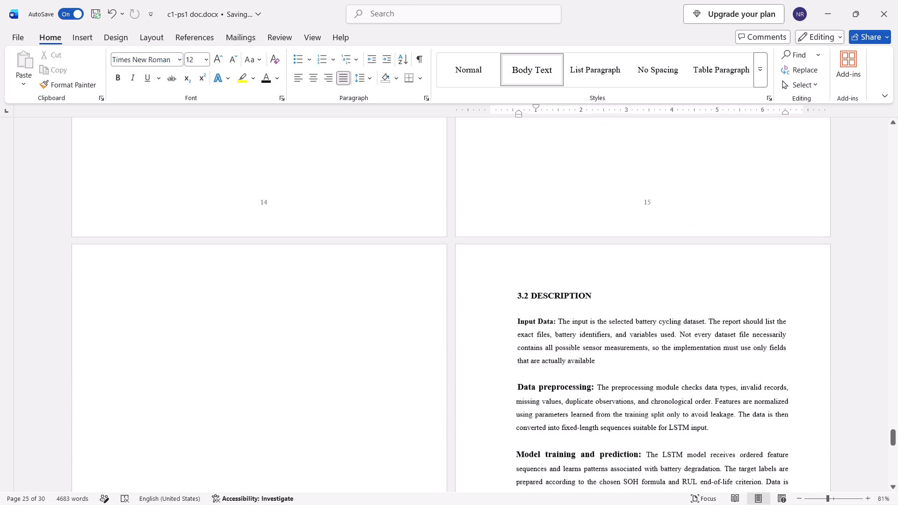
scroll(586, 264, down, 4)
scroll(586, 264, up, 1)
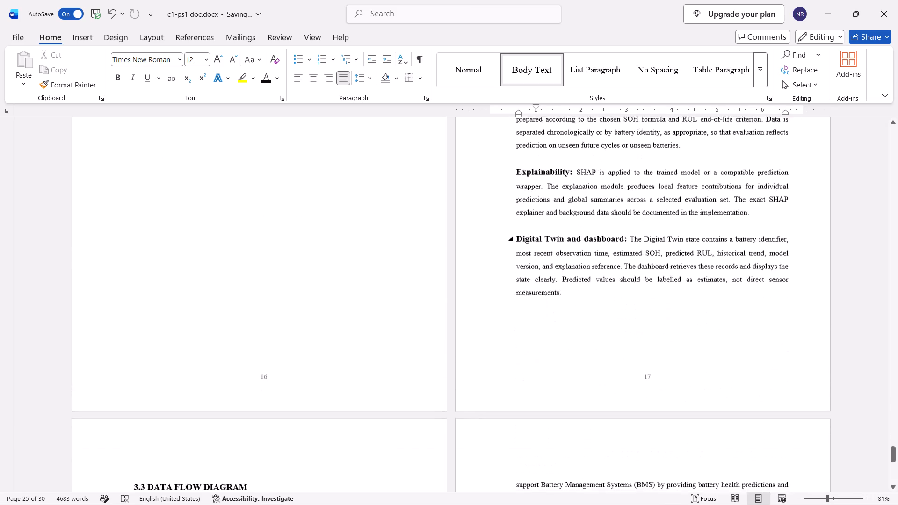
scroll(586, 264, up, 1)
scroll(586, 264, down, 4)
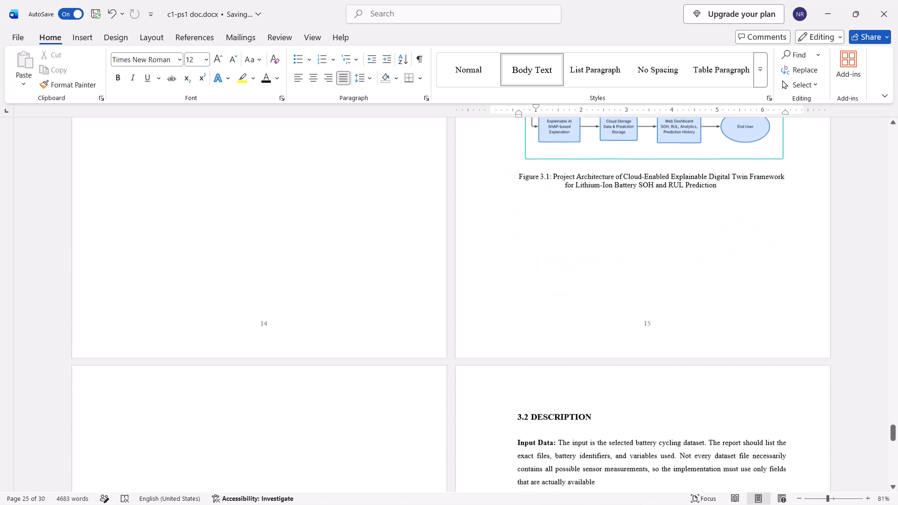
scroll(586, 264, down, 3)
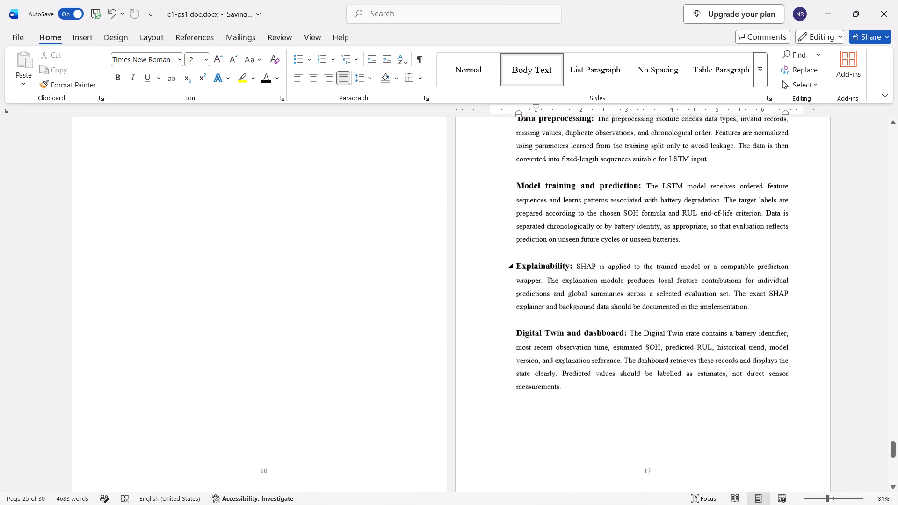
scroll(586, 264, down, 1)
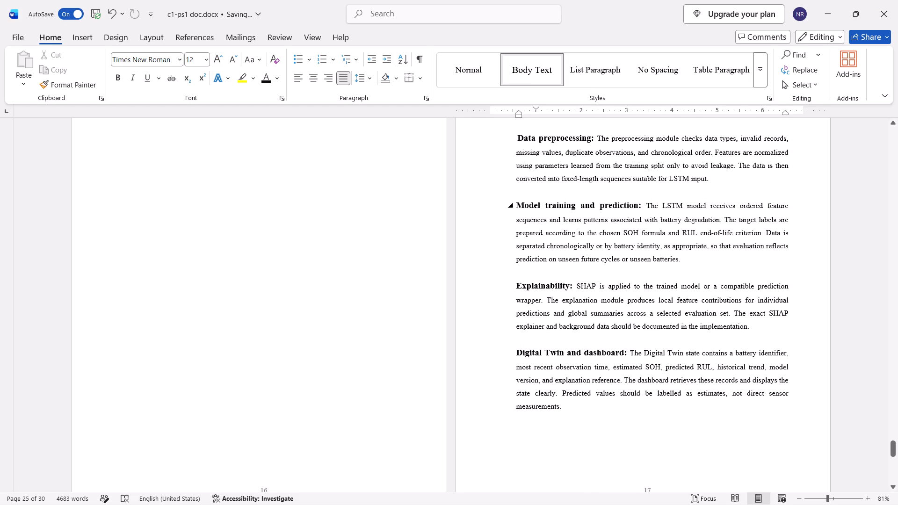
scroll(382, 267, up, 5)
scroll(382, 267, down, 1)
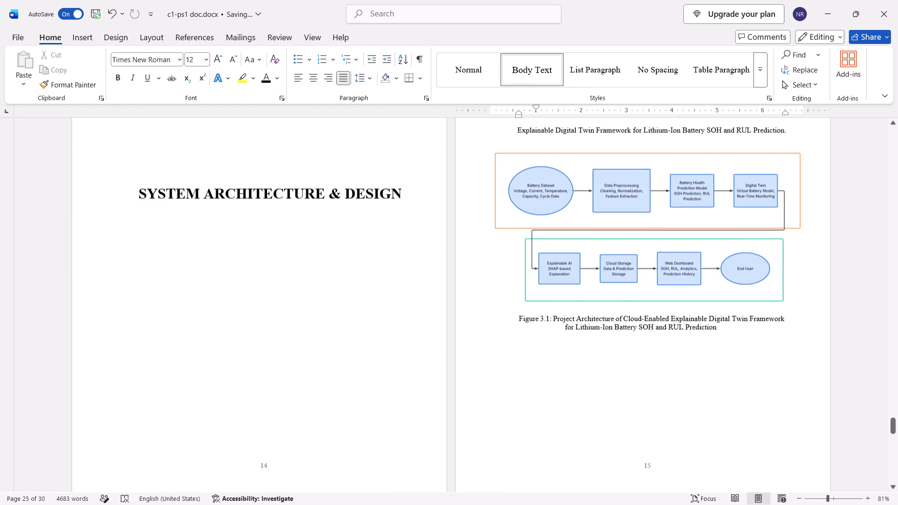
scroll(382, 267, down, 3)
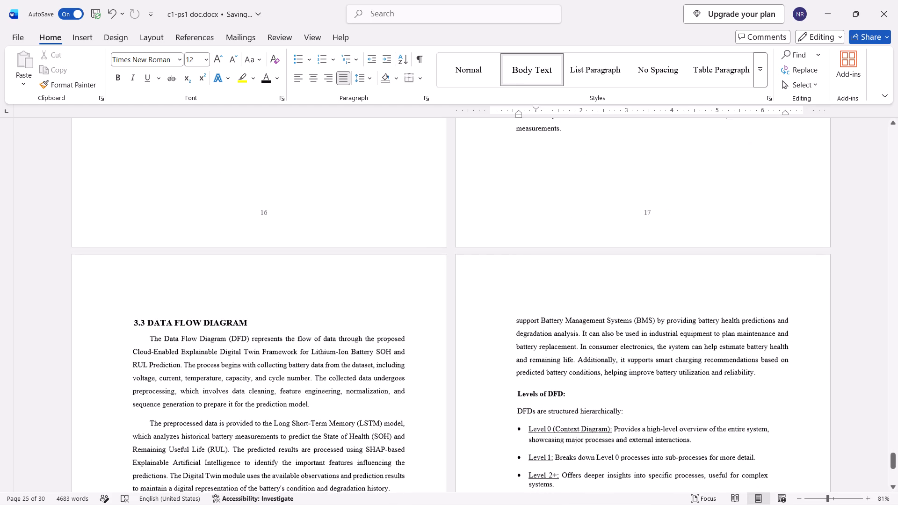
scroll(382, 267, down, 5)
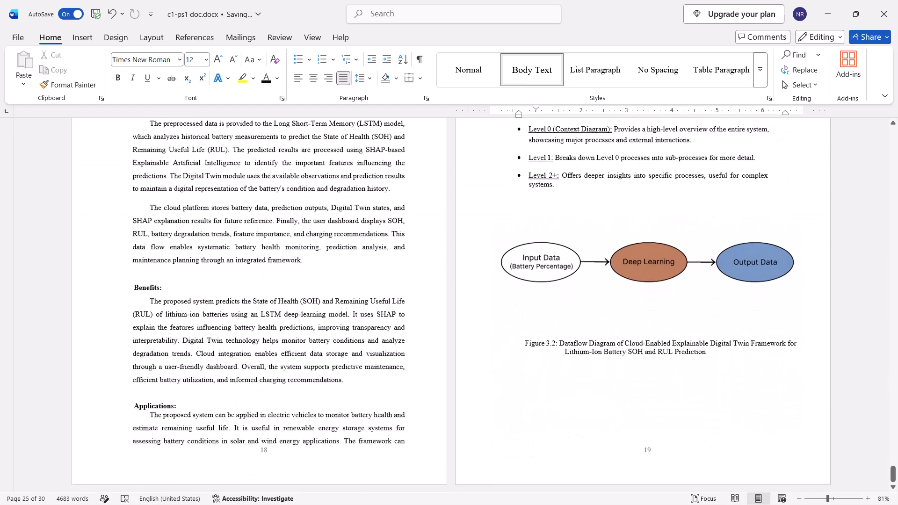
scroll(382, 267, down, 3)
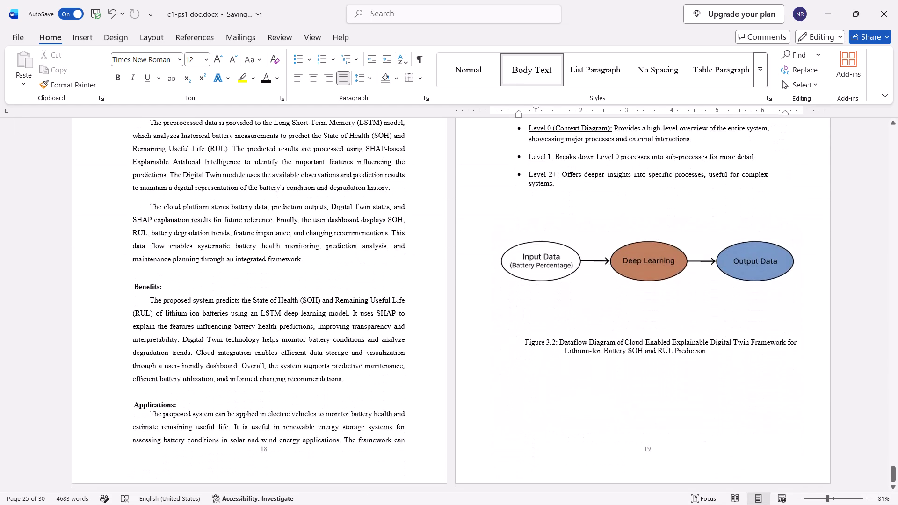
Delete the lower empty lines and the break on blank page 16 to pull section 3.2 onto it, restoring the heading number 3.2.
scroll(382, 267, up, 2)
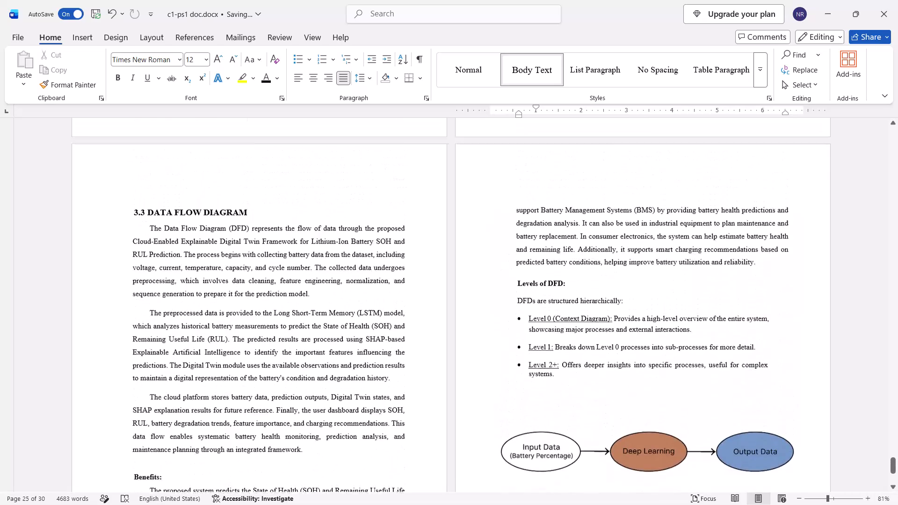
scroll(382, 267, up, 2)
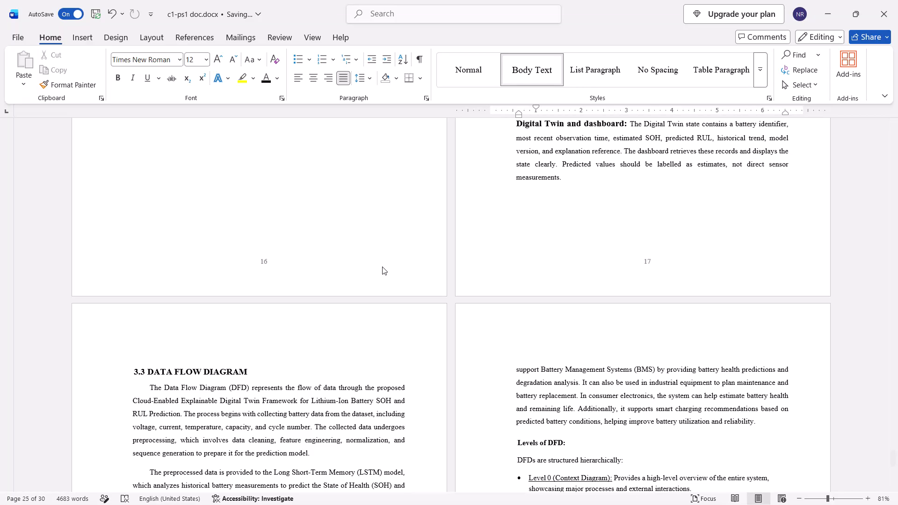
scroll(382, 267, up, 3)
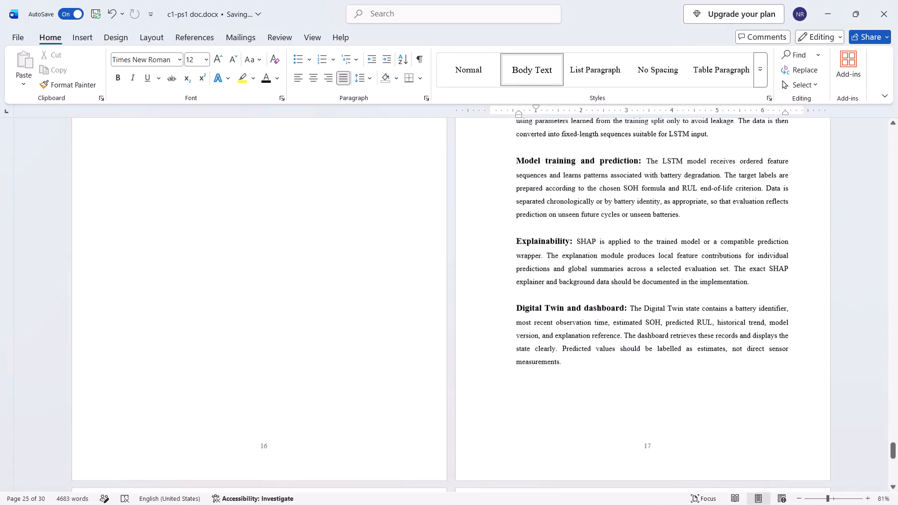
double_click(277, 294)
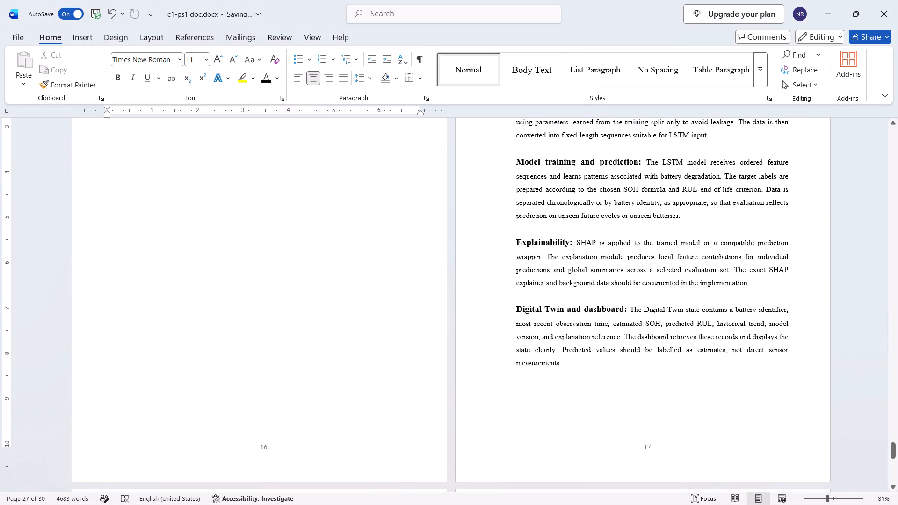
key(ctrl+a)
click(262, 304)
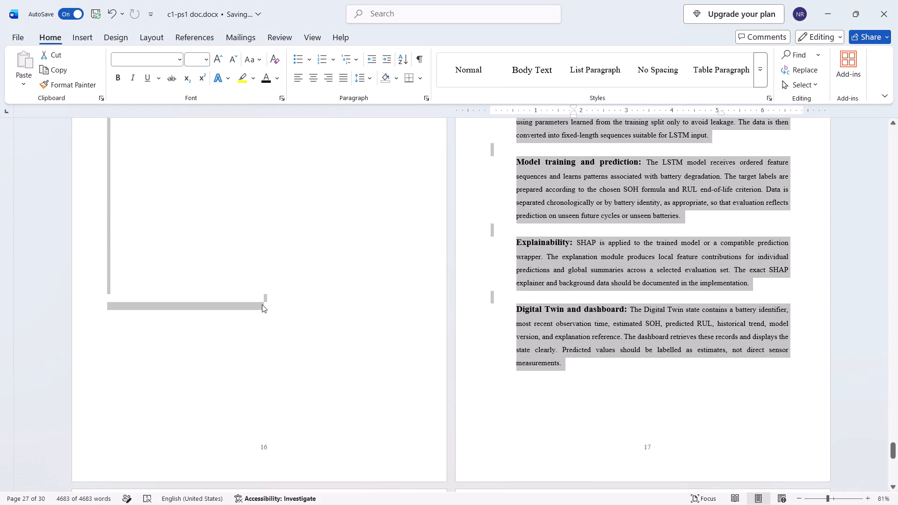
drag(263, 305, 143, 248)
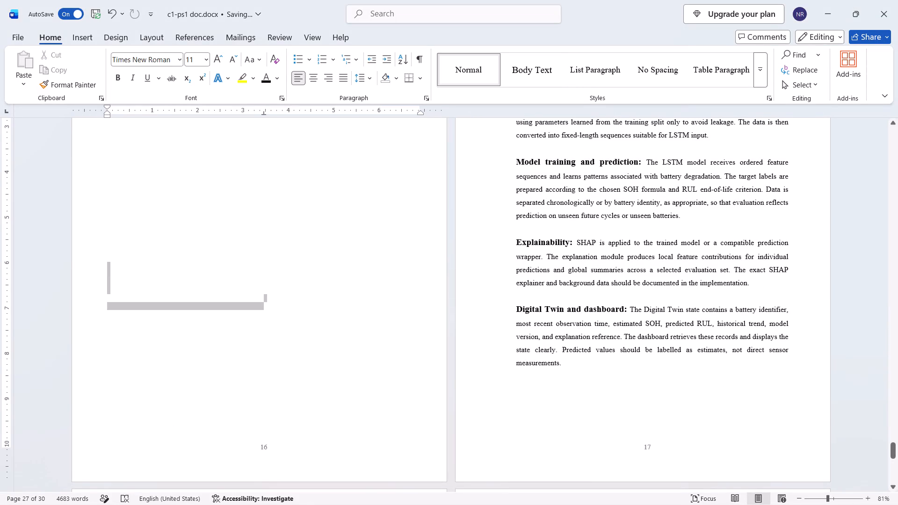
drag(143, 248, 138, 224)
key(BackSpace)
key(BackSpace)
key(BackSpace)
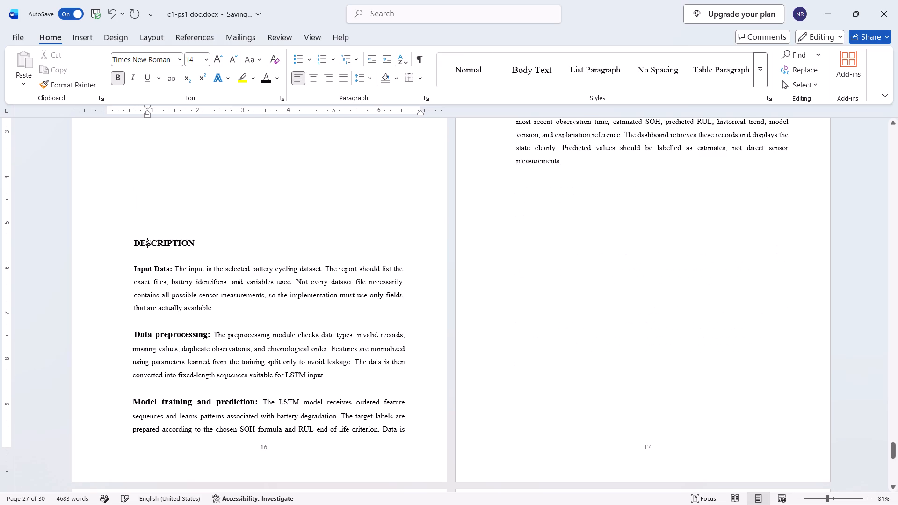
key(ctrl+z)
key(ctrl+z)
Delete all remaining empty lines above the 3.2 DESCRIPTION heading so that it starts at the top of page 16.
key(Up)
key(BackSpace)
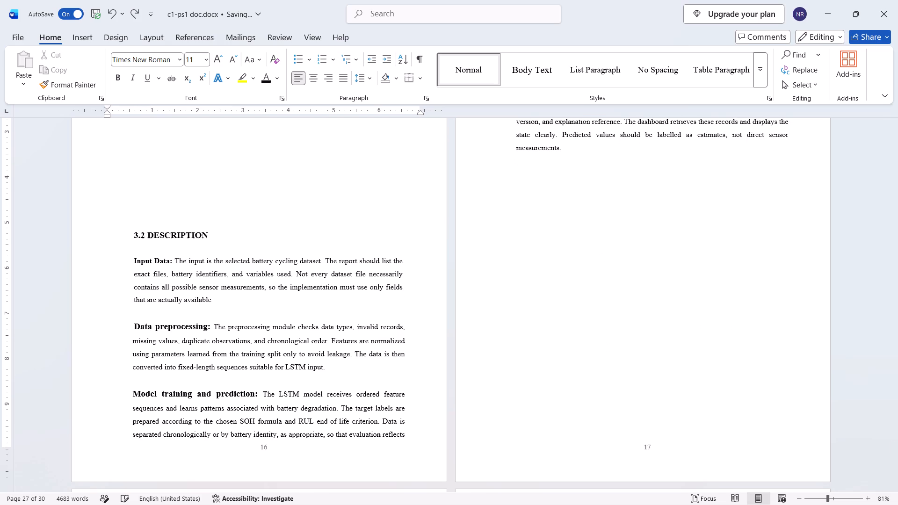
key(BackSpace)
key(BackSpace)
key(BackSpace)
key(BackSpace)
key(BackSpace)
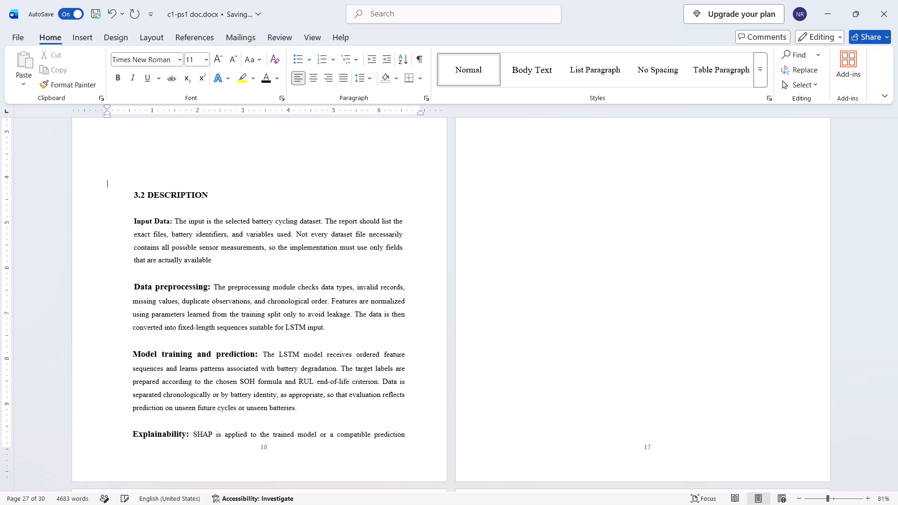
scroll(138, 224, up, 1)
key(BackSpace)
key(BackSpace)
key(BackSpace)
key(BackSpace)
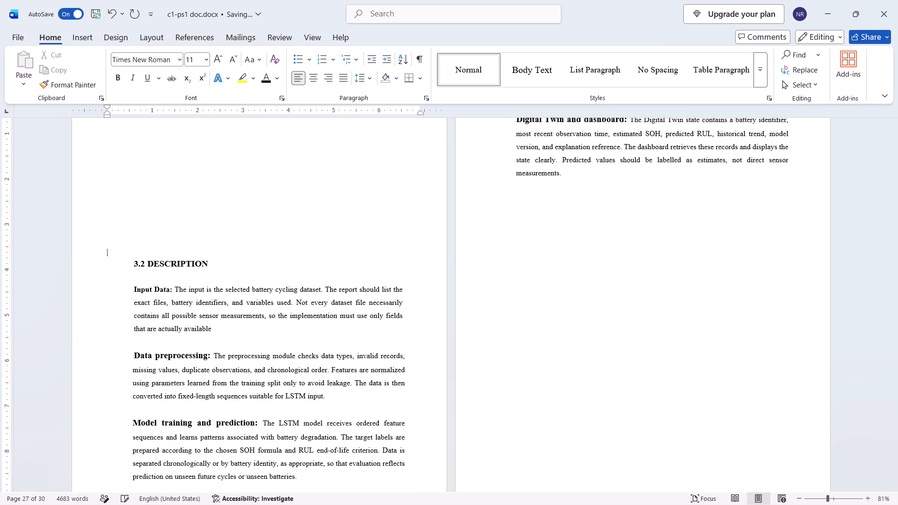
key(BackSpace)
scroll(138, 224, up, 1)
key(BackSpace)
key(BackSpace)
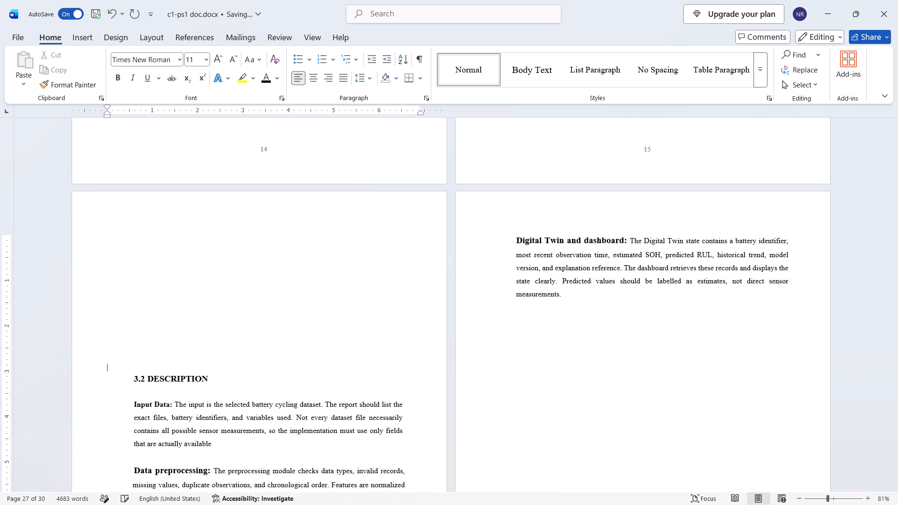
key(BackSpace)
key(BackSpace)
key(BackSpace)
key(BackSpace)
key(BackSpace)
key(BackSpace)
key(BackSpace)
key(BackSpace)
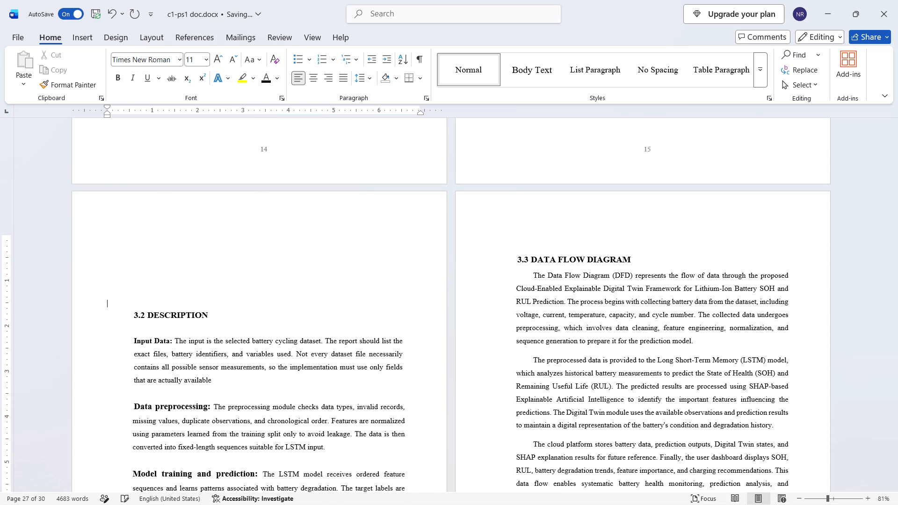
key(BackSpace)
key(BackSpace)
key(BackSpace)
key(BackSpace)
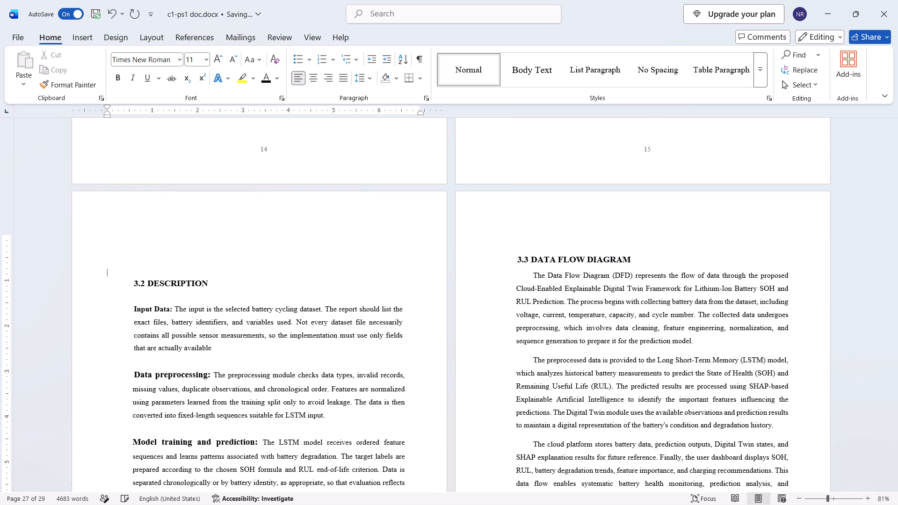
key(BackSpace)
key(BackSpace)
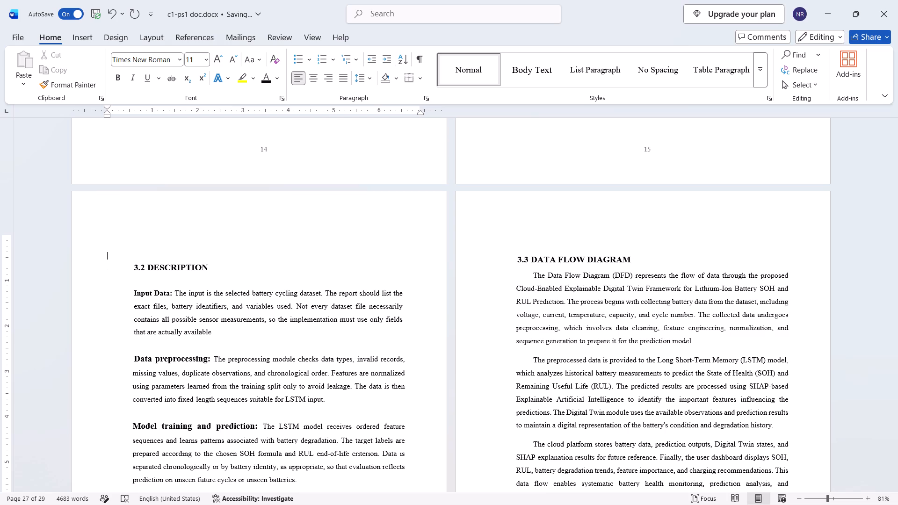
key(BackSpace)
key(BackSpace)
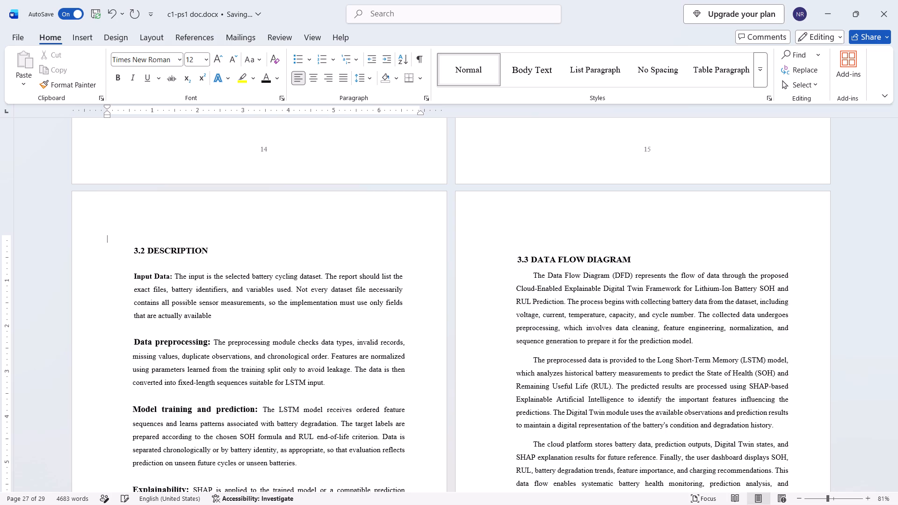
key(BackSpace)
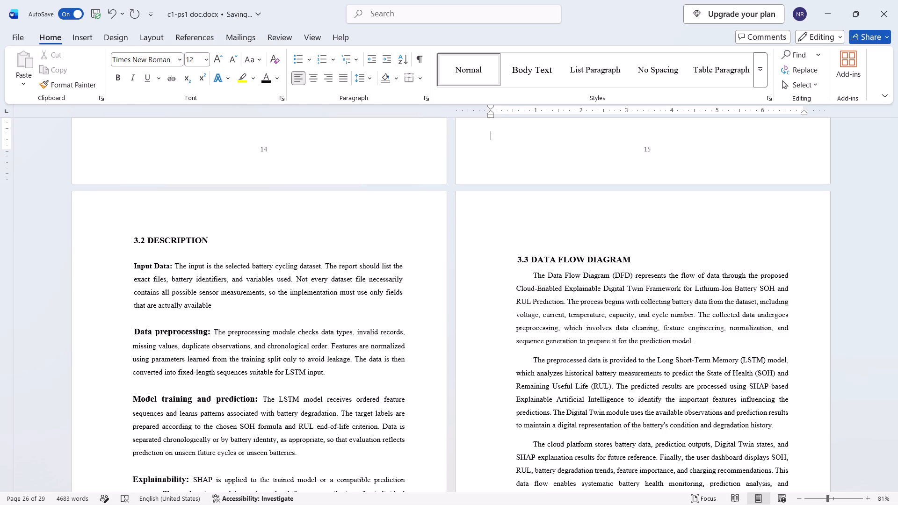
Review the page layout and footer numbers backward from the data flow diagram pages through the System Architecture chapter to the cover page.
scroll(138, 224, up, 1)
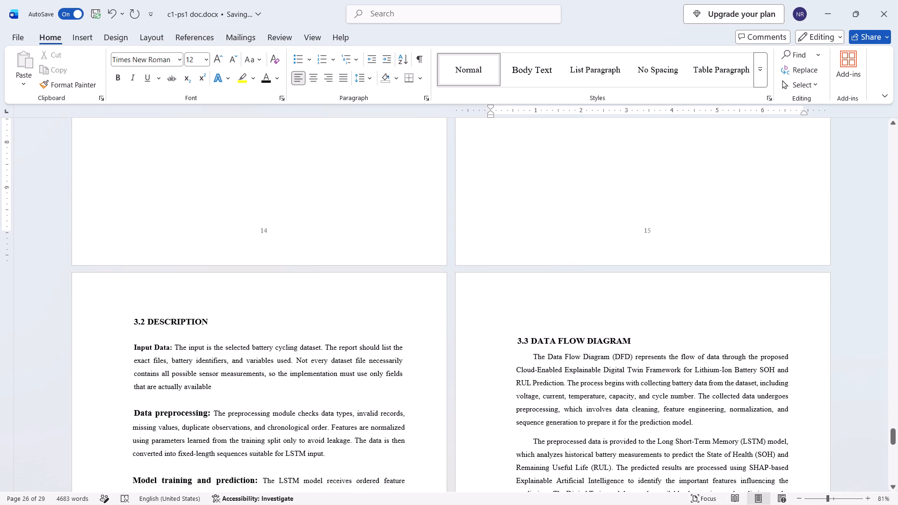
scroll(138, 224, down, 7)
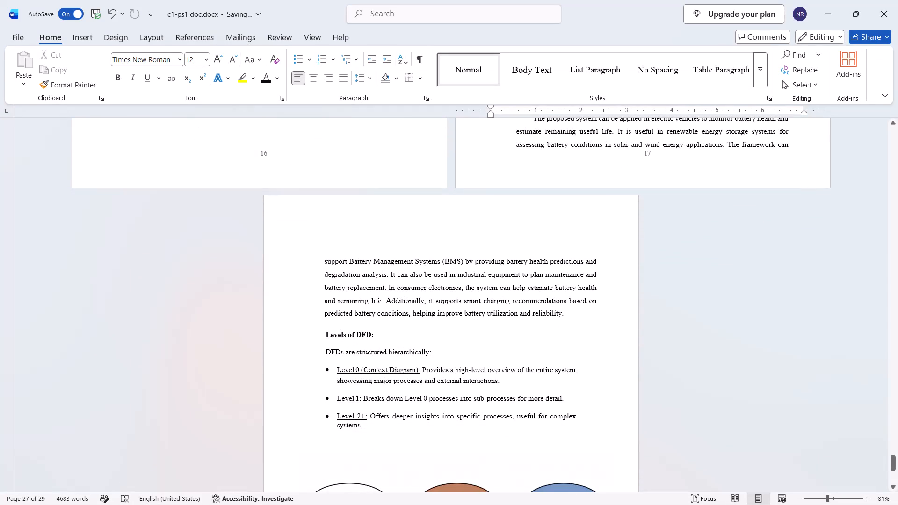
click(868, 501)
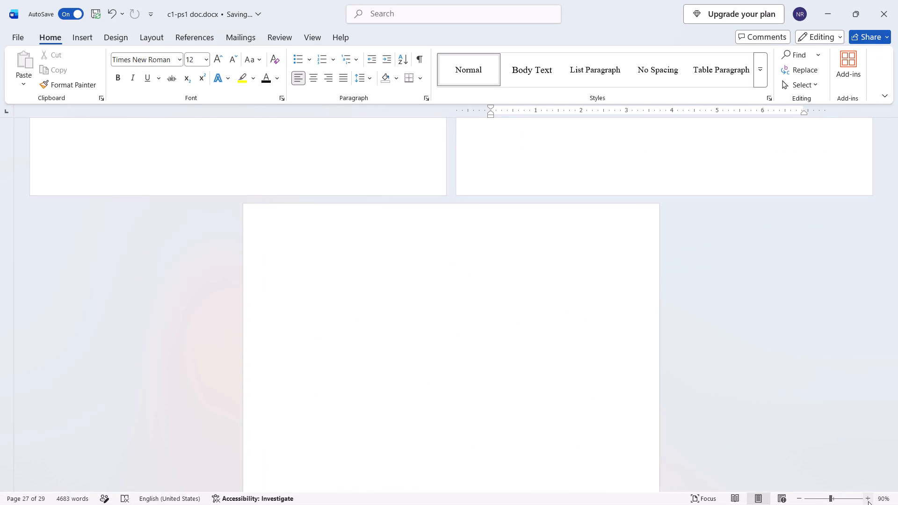
click(868, 501)
scroll(609, 340, up, 4)
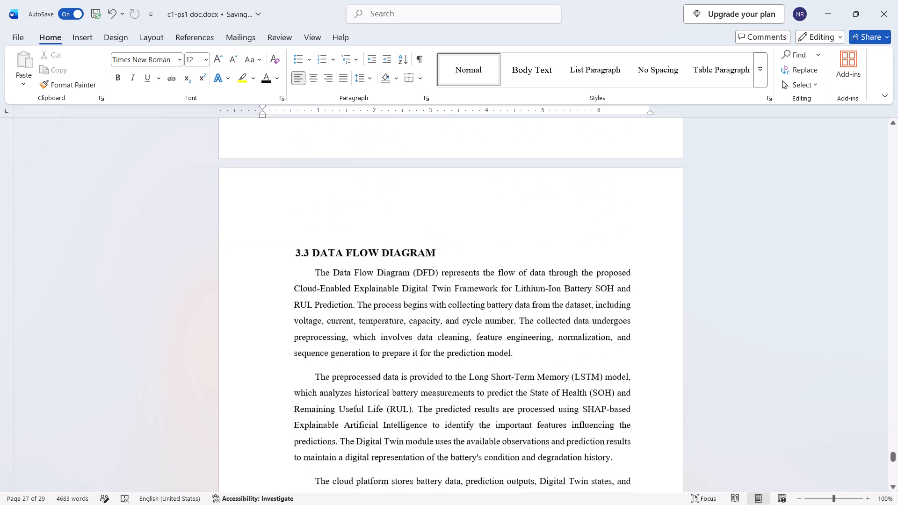
scroll(609, 340, up, 7)
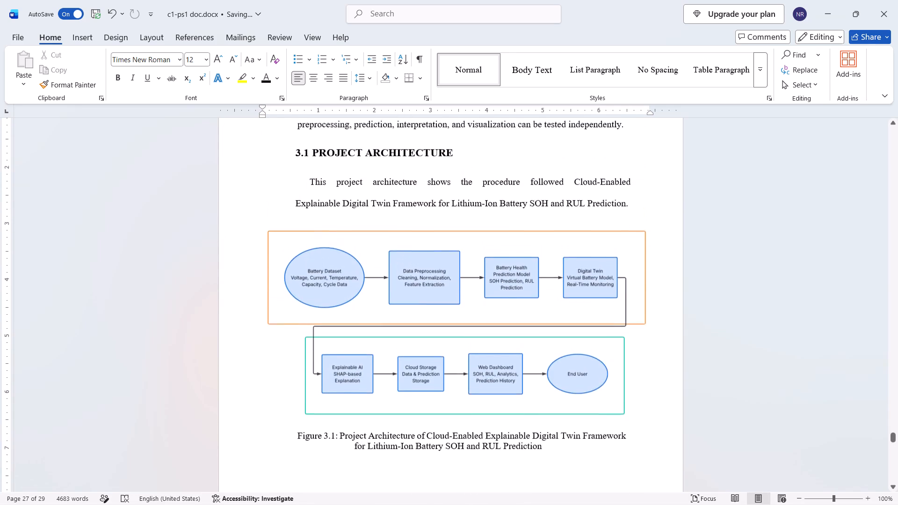
scroll(609, 340, up, 3)
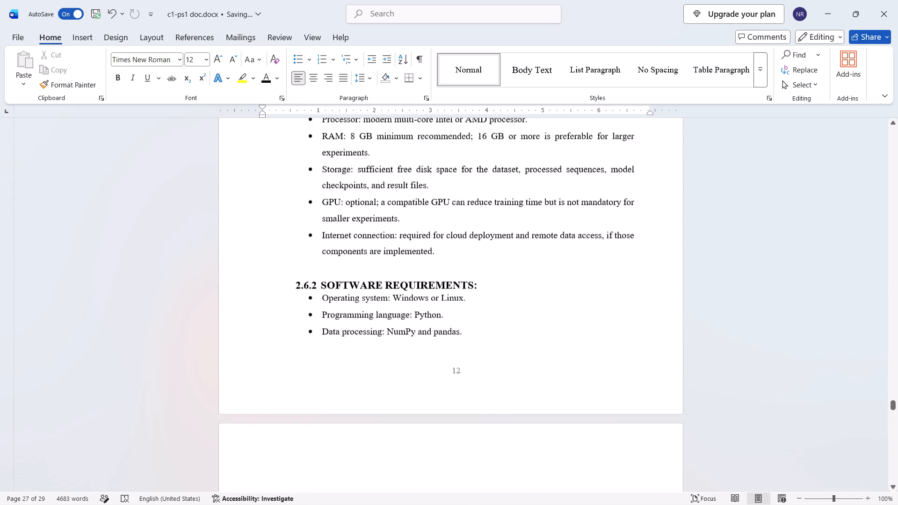
scroll(609, 340, up, 20)
scroll(609, 340, up, 4)
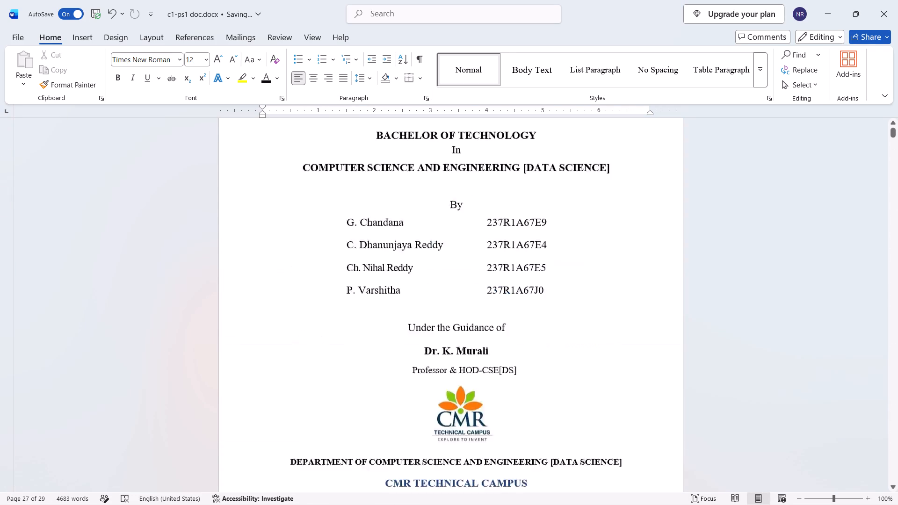
Review the footer numbers and layout from the cover page through the certificate, acknowledgement and figure list to the Introduction chapter.
scroll(609, 340, down, 6)
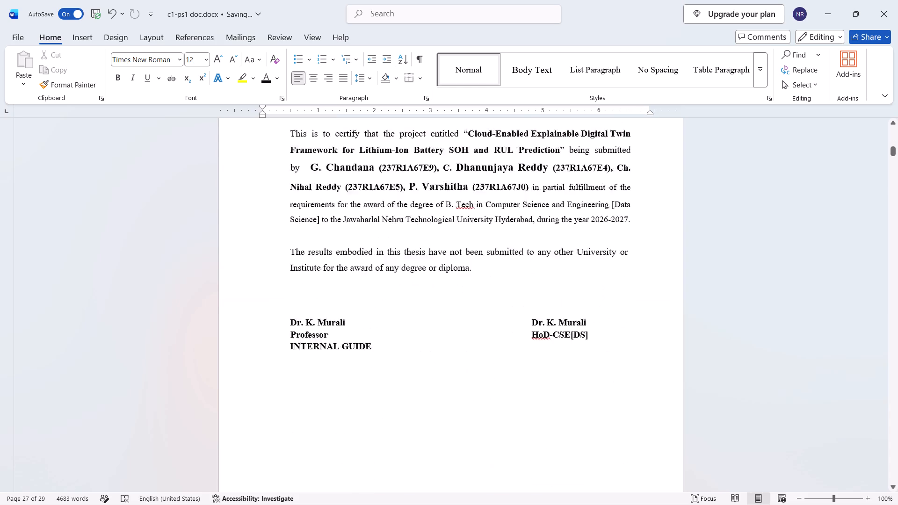
scroll(609, 340, down, 9)
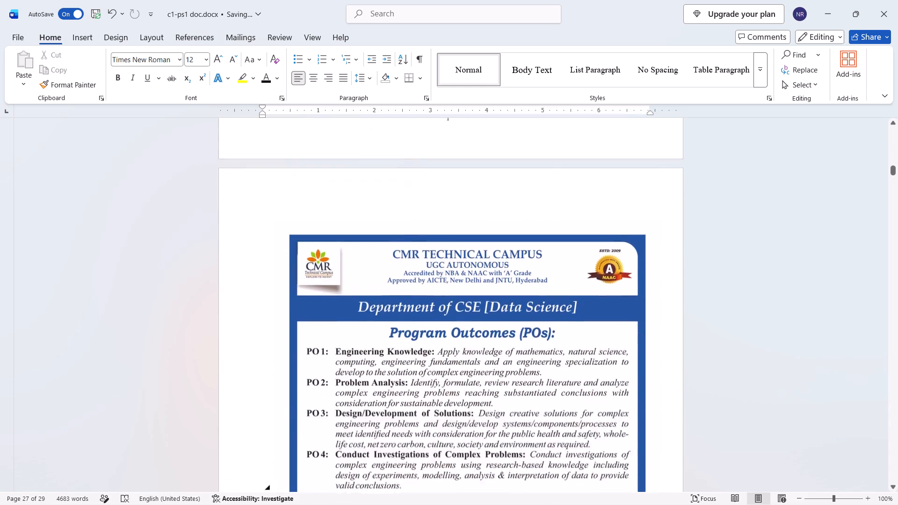
scroll(609, 340, down, 8)
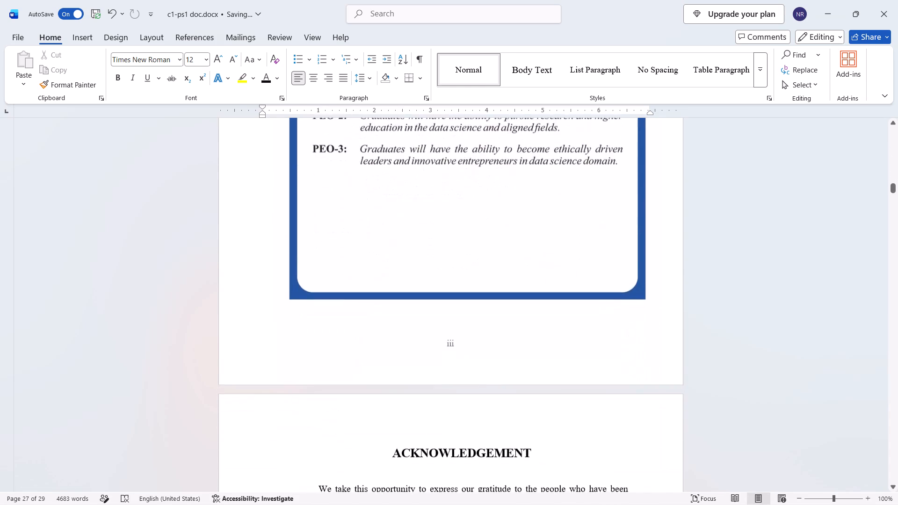
scroll(609, 340, down, 7)
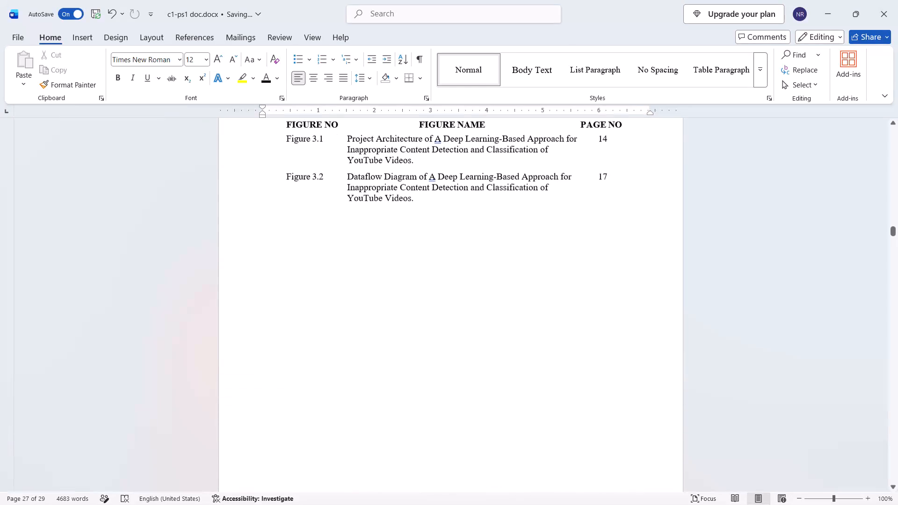
scroll(609, 340, down, 2)
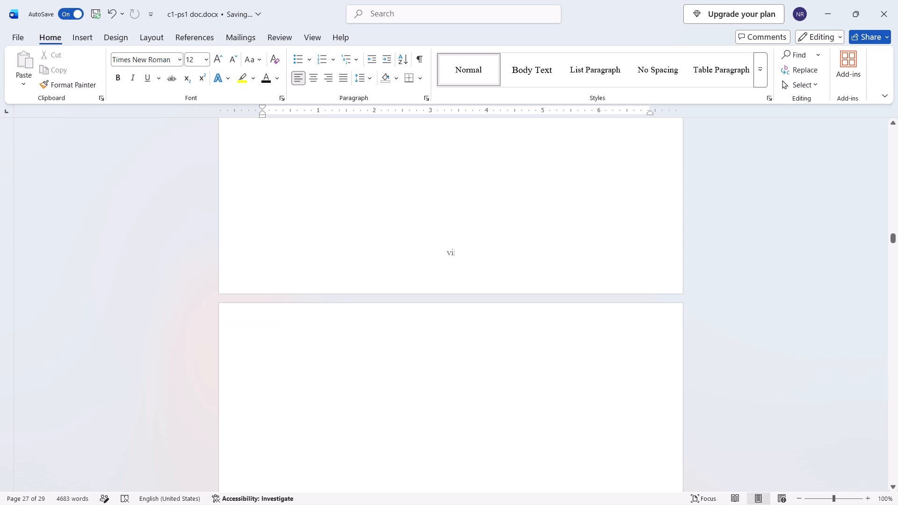
scroll(609, 340, down, 5)
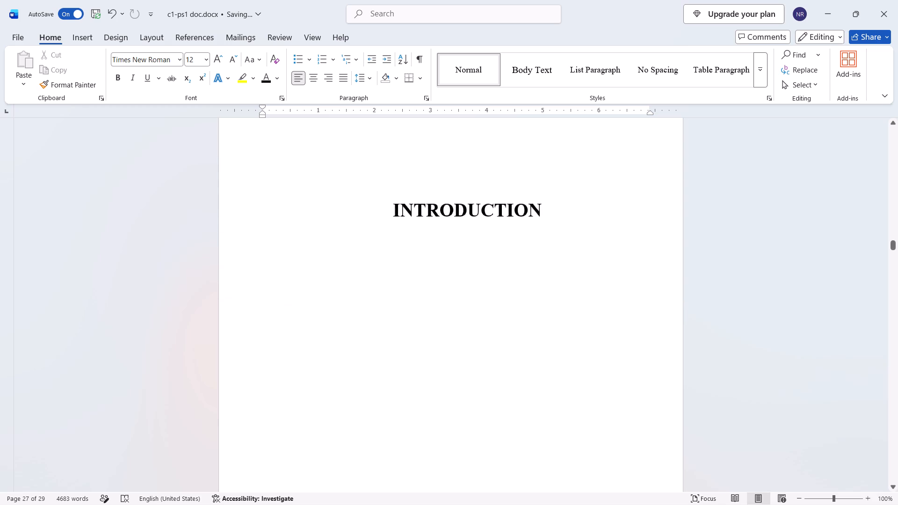
scroll(609, 340, down, 6)
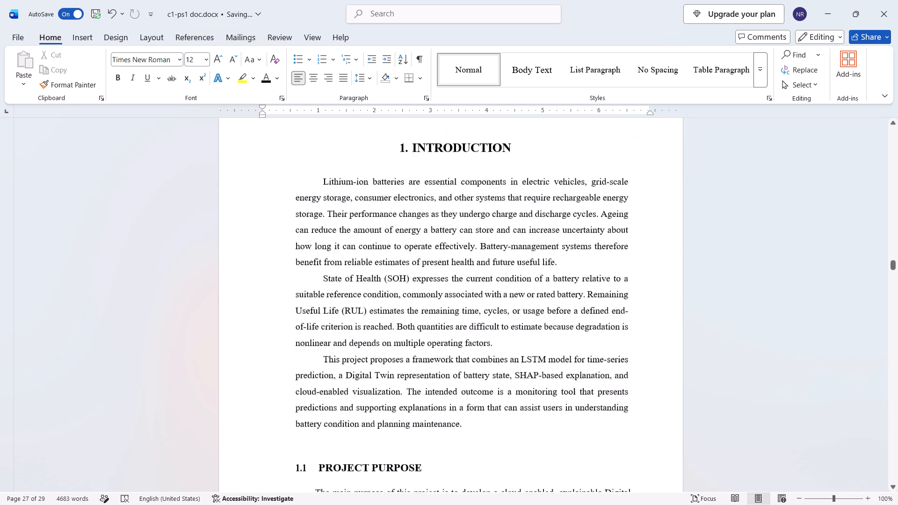
Examine the blank page between the INTRODUCTION title page and the 1. INTRODUCTION text, together with the neighbouring pages' footer numbers.
scroll(609, 340, up, 2)
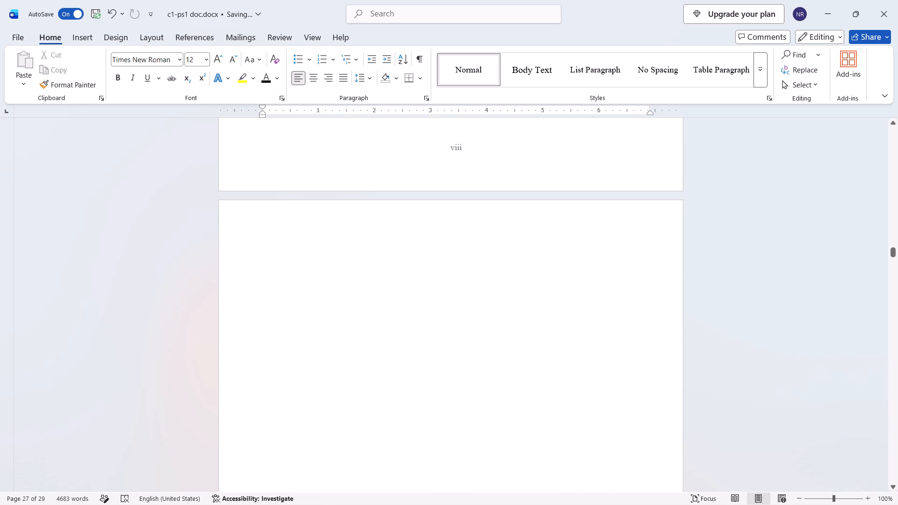
ctrl+scroll(609, 340, down, 1)
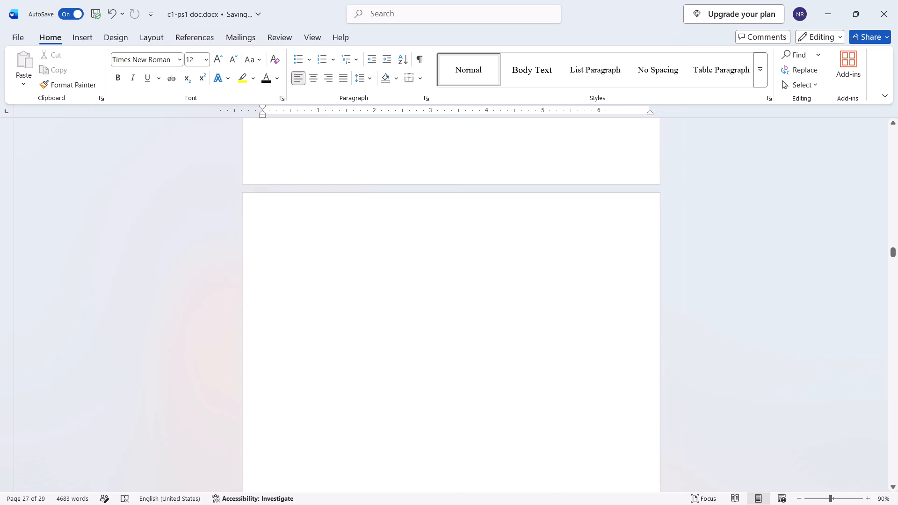
scroll(609, 340, up, 2)
scroll(609, 340, down, 4)
scroll(609, 340, up, 1)
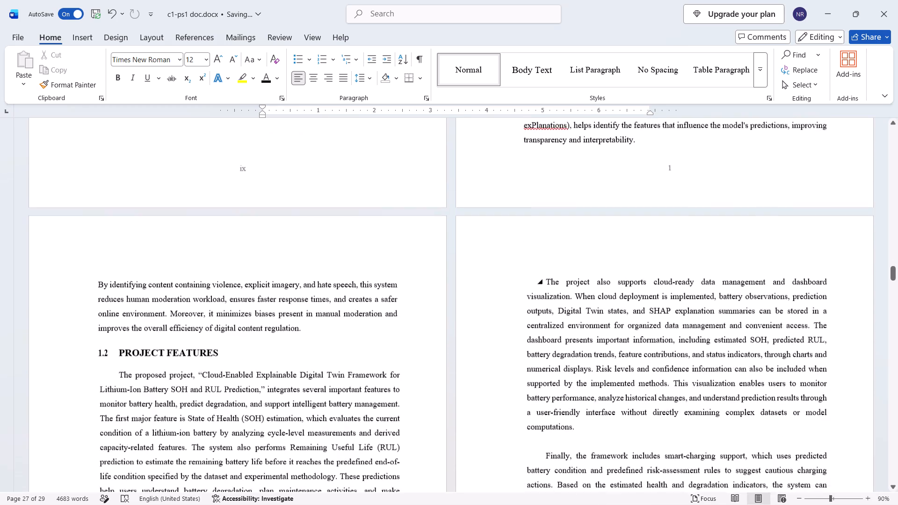
scroll(609, 340, up, 4)
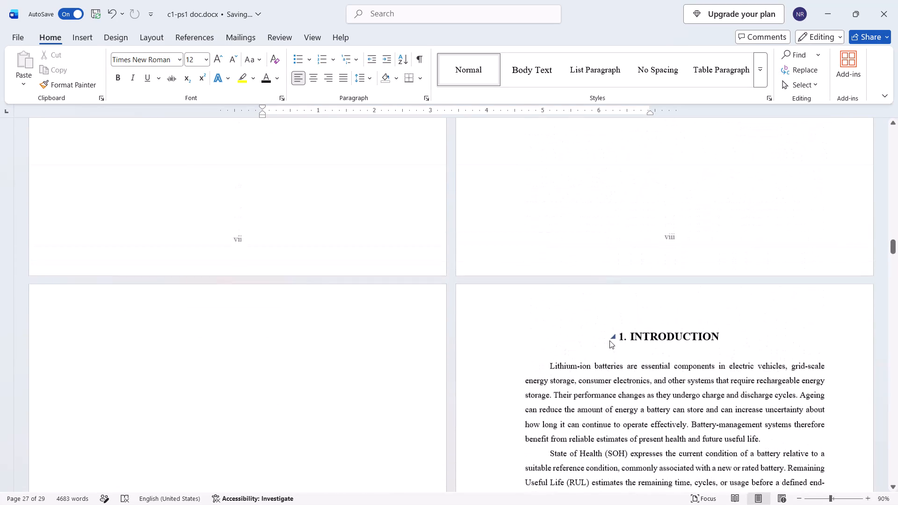
scroll(609, 340, up, 2)
scroll(609, 340, down, 2)
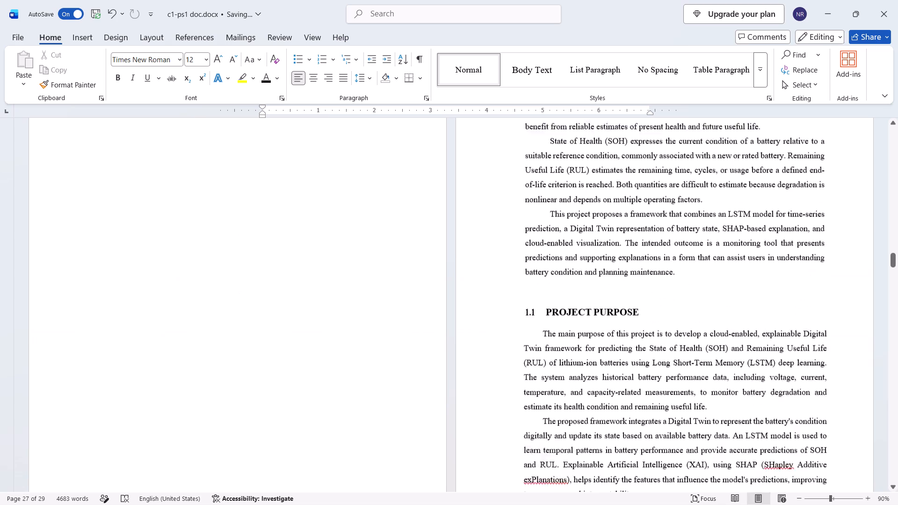
scroll(609, 340, down, 1)
scroll(609, 340, up, 2)
scroll(609, 340, down, 1)
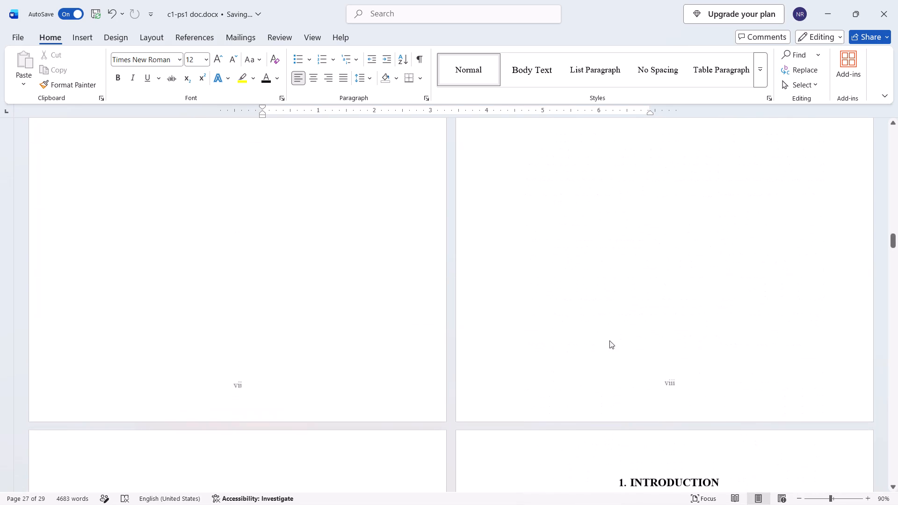
scroll(609, 340, down, 1)
scroll(609, 340, up, 1)
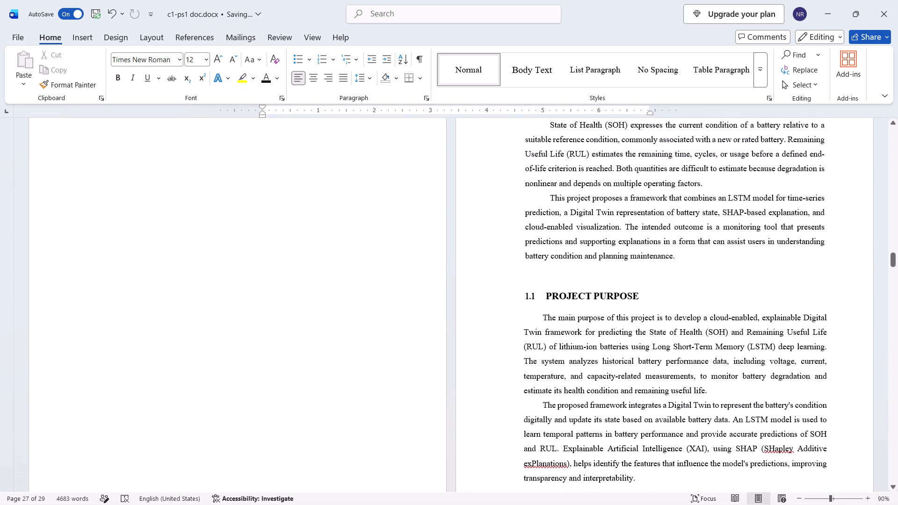
Delete the lower empty lines and the break on the blank page to pull the 1. INTRODUCTION section onto it.
double_click(240, 353)
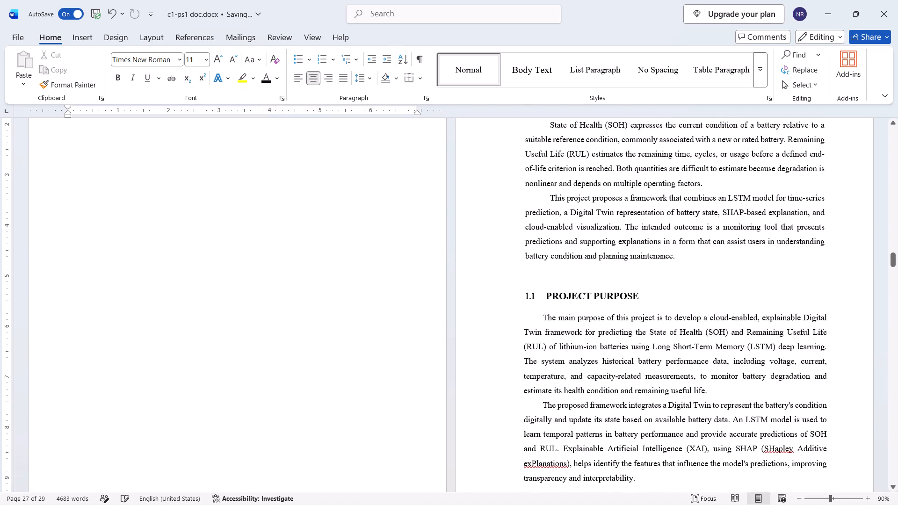
key(ctrl+a)
click(247, 356)
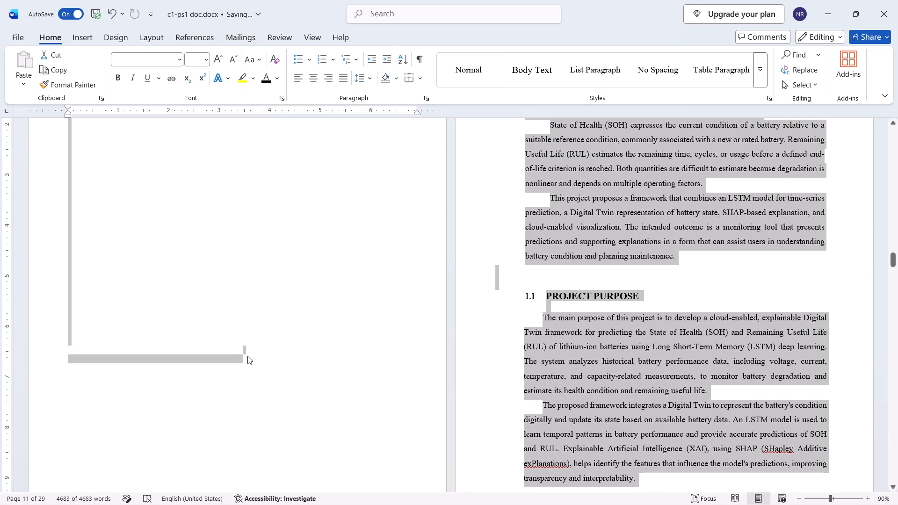
drag(242, 360, 98, 249)
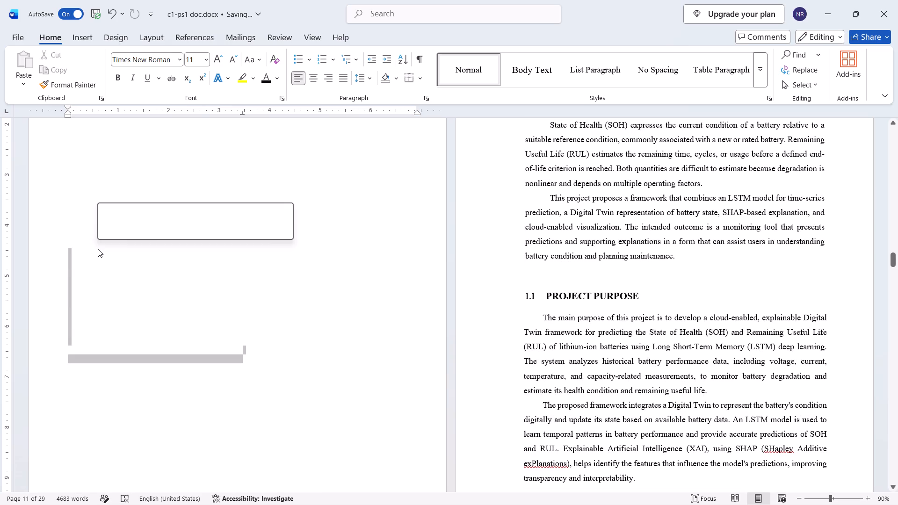
key(BackSpace)
key(Up)
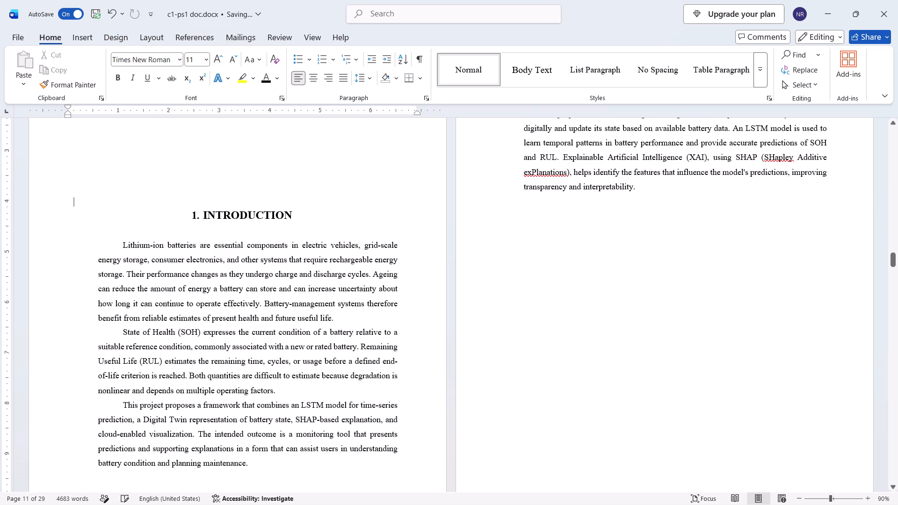
Delete all remaining empty lines above the 1. INTRODUCTION heading so that it starts at the top of its page.
key(BackSpace)
key(BackSpace)
key(BackSpace)
key(BackSpace)
key(BackSpace)
key(BackSpace)
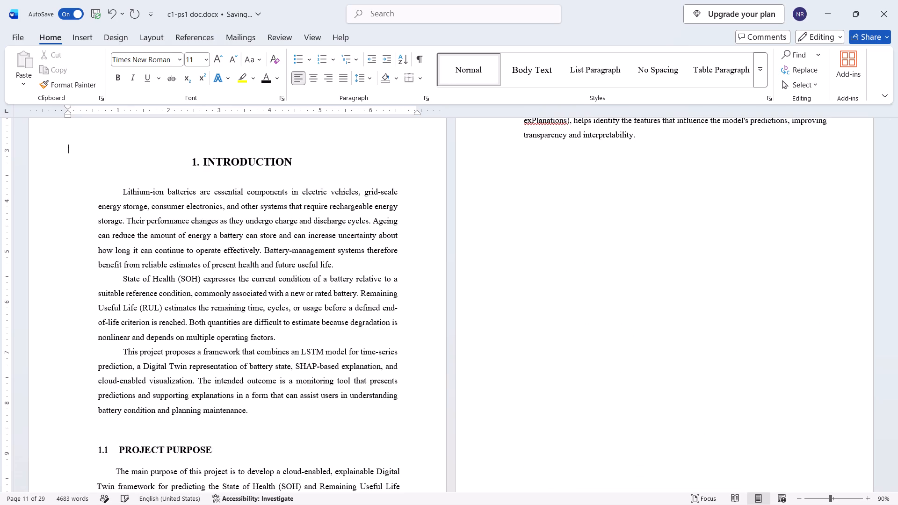
key(BackSpace)
scroll(98, 249, up, 2)
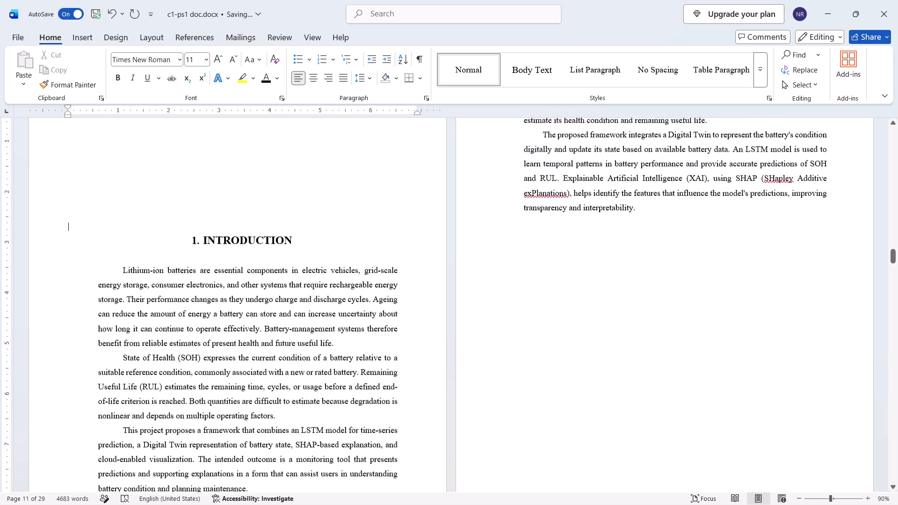
scroll(98, 249, up, 1)
key(BackSpace)
key(BackSpace)
key(BackSpace)
key(BackSpace)
key(BackSpace)
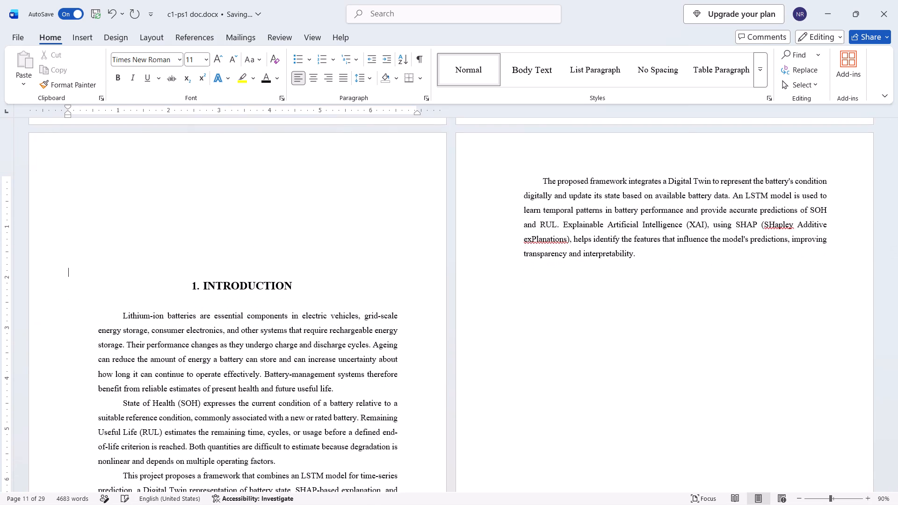
key(BackSpace)
key(BackSpace)
key(BackSpace)
key(BackSpace)
key(BackSpace)
key(BackSpace)
key(BackSpace)
key(BackSpace)
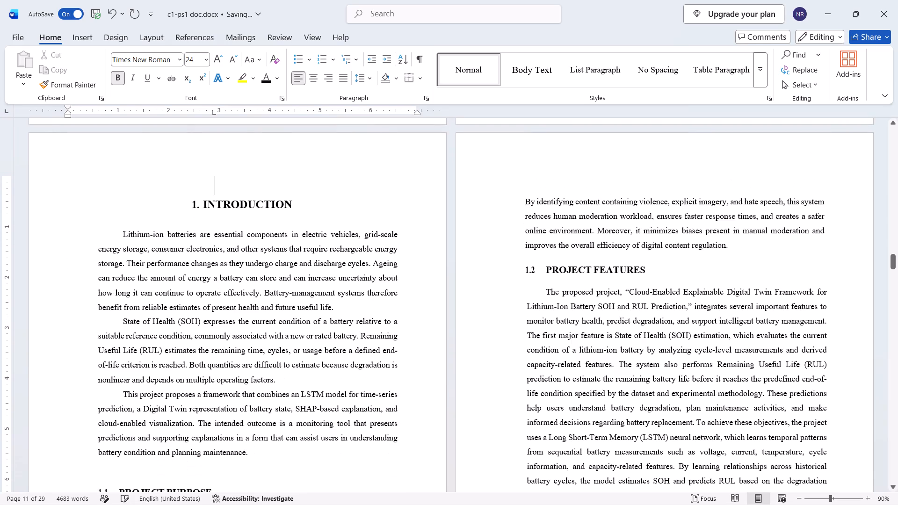
key(BackSpace)
key(BackSpace)
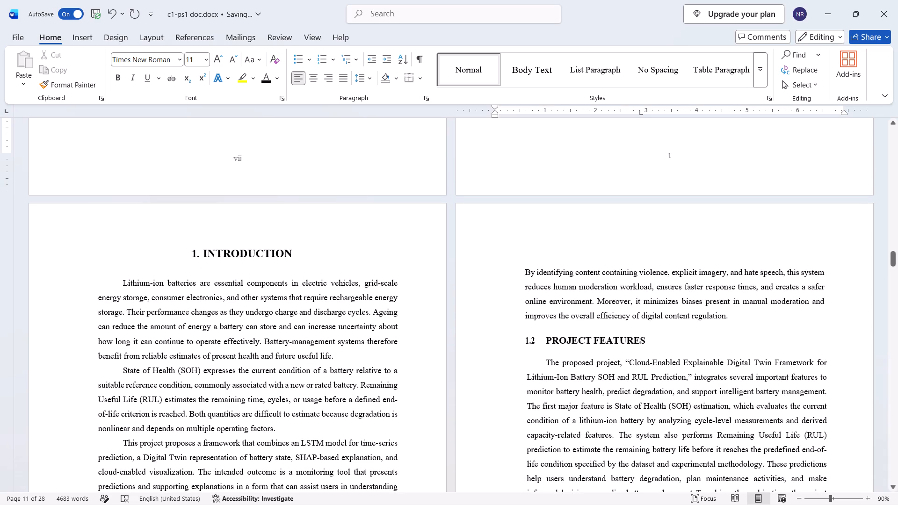
Review the footer numbers and page layout from 1. INTRODUCTION through the LITERATURE REVIEW chapter to the SYSTEM ARCHITECTURE & DESIGN title page.
scroll(386, 346, down, 3)
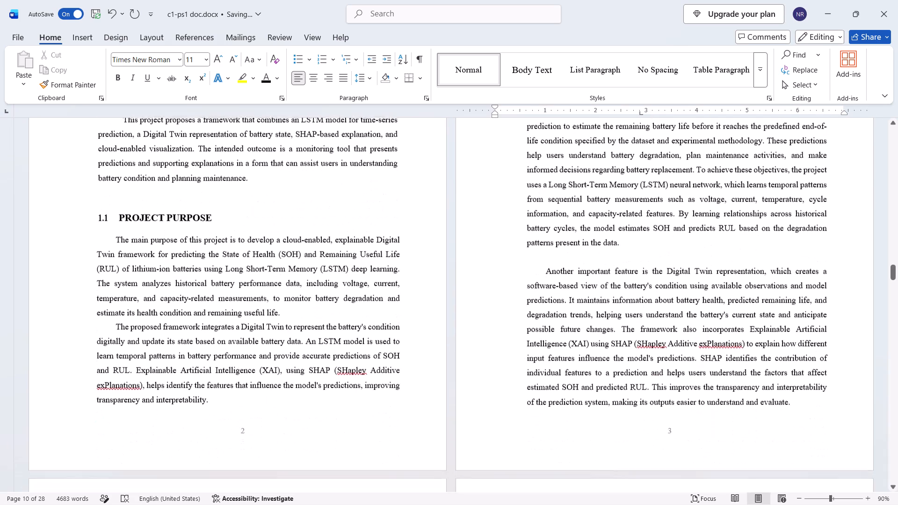
scroll(386, 346, down, 1)
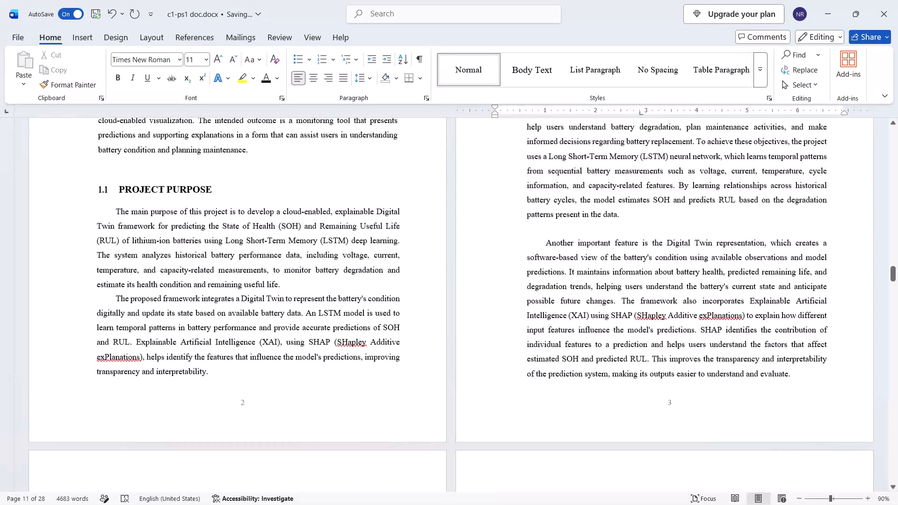
scroll(386, 346, down, 2)
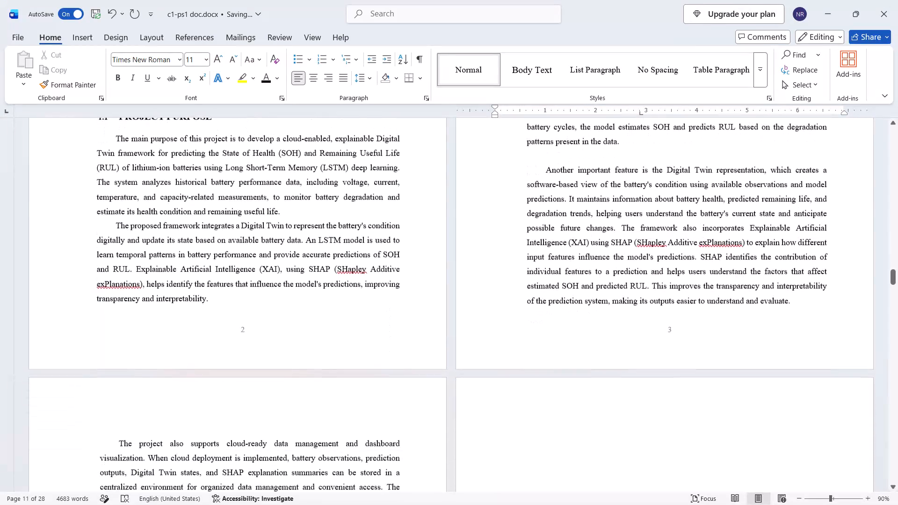
scroll(386, 346, down, 5)
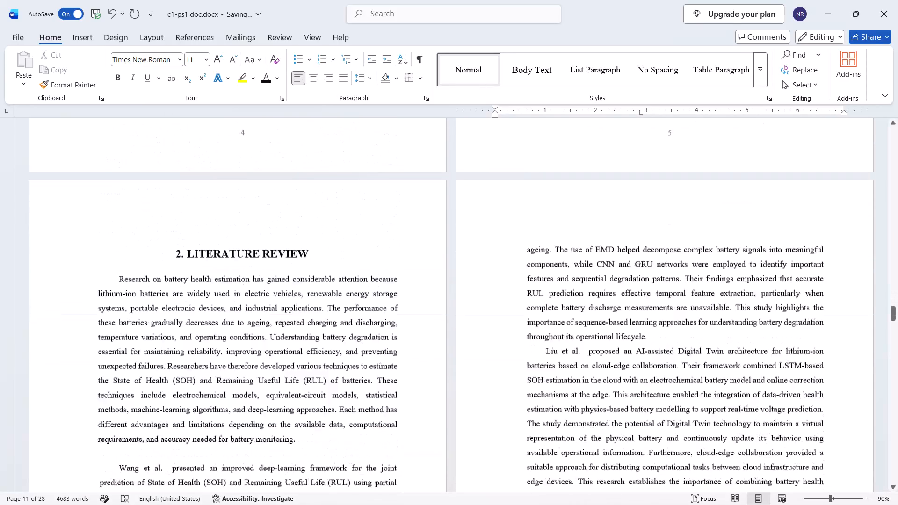
scroll(386, 346, down, 5)
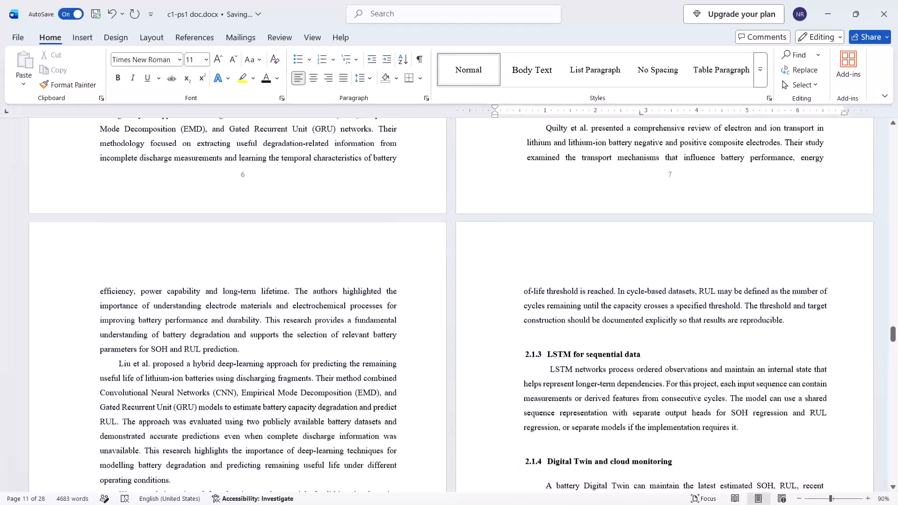
scroll(386, 346, down, 4)
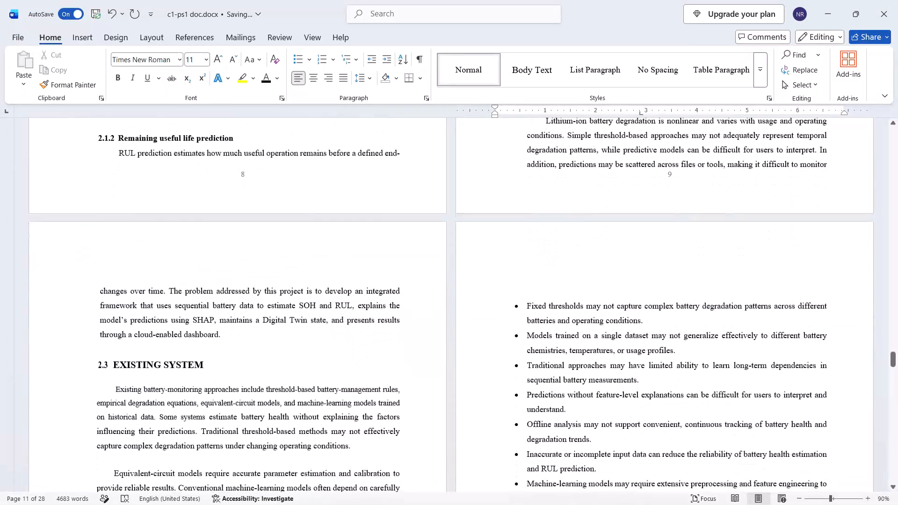
scroll(386, 346, down, 5)
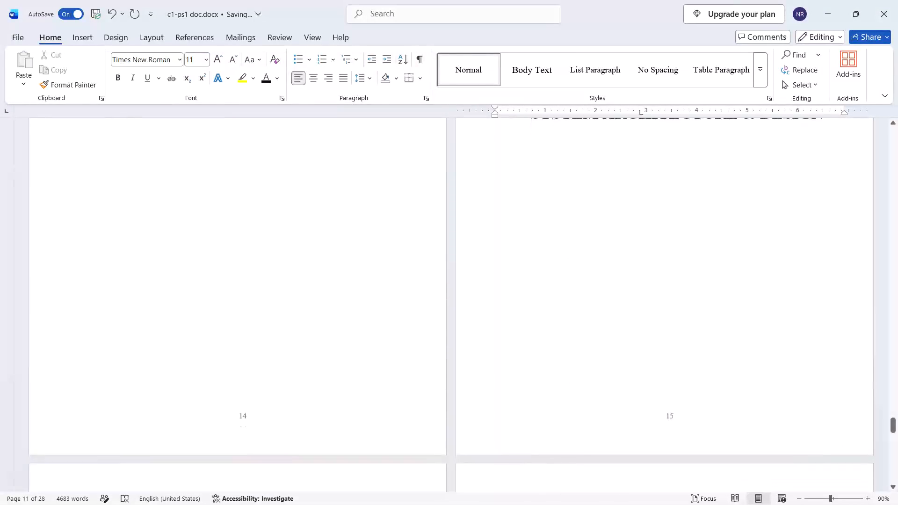
Review the SYSTEM ARCHITECTURE & DESIGN title page and chapter 3, checking footer numbers and layout through the dataflow diagram to the document's end.
scroll(386, 346, up, 1)
scroll(386, 346, down, 1)
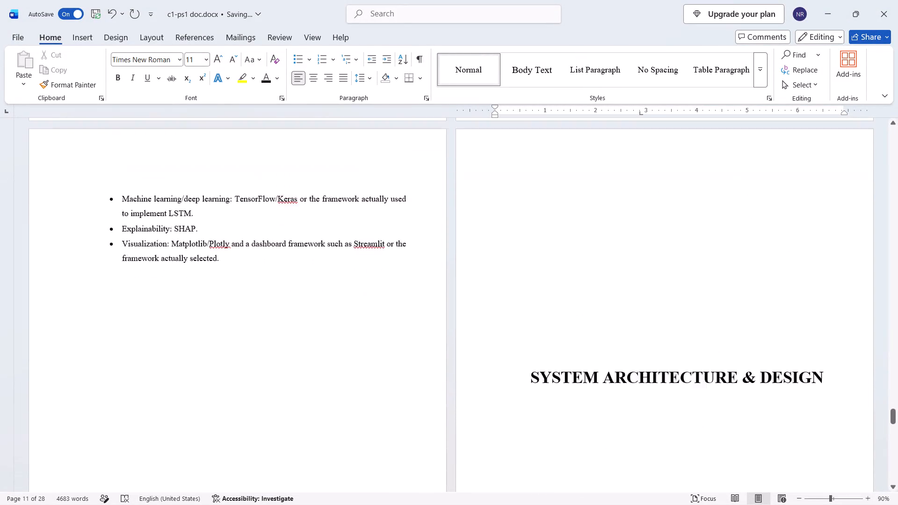
scroll(386, 346, down, 1)
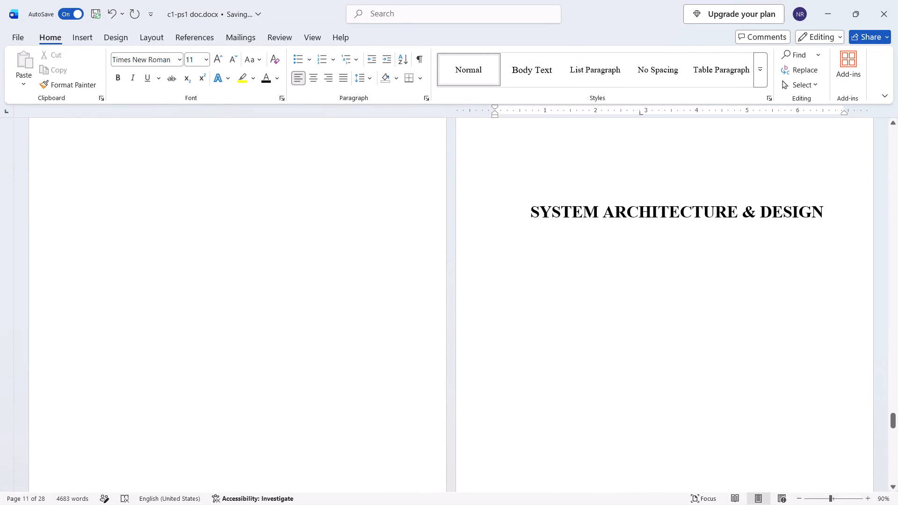
scroll(386, 346, down, 1)
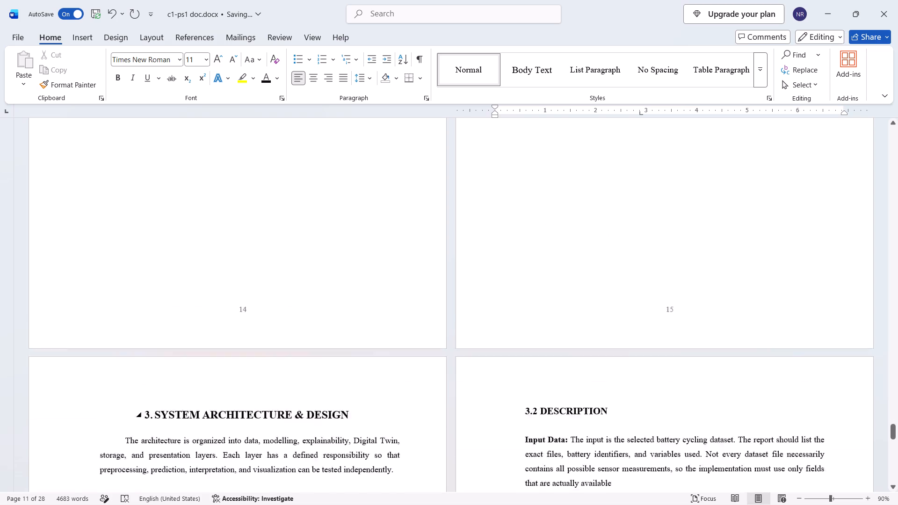
scroll(386, 346, down, 1)
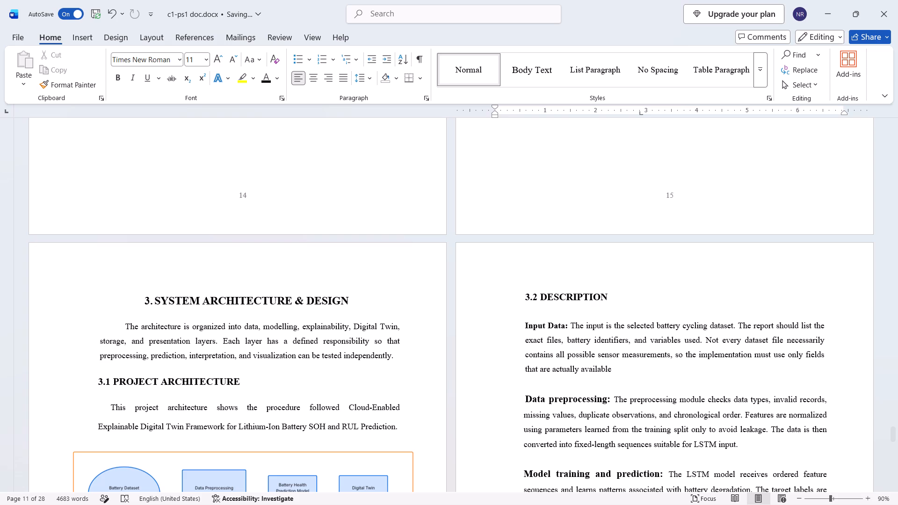
scroll(493, 329, down, 4)
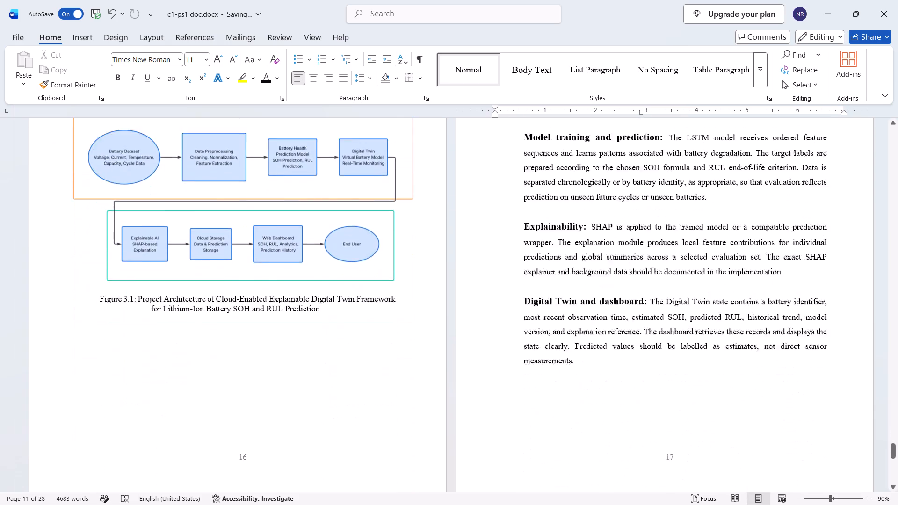
scroll(493, 329, down, 3)
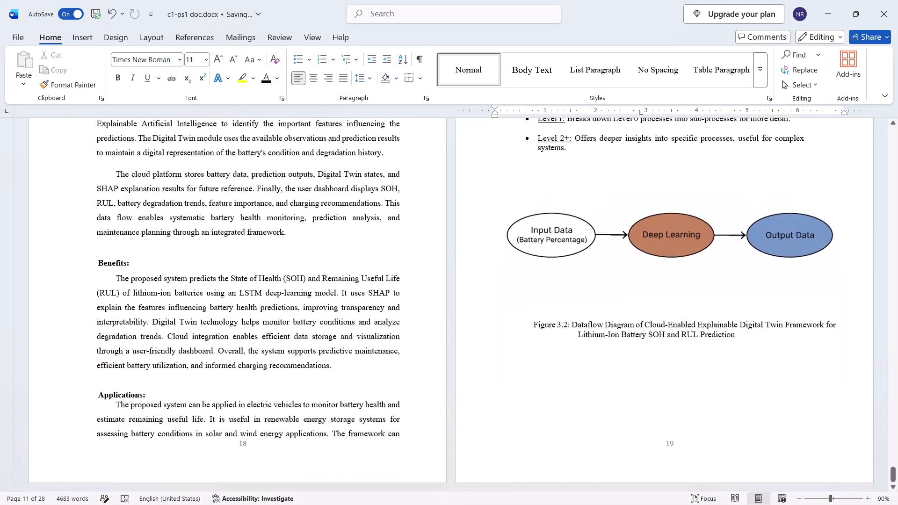
scroll(493, 329, down, 1)
Recheck the pages in reverse from the end of the report to the start of the 2. LITERATURE REVIEW section.
scroll(493, 329, up, 6)
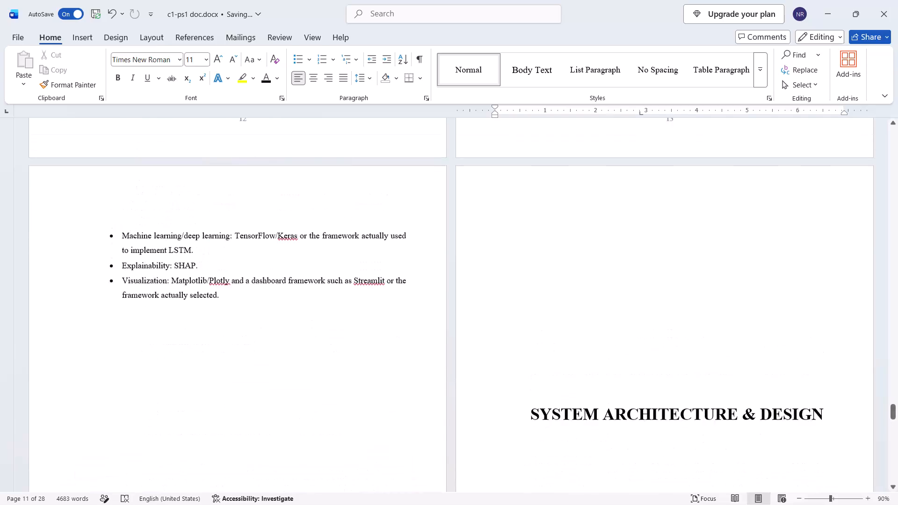
scroll(493, 329, up, 3)
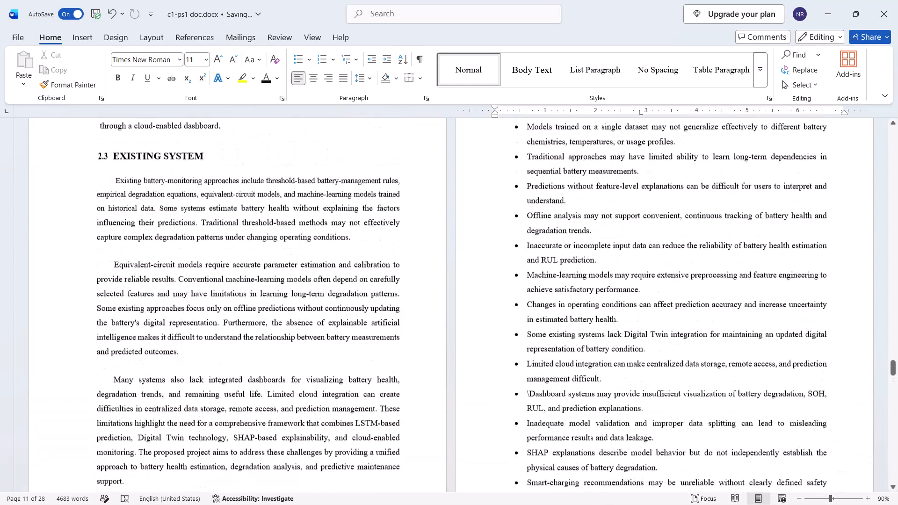
scroll(493, 329, up, 3)
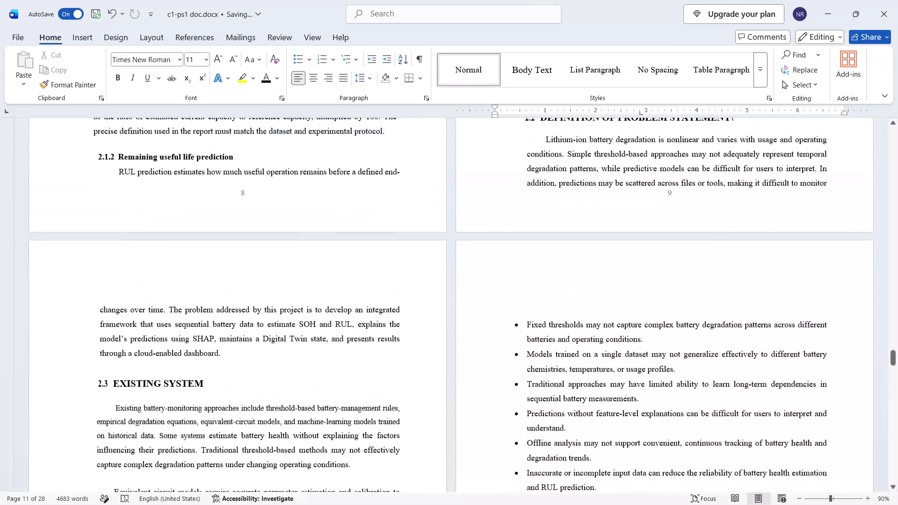
scroll(493, 329, up, 4)
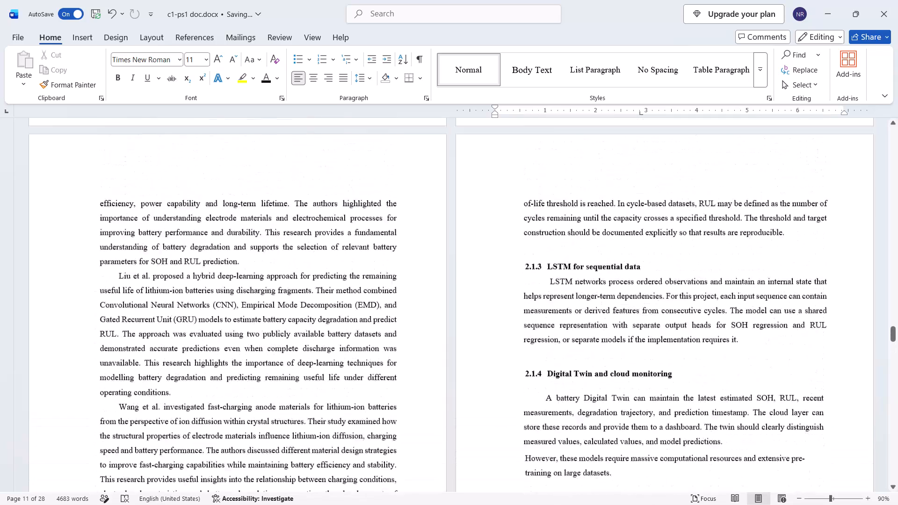
scroll(493, 329, up, 4)
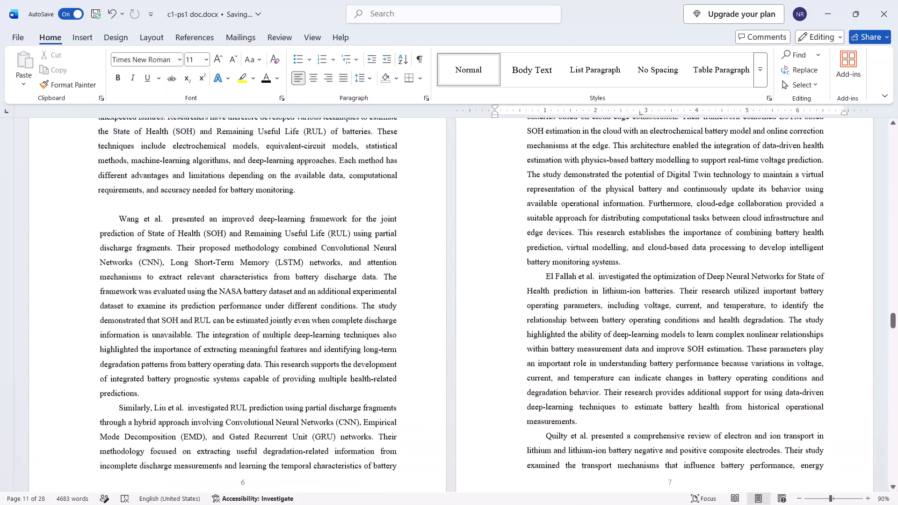
scroll(493, 329, up, 3)
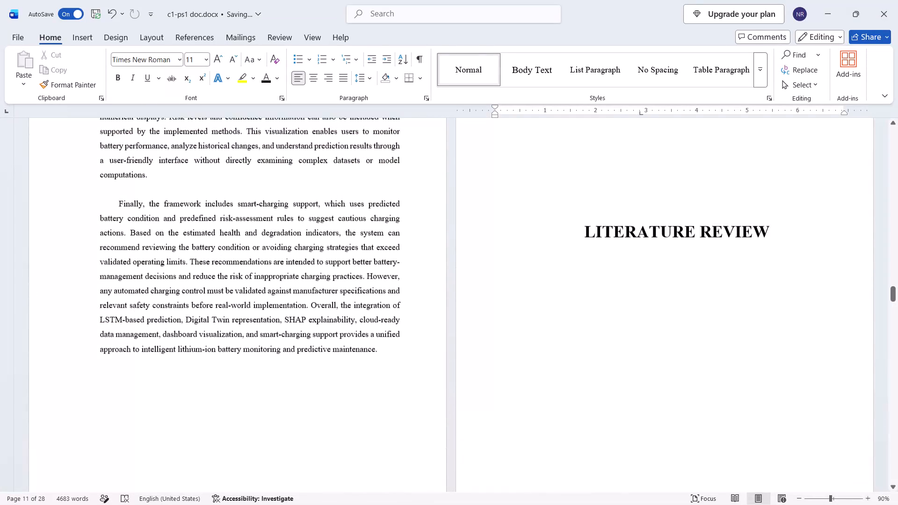
scroll(493, 329, up, 1)
scroll(493, 329, down, 4)
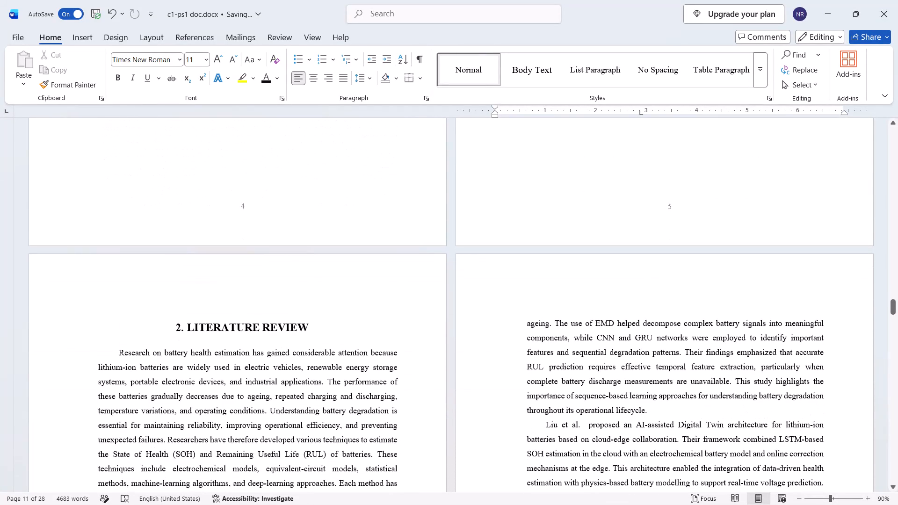
Check the line spacing of the final PROJECT FEATURES paragraph before the LITERATURE REVIEW title page, leaving it as it is.
drag(525, 325, 610, 362)
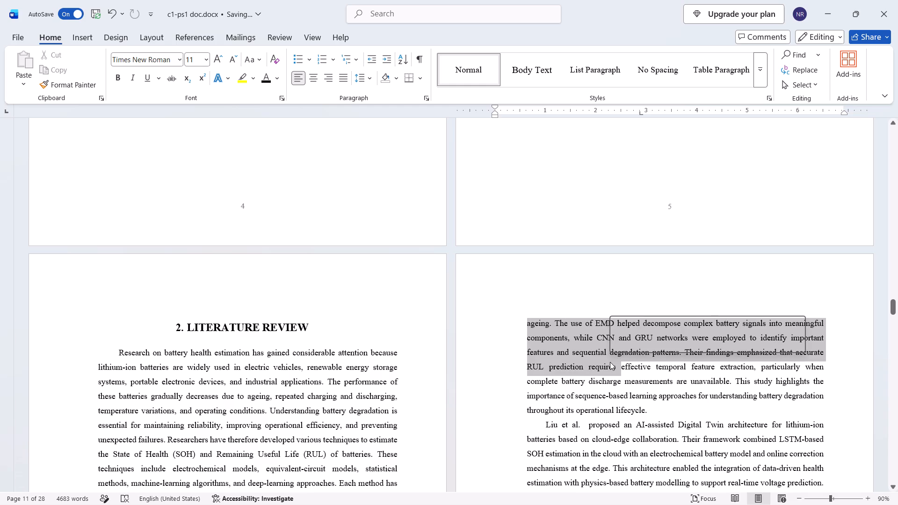
drag(203, 386, 275, 432)
click(297, 271)
scroll(297, 271, up, 1)
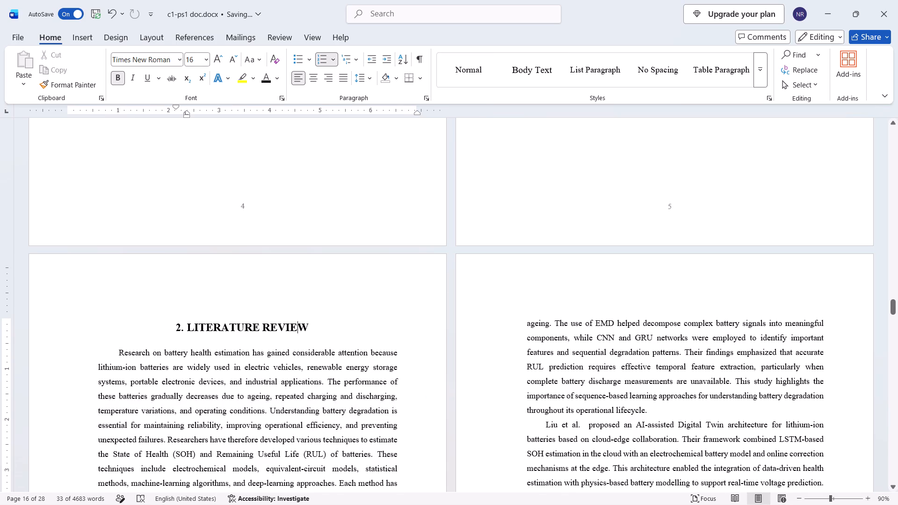
scroll(297, 271, up, 2)
drag(361, 354, 277, 283)
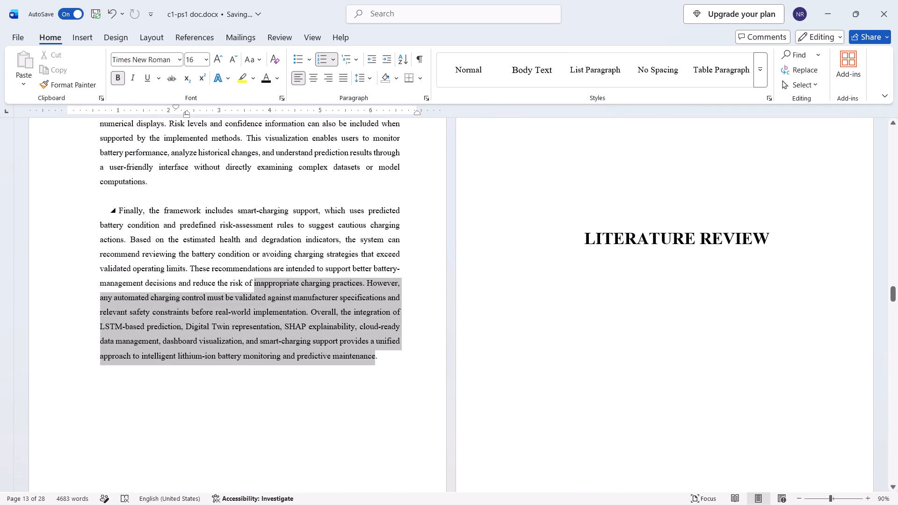
drag(277, 283, 259, 272)
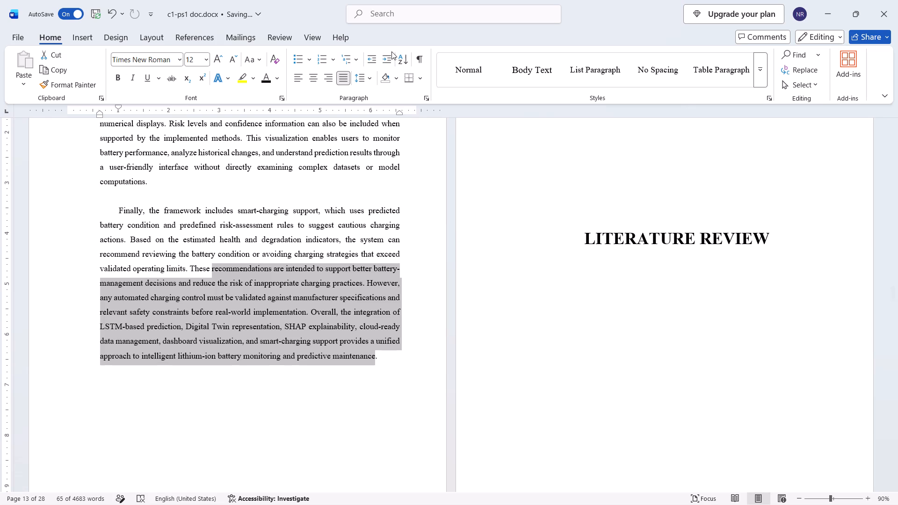
click(364, 80)
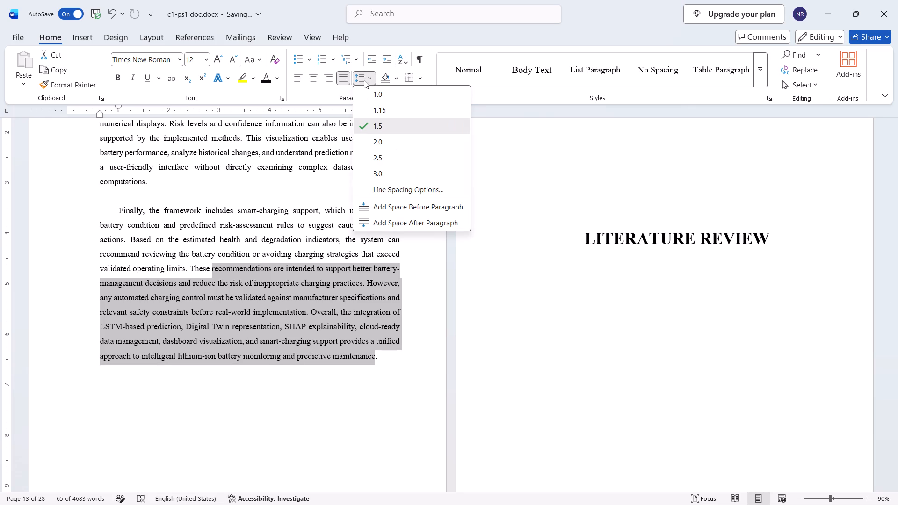
click(364, 80)
click(335, 183)
Look back through the Introduction, LIST OF FIGURES and ABSTRACT pages to the TABLE OF CONTENTS, checking their footer numbers.
scroll(335, 183, up, 1)
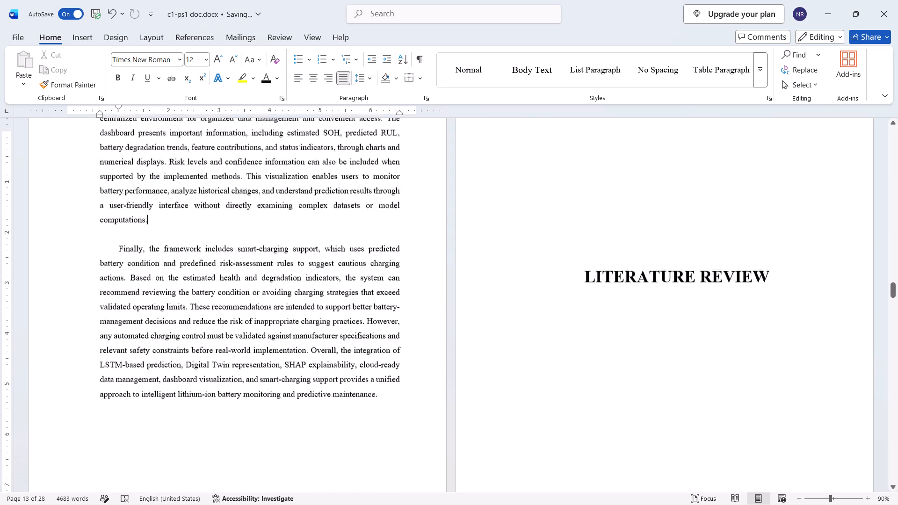
scroll(335, 183, up, 4)
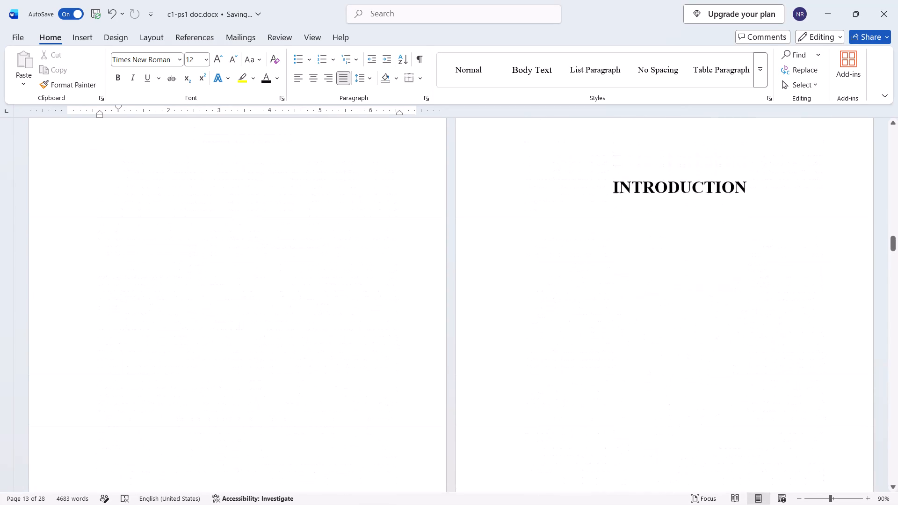
scroll(335, 183, up, 3)
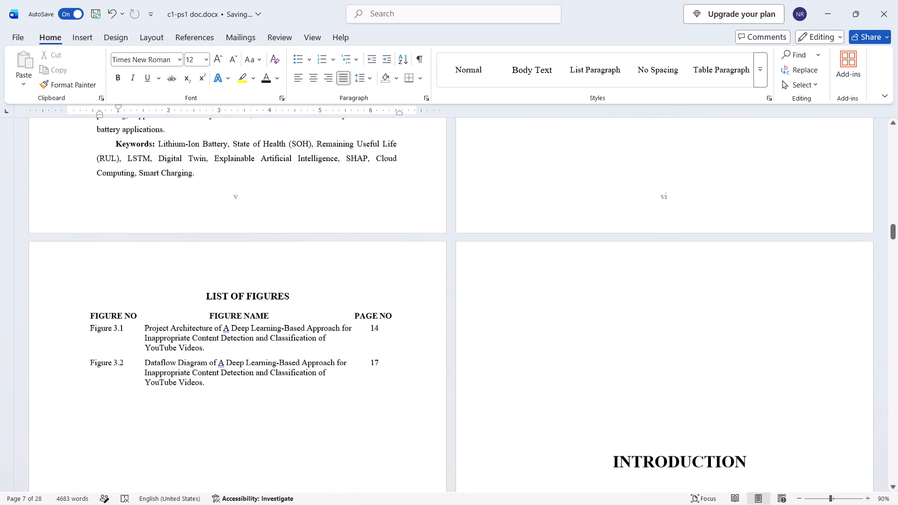
scroll(335, 183, up, 1)
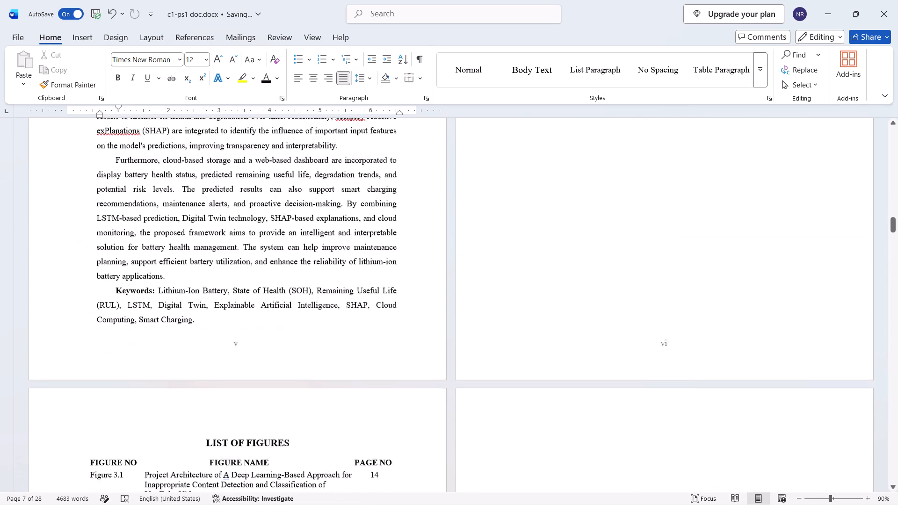
scroll(335, 183, up, 4)
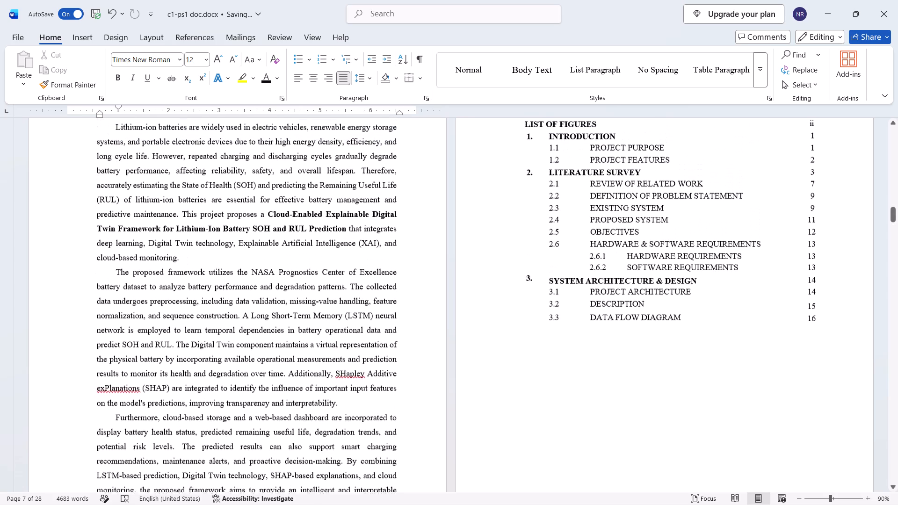
scroll(335, 183, up, 1)
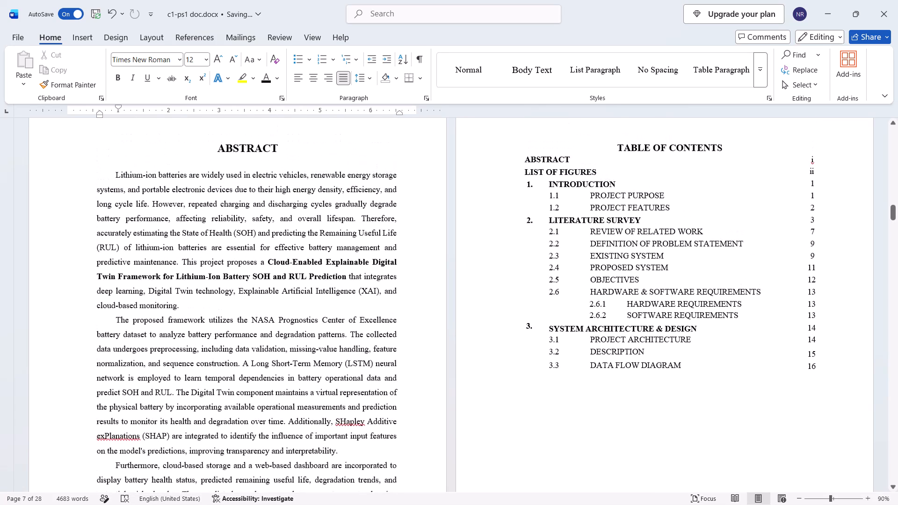
Compare the TABLE OF CONTENTS entries with the footer numbers from the ABSTRACT page through the Introduction chapter.
scroll(335, 183, down, 2)
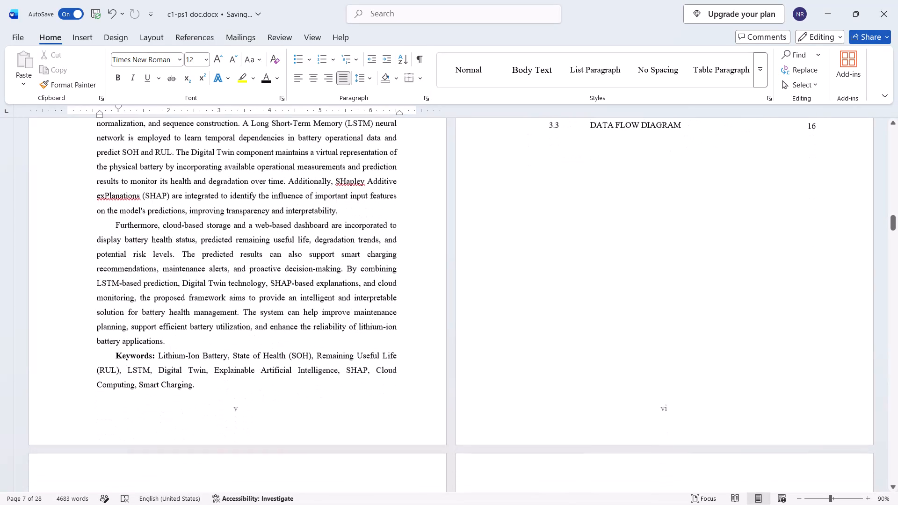
scroll(335, 183, up, 2)
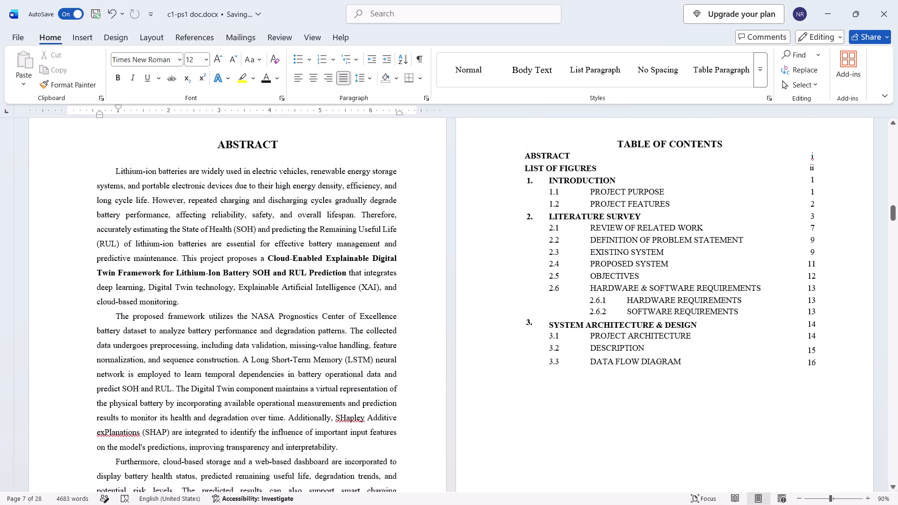
scroll(335, 183, up, 1)
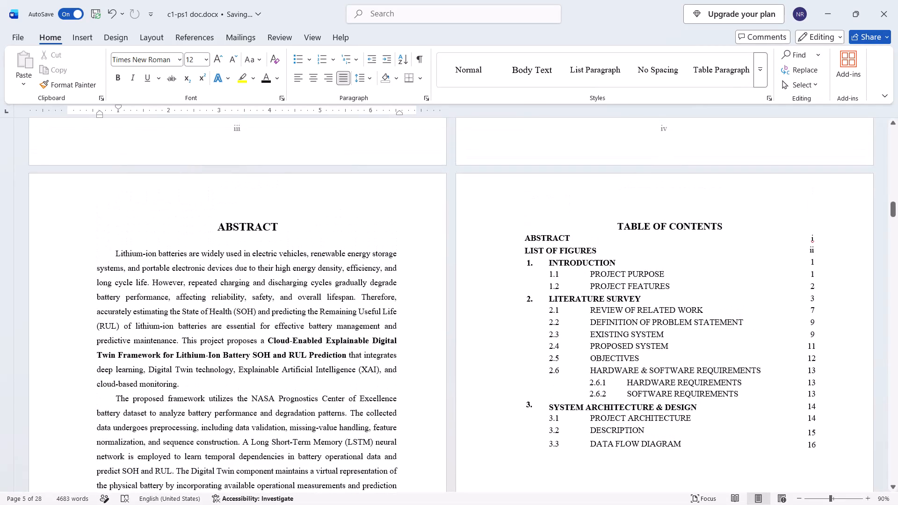
scroll(335, 183, down, 5)
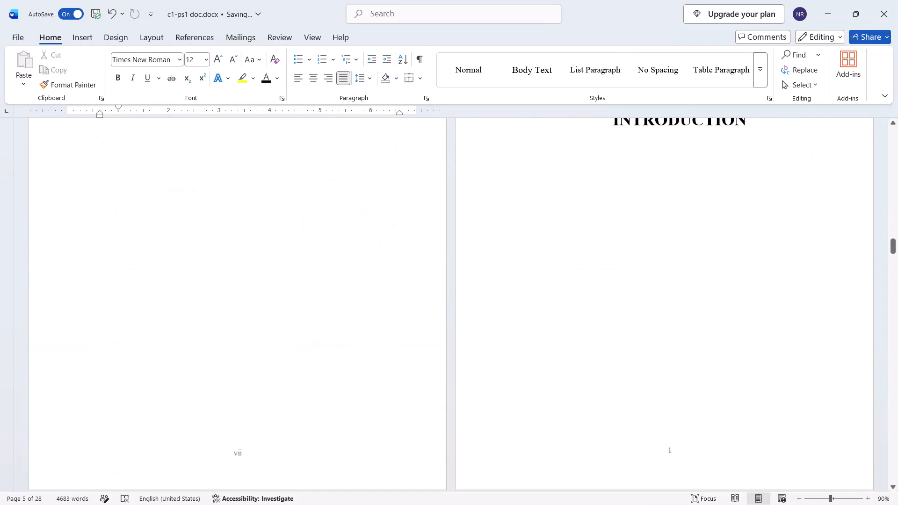
scroll(335, 183, down, 1)
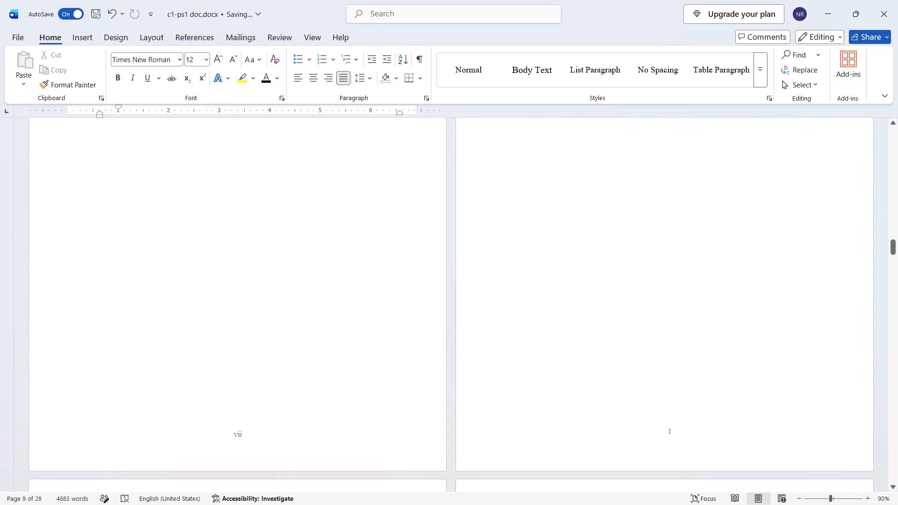
scroll(354, 316, down, 3)
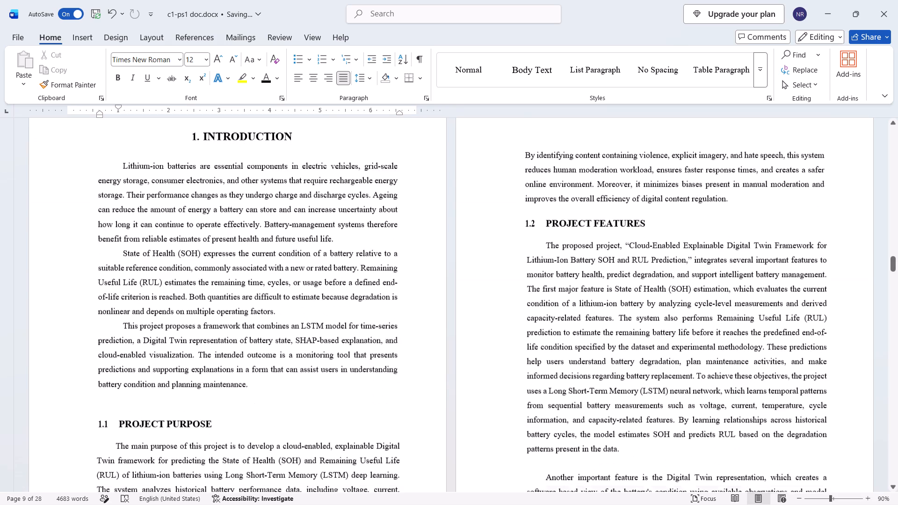
scroll(354, 316, down, 1)
scroll(354, 316, up, 4)
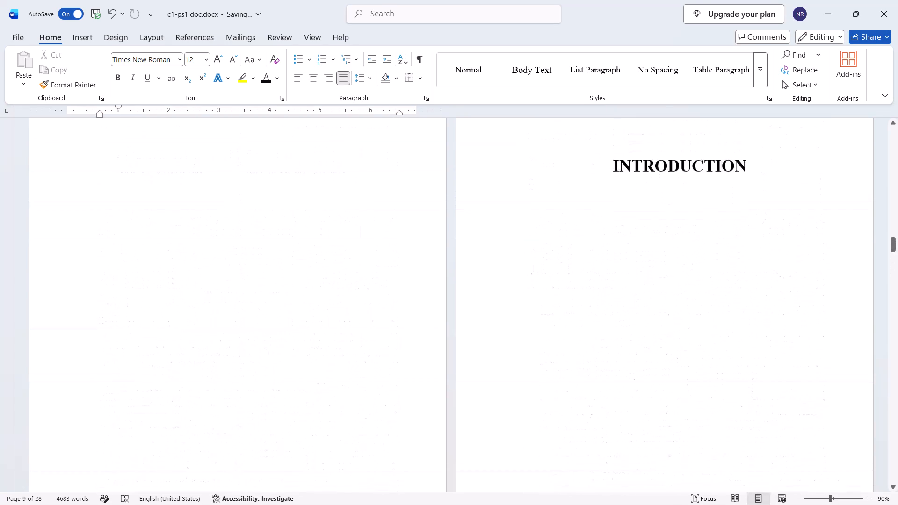
Review the front matter in reverse from the Introduction title page to the cover page, checking the roman footer numbers.
scroll(354, 316, up, 4)
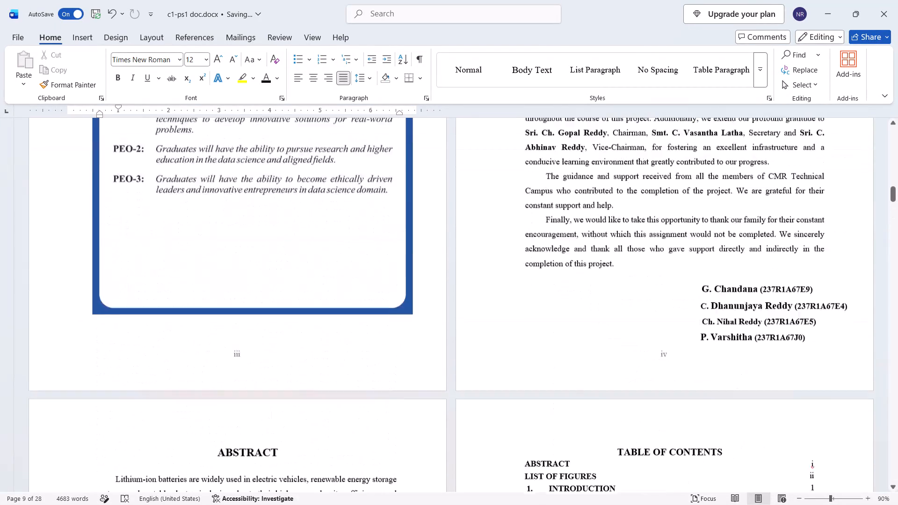
scroll(354, 316, up, 2)
scroll(354, 316, down, 2)
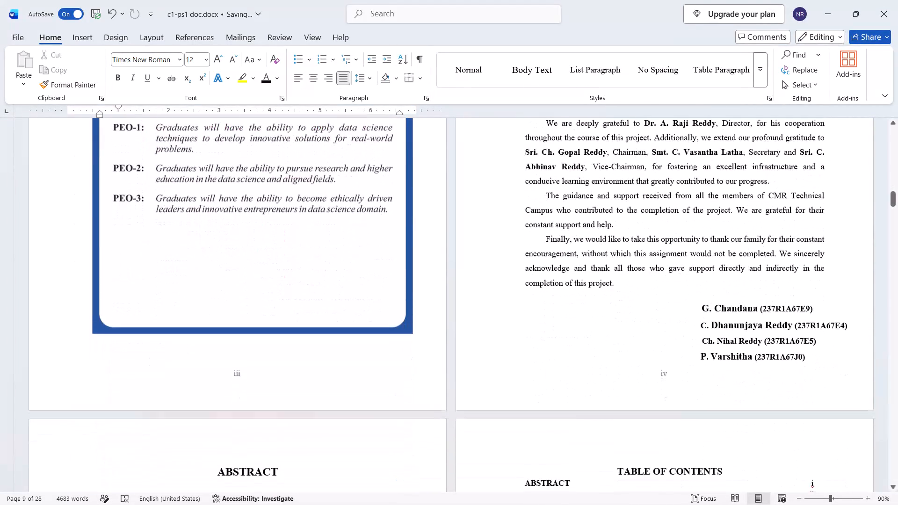
scroll(354, 316, up, 3)
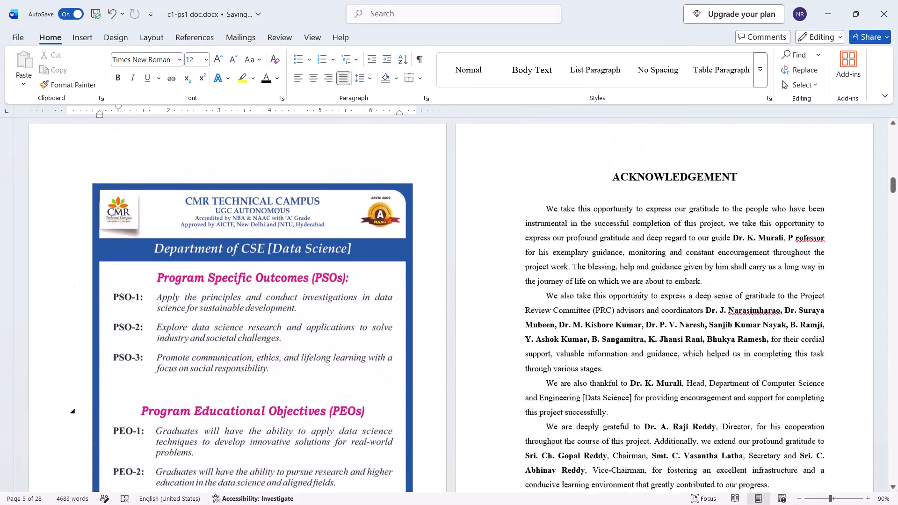
scroll(354, 316, up, 3)
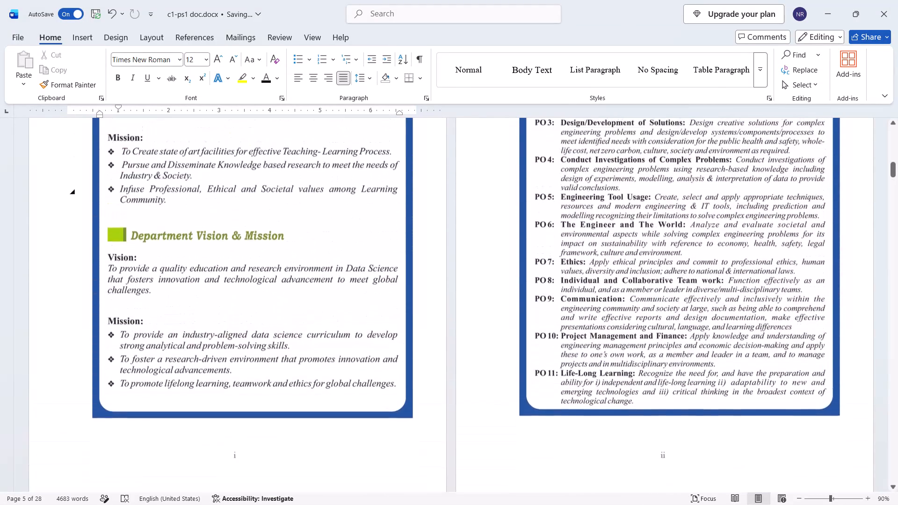
scroll(354, 316, up, 6)
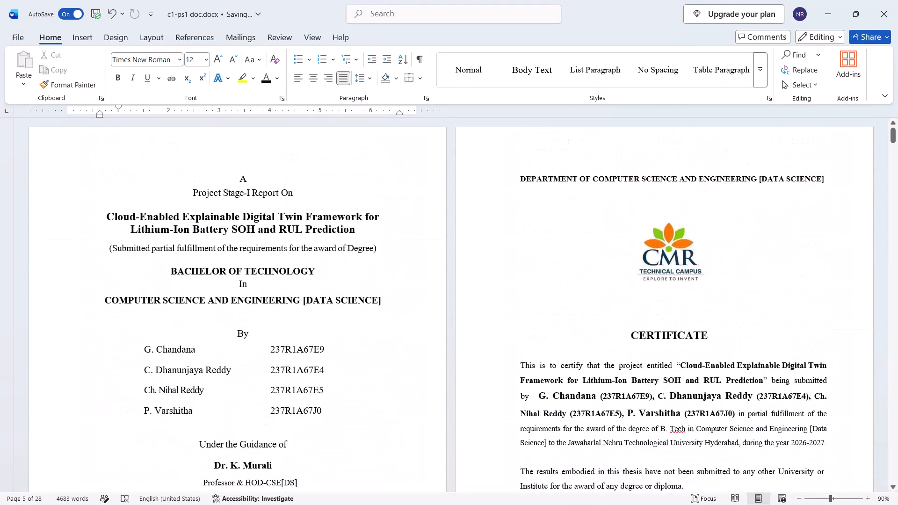
Change the ABSTRACT entry's page number in the TABLE OF CONTENTS to v.
scroll(354, 316, down, 11)
scroll(354, 316, up, 2)
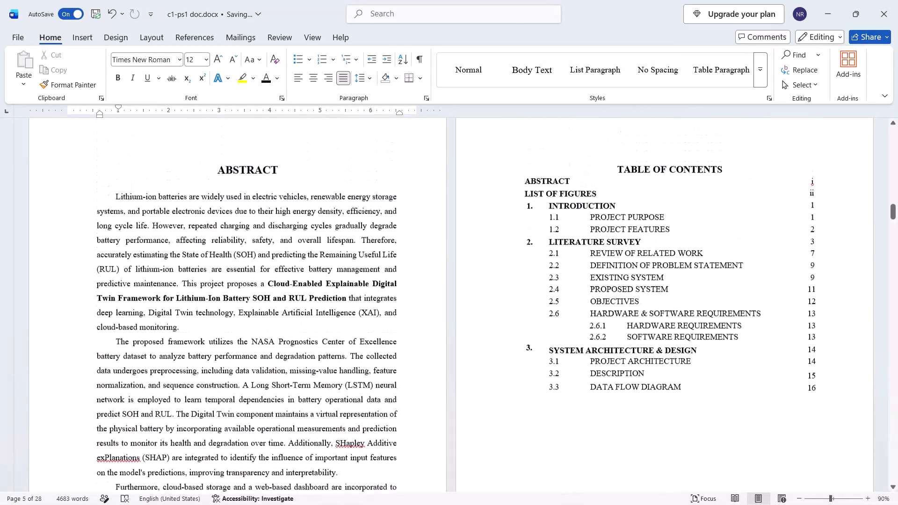
scroll(354, 316, up, 1)
scroll(354, 316, down, 4)
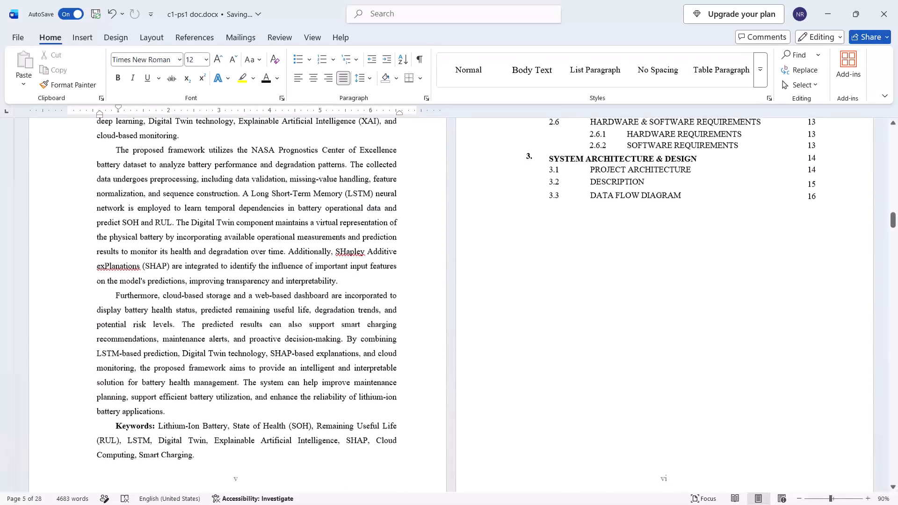
scroll(354, 316, down, 1)
scroll(354, 316, up, 3)
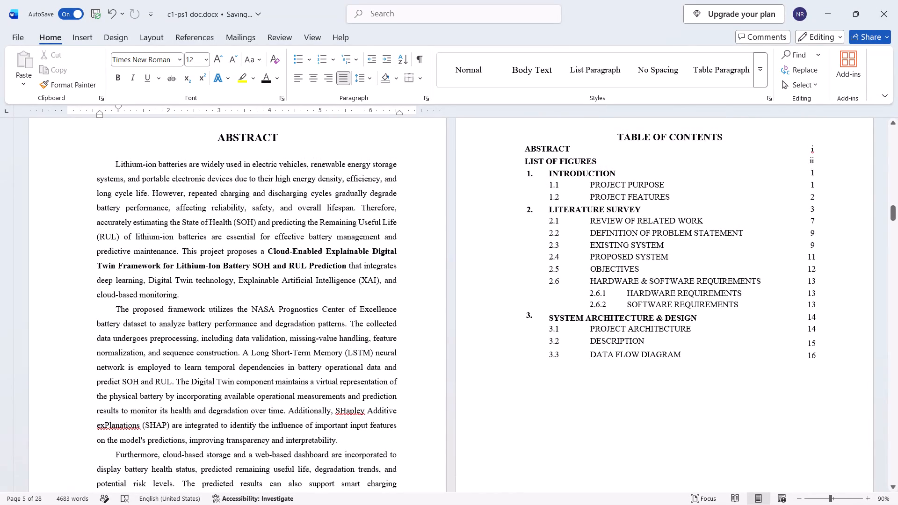
click(817, 150)
click(811, 150)
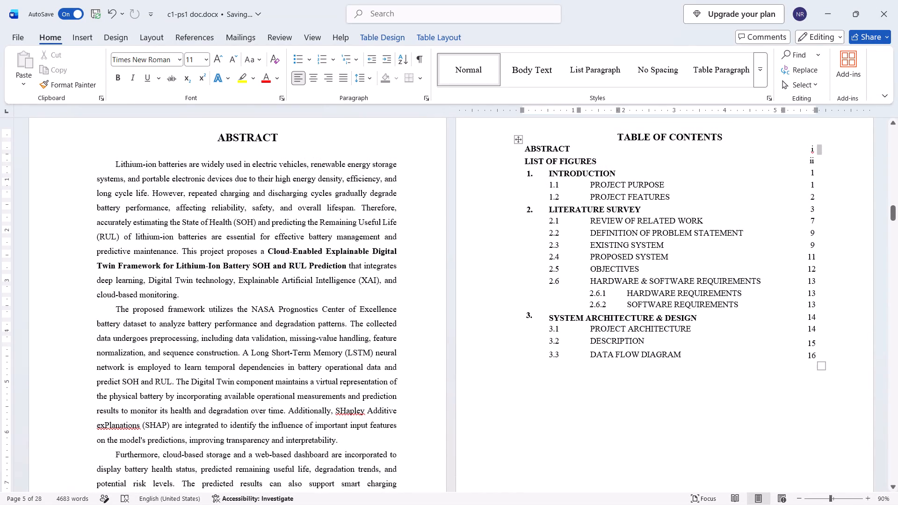
key(Right)
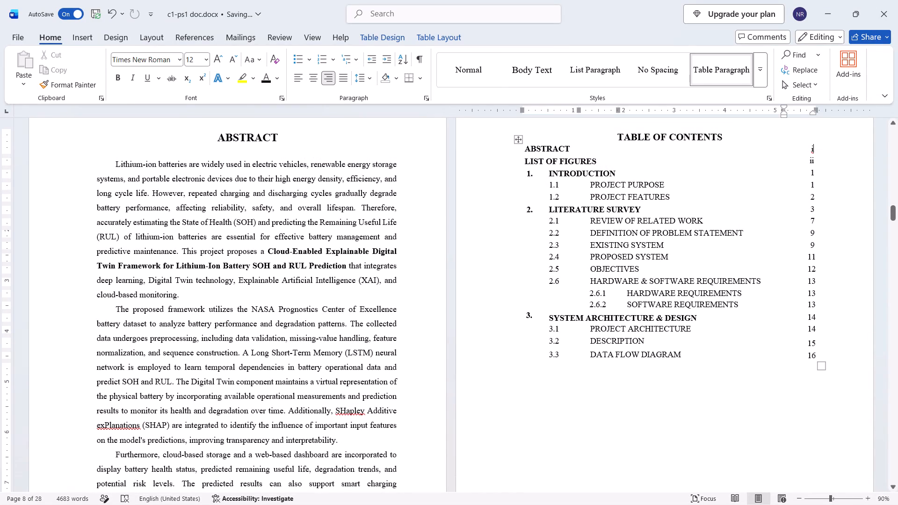
key(BackSpace)
key(v)
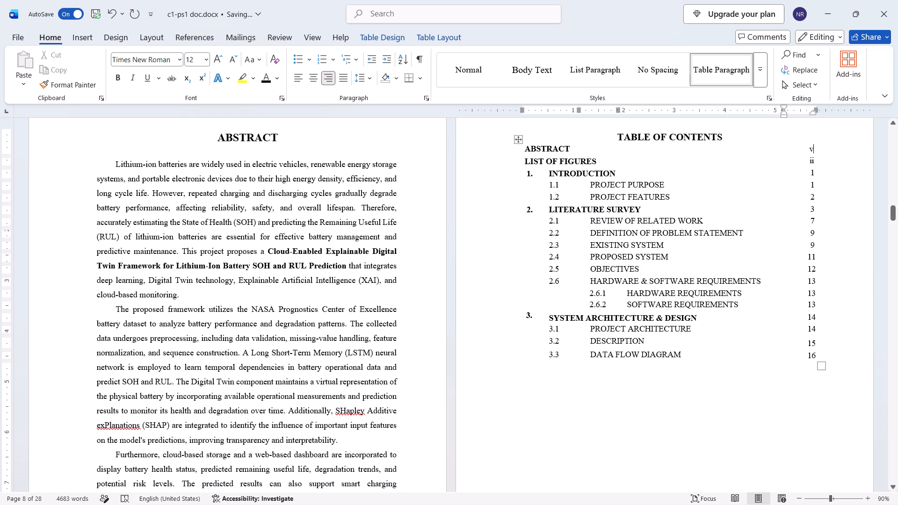
Check the LIST OF FIGURES page's footer number and change its entry in the TABLE OF CONTENTS to vii.
scroll(394, 373, down, 1)
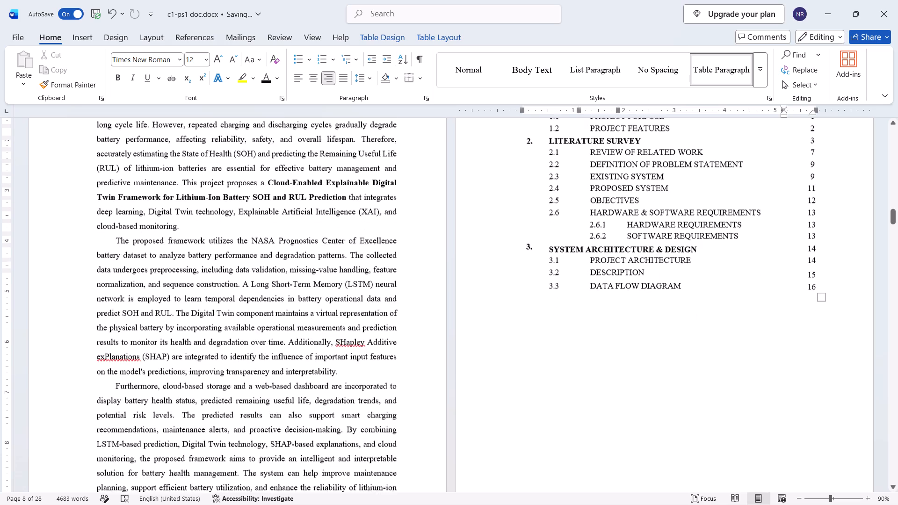
scroll(394, 373, down, 1)
scroll(394, 373, up, 1)
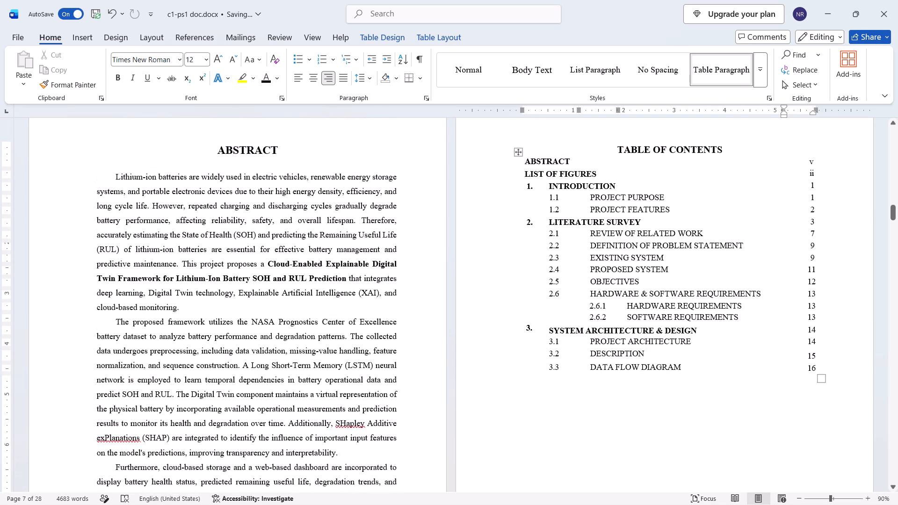
scroll(394, 373, down, 4)
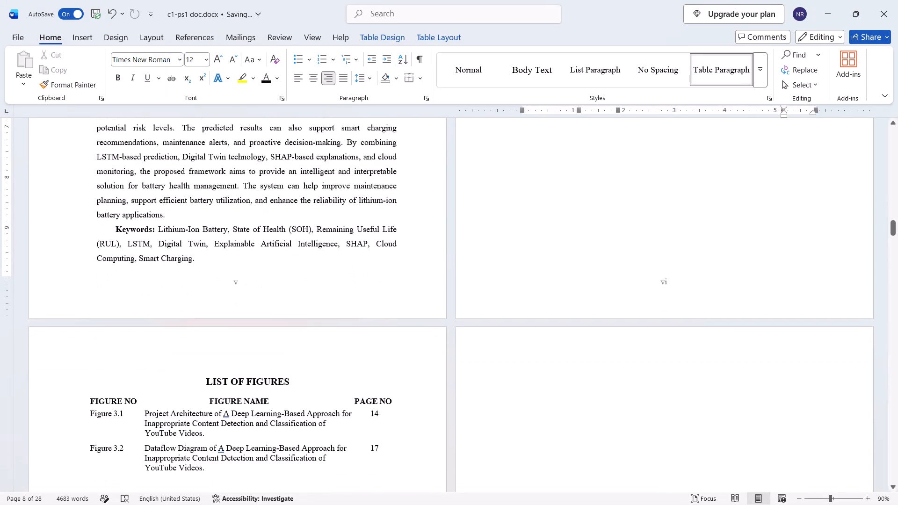
scroll(394, 373, down, 4)
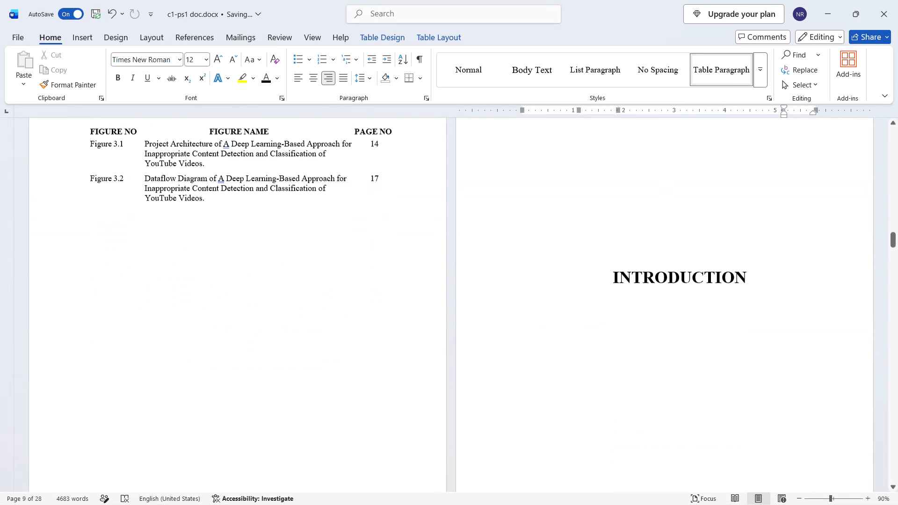
scroll(394, 373, down, 1)
scroll(394, 373, up, 3)
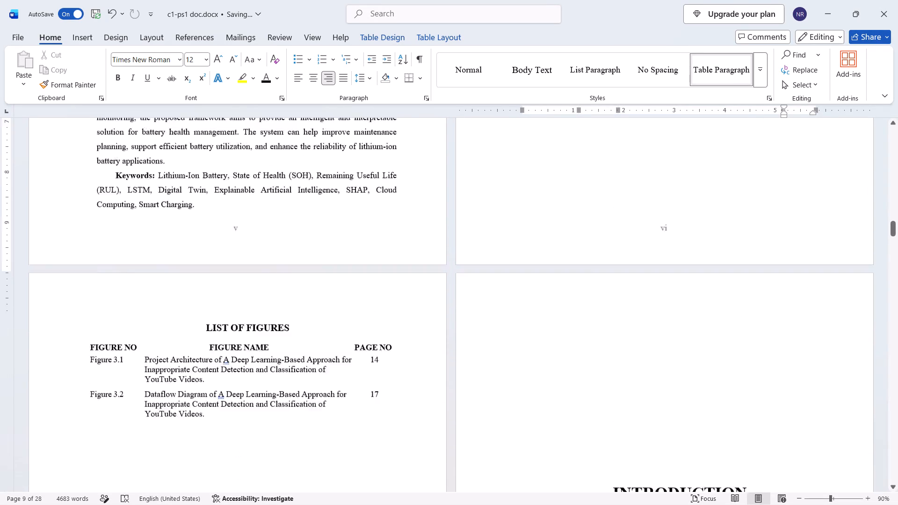
scroll(394, 373, up, 3)
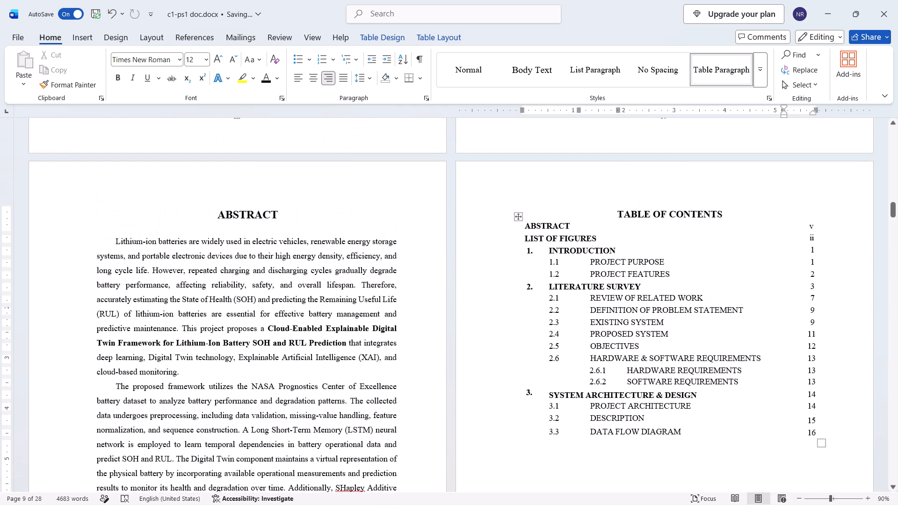
click(814, 238)
key(Left)
key(Left)
key(v)
Compare the TABLE OF CONTENTS entries with the footer numbers of the Introduction chapter's pages.
scroll(709, 370, down, 2)
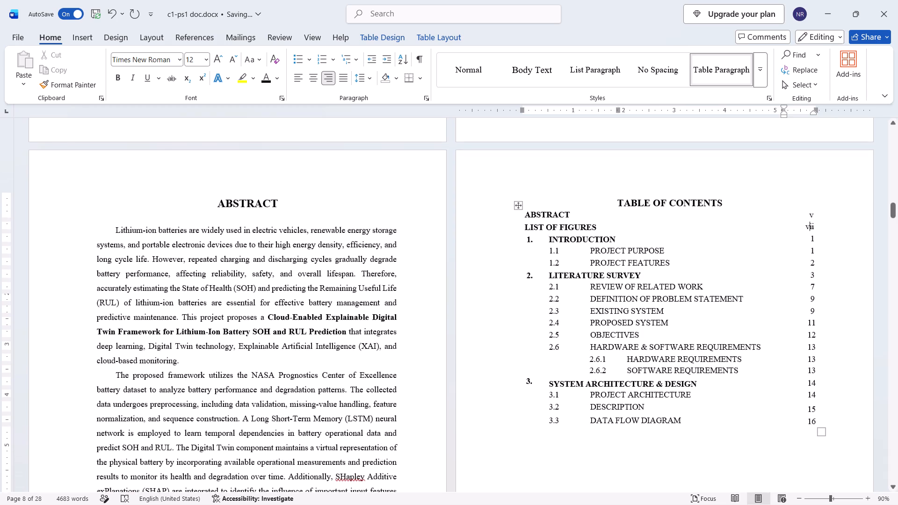
scroll(709, 370, down, 2)
scroll(709, 370, up, 1)
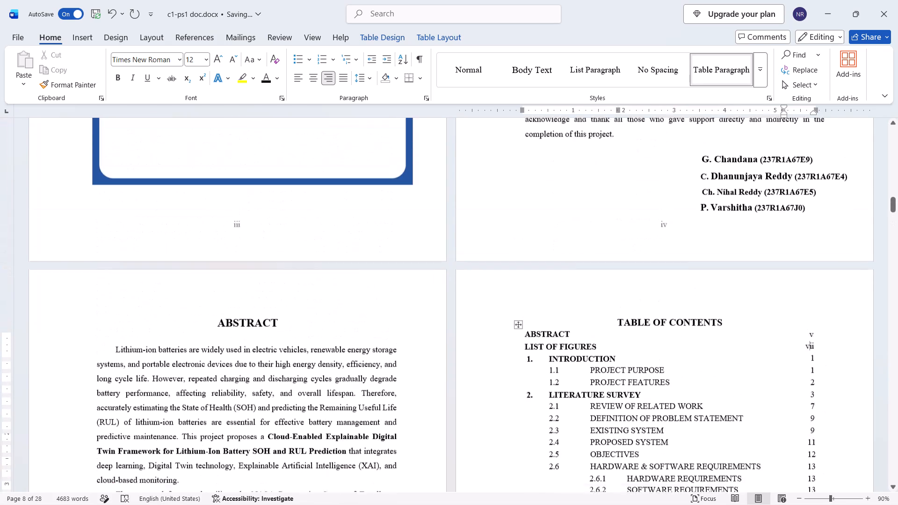
scroll(709, 370, down, 6)
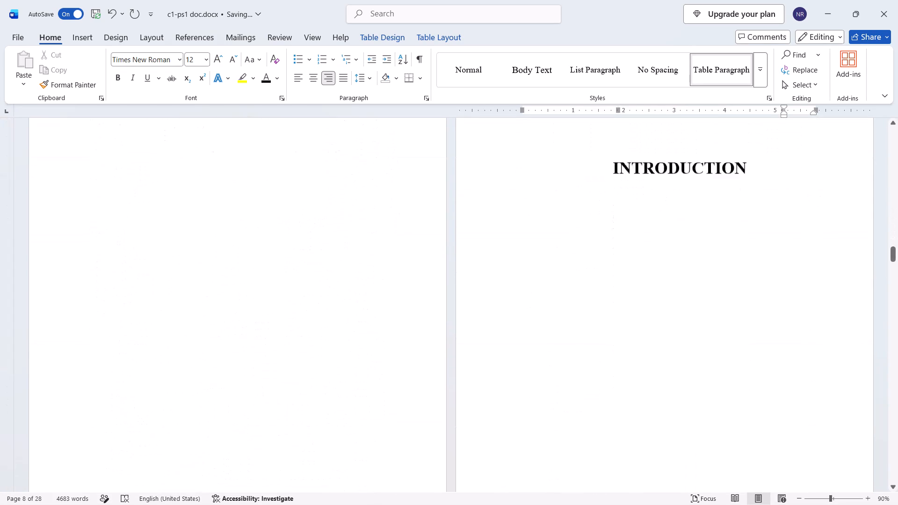
scroll(709, 370, down, 4)
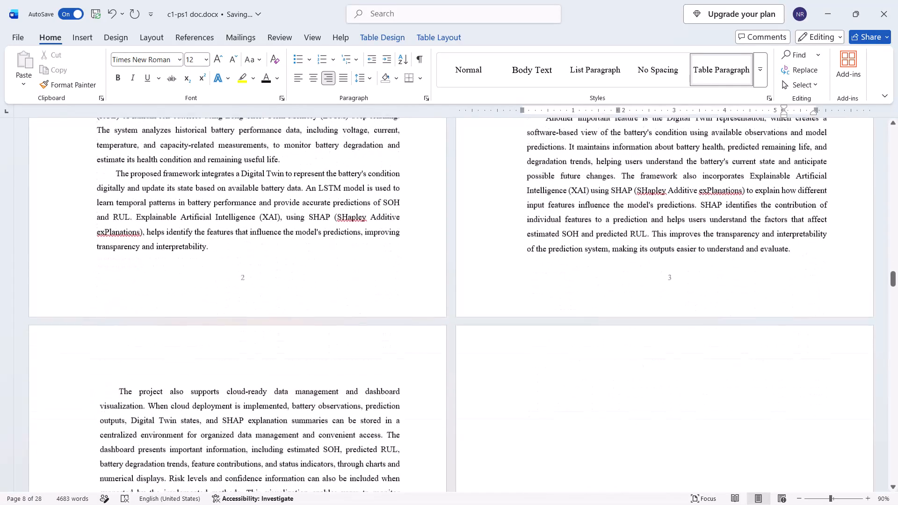
scroll(709, 370, up, 6)
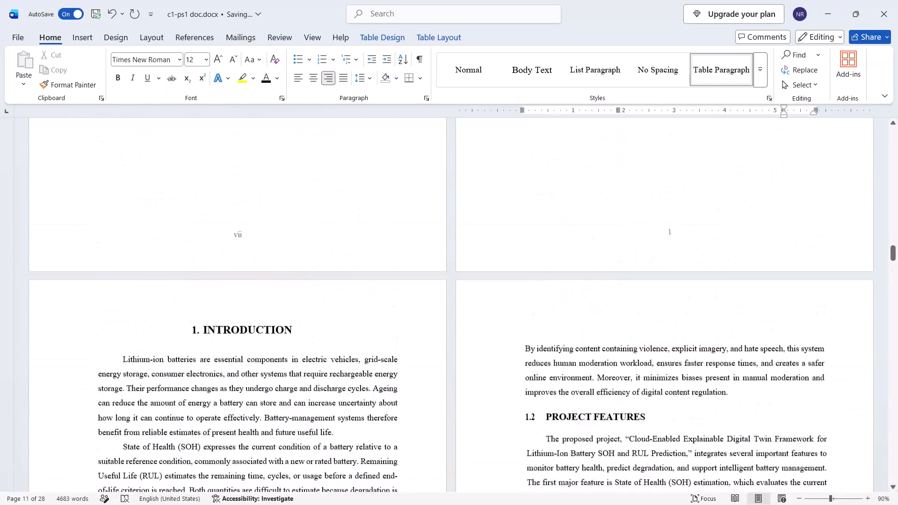
scroll(709, 370, up, 1)
Check the footer numbers where Figures 3.1 and 3.2 appear and set their LIST OF FIGURES page numbers to 16 and 19.
scroll(709, 370, down, 1)
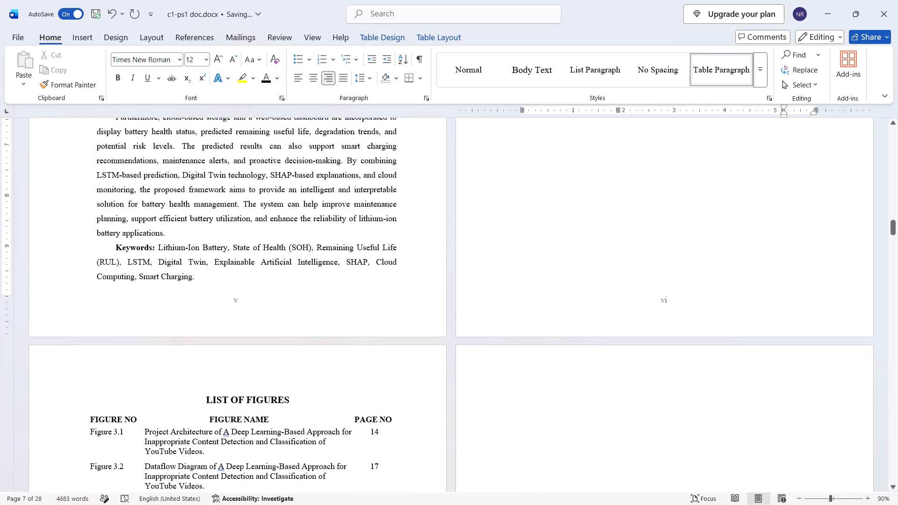
scroll(709, 370, down, 16)
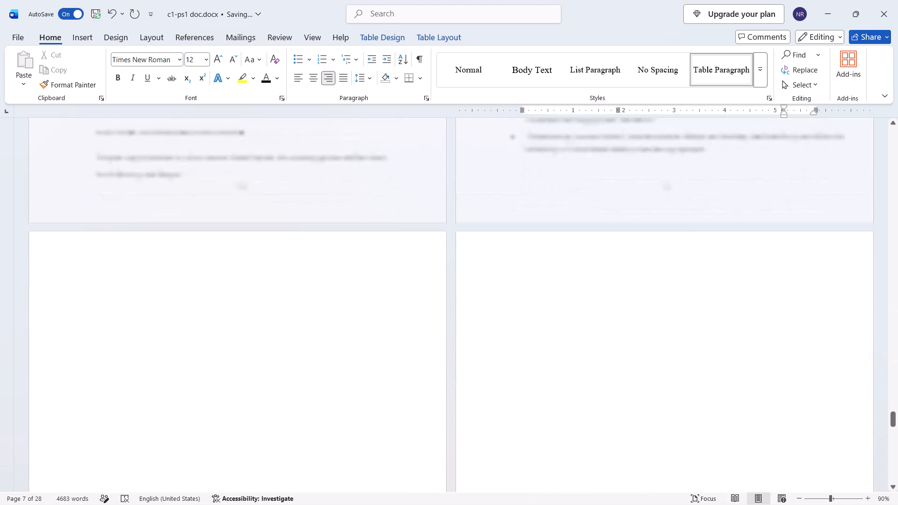
scroll(709, 370, down, 1)
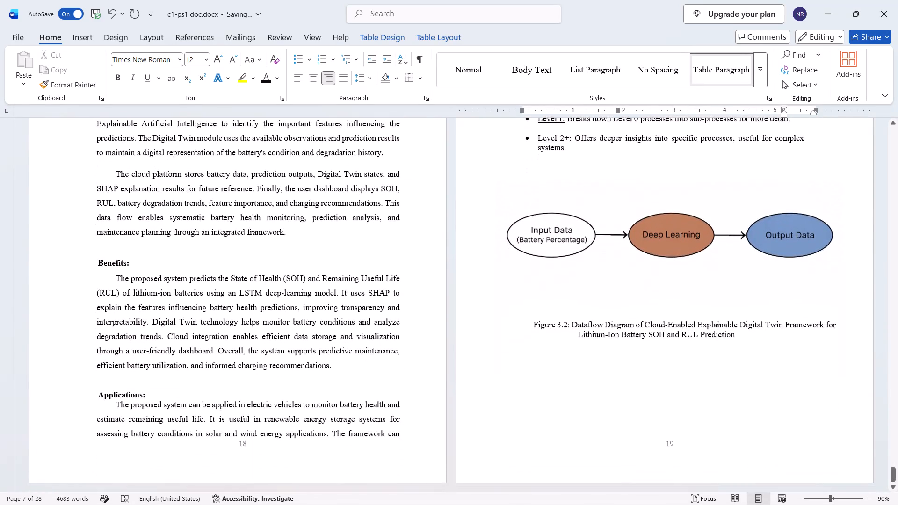
scroll(709, 370, up, 5)
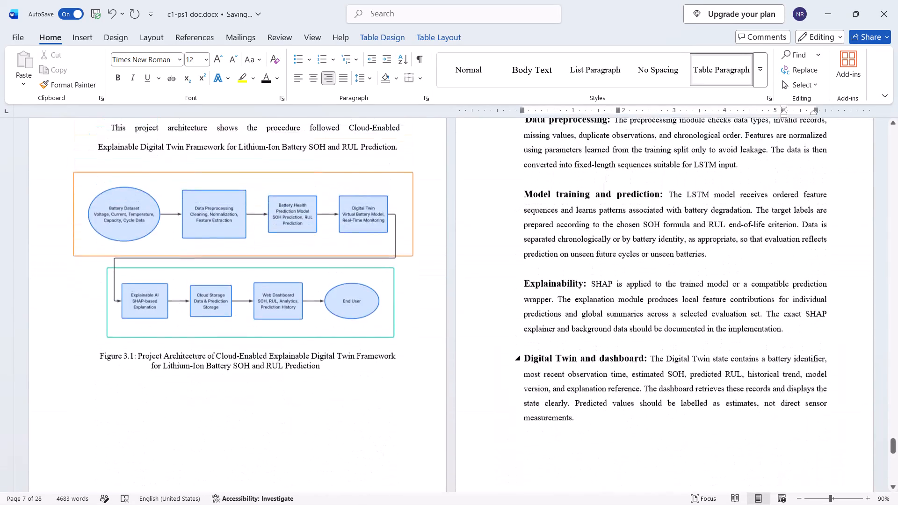
scroll(709, 370, down, 1)
scroll(709, 370, up, 16)
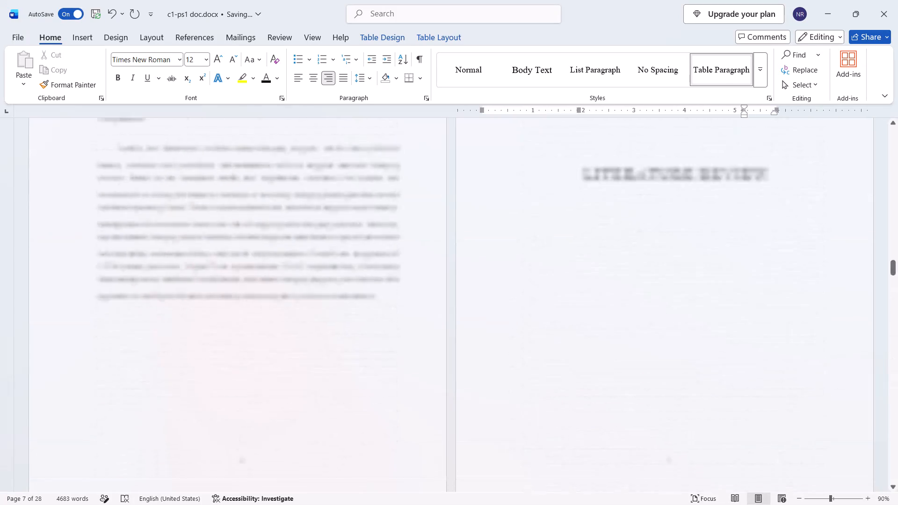
scroll(709, 370, up, 4)
scroll(512, 363, down, 5)
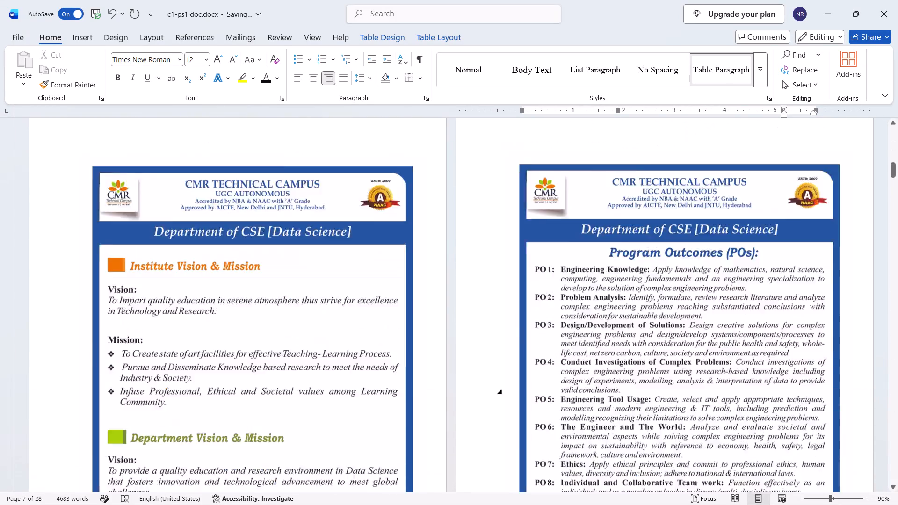
scroll(512, 363, down, 8)
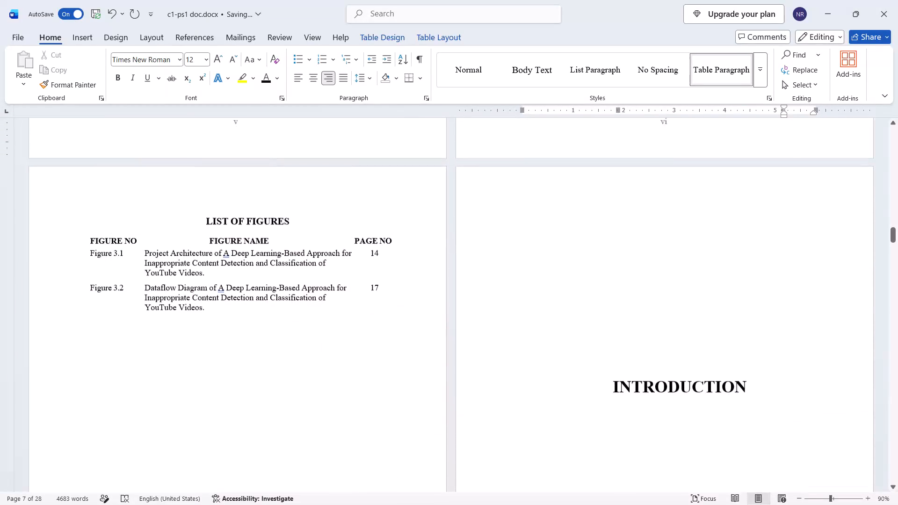
click(379, 256)
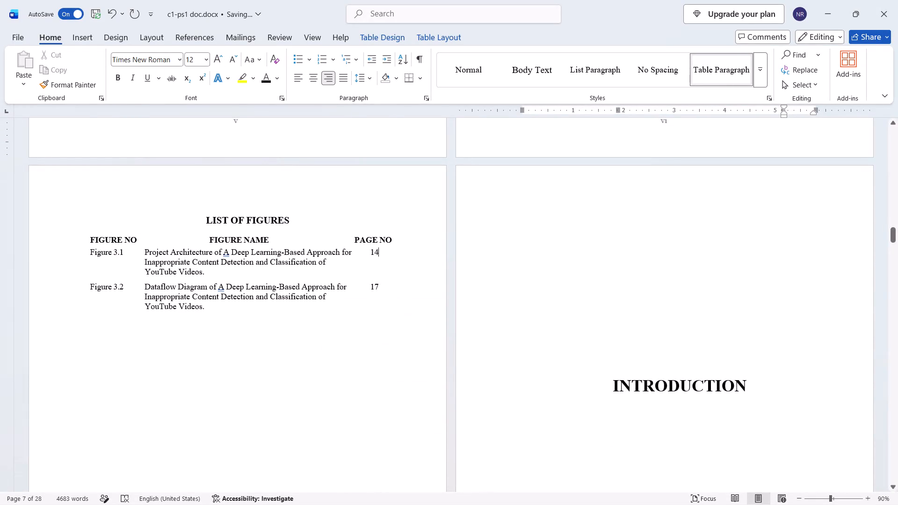
key(BackSpace)
key(6)
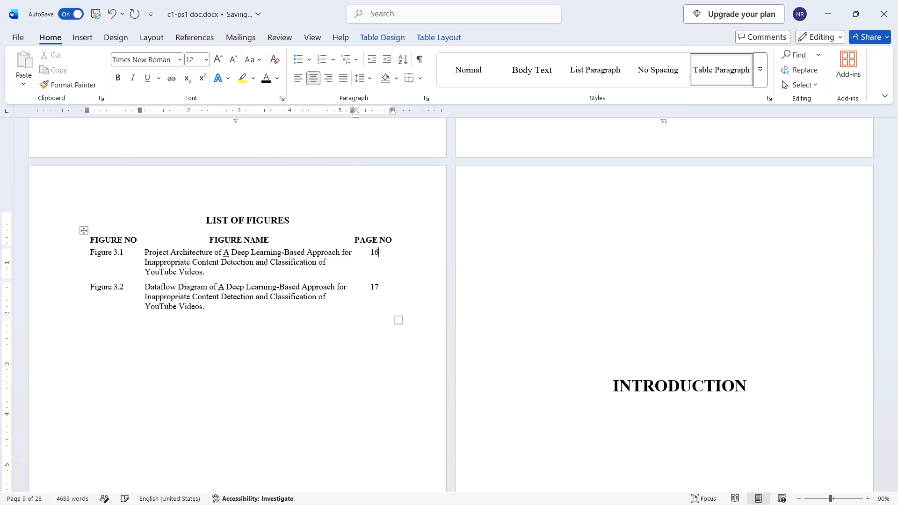
key(Down)
key(BackSpace)
key(9)
Check the TABLE OF CONTENTS entries for sections 1.1 and 1.2 against the footer numbers of their pages.
scroll(480, 360, up, 1)
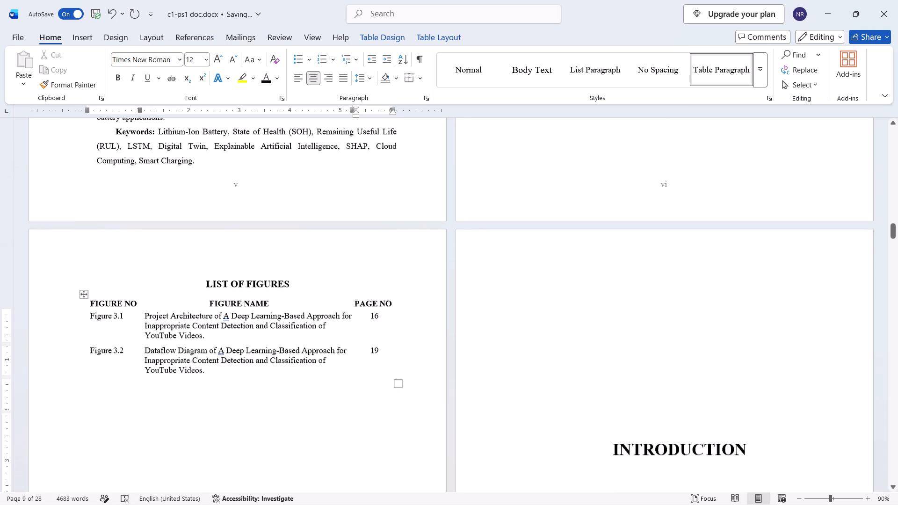
scroll(480, 360, down, 4)
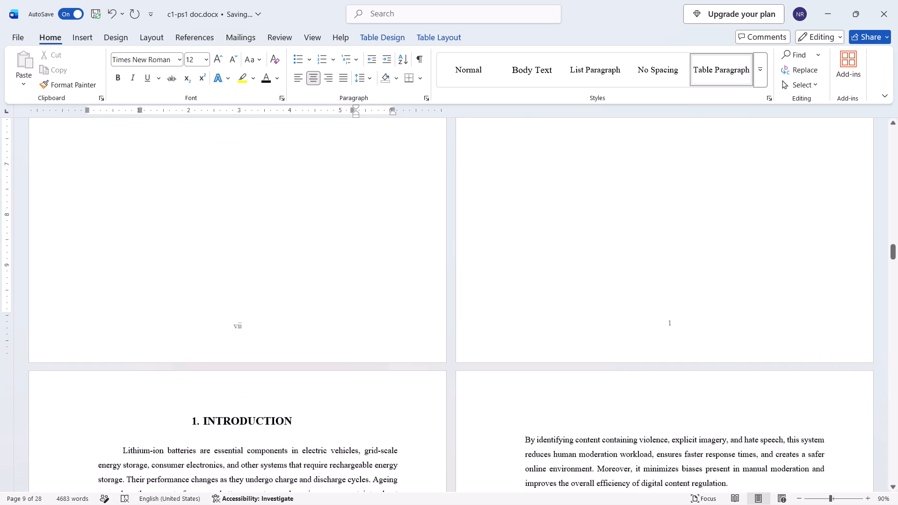
scroll(480, 360, down, 2)
scroll(480, 360, up, 2)
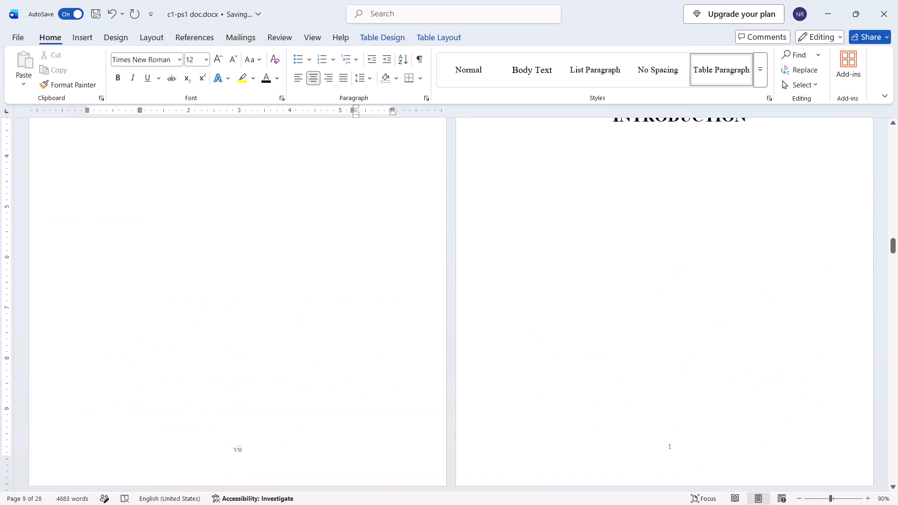
scroll(480, 360, up, 5)
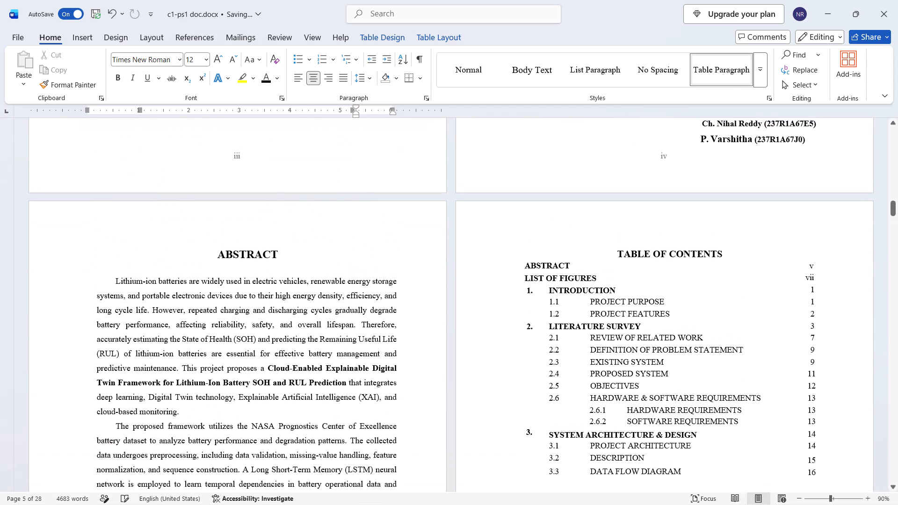
scroll(480, 360, down, 4)
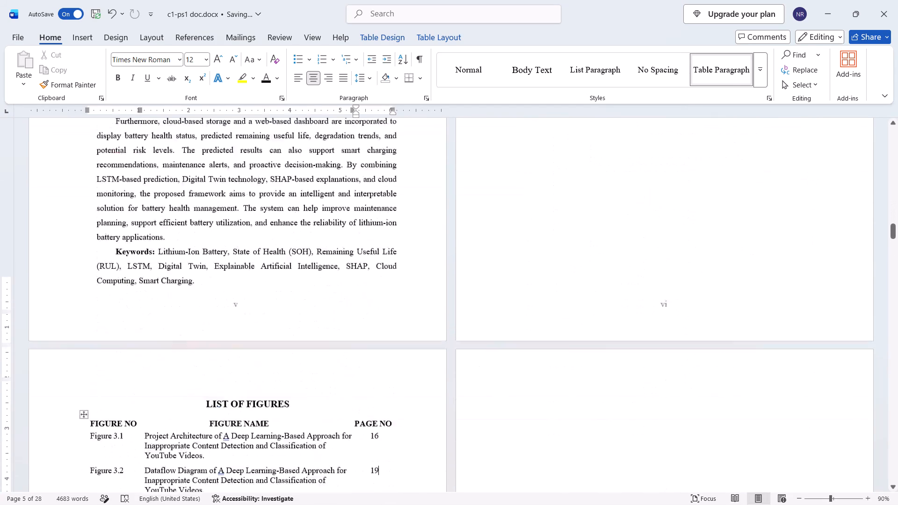
scroll(480, 360, down, 5)
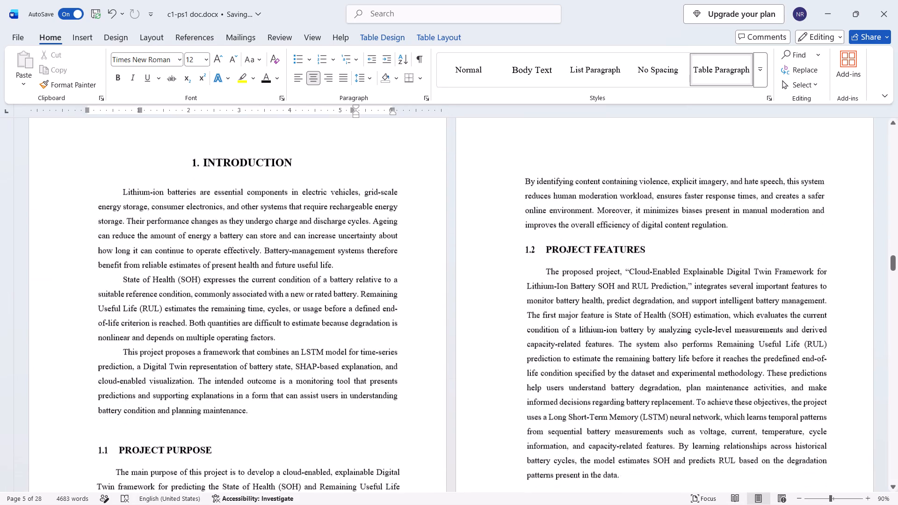
scroll(480, 360, down, 2)
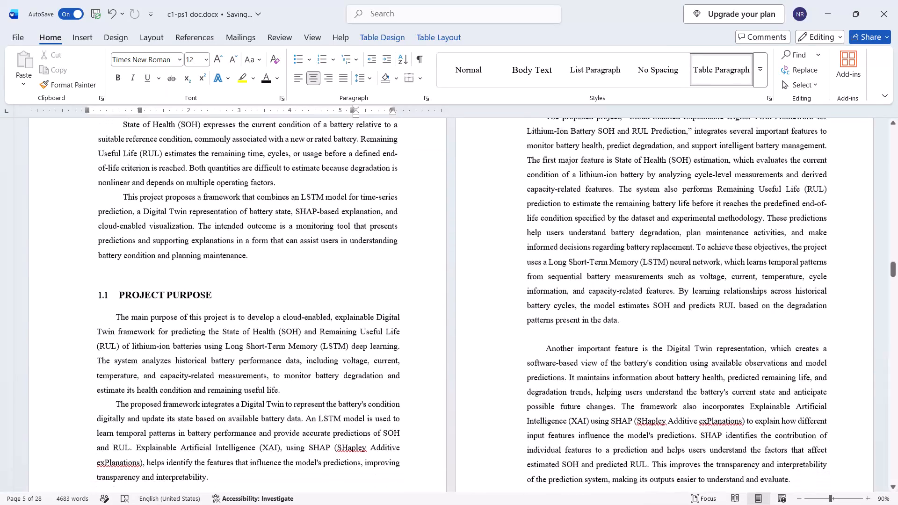
scroll(480, 360, down, 1)
In the TABLE OF CONTENTS, set the page number of 1.1 PROJECT PURPOSE to 2 and 1.2 PROJECT FEATURES to 3.
scroll(480, 360, up, 1)
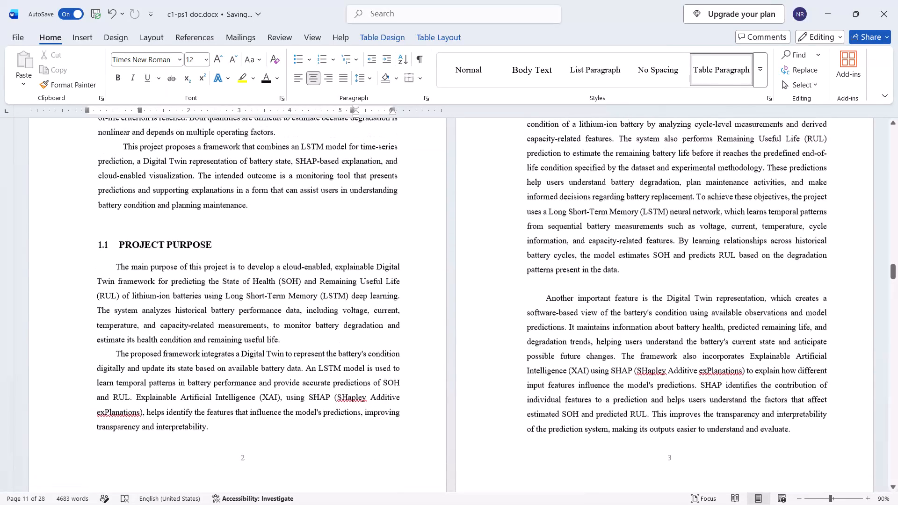
scroll(480, 360, up, 2)
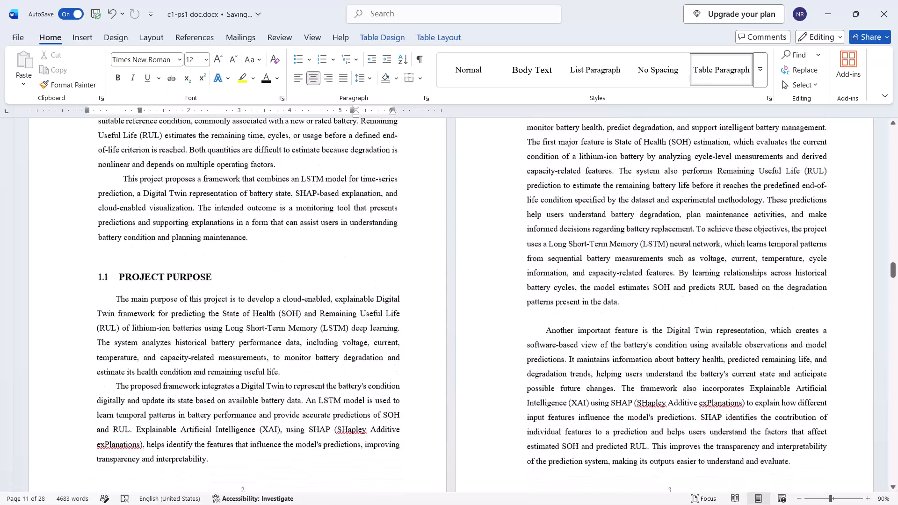
scroll(480, 360, up, 5)
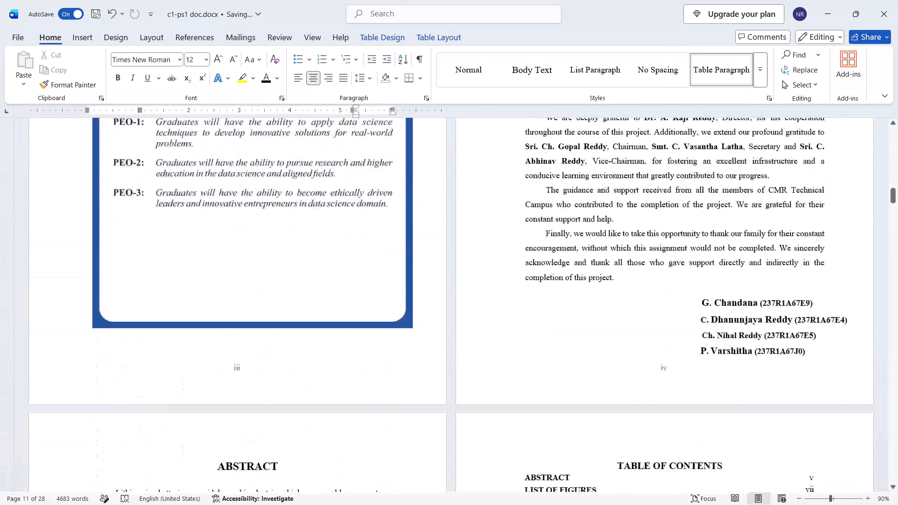
scroll(480, 360, down, 1)
right_click(480, 360)
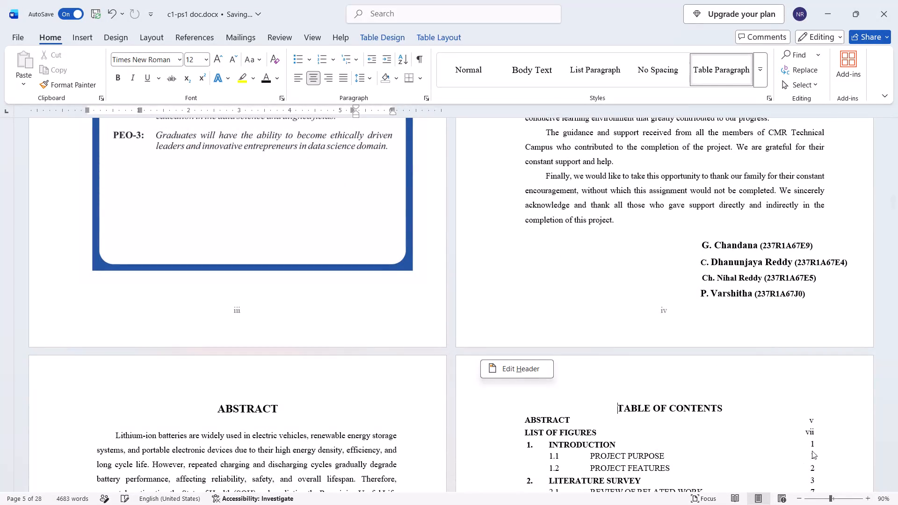
click(813, 443)
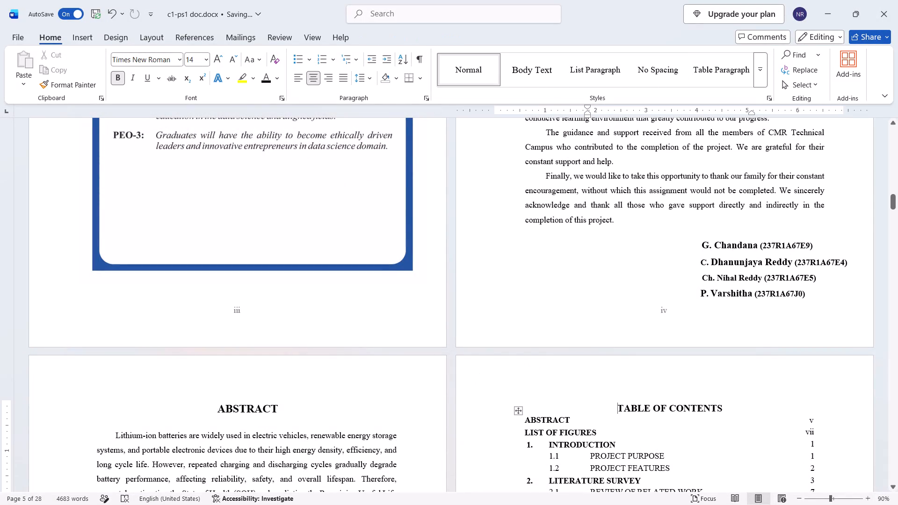
click(813, 454)
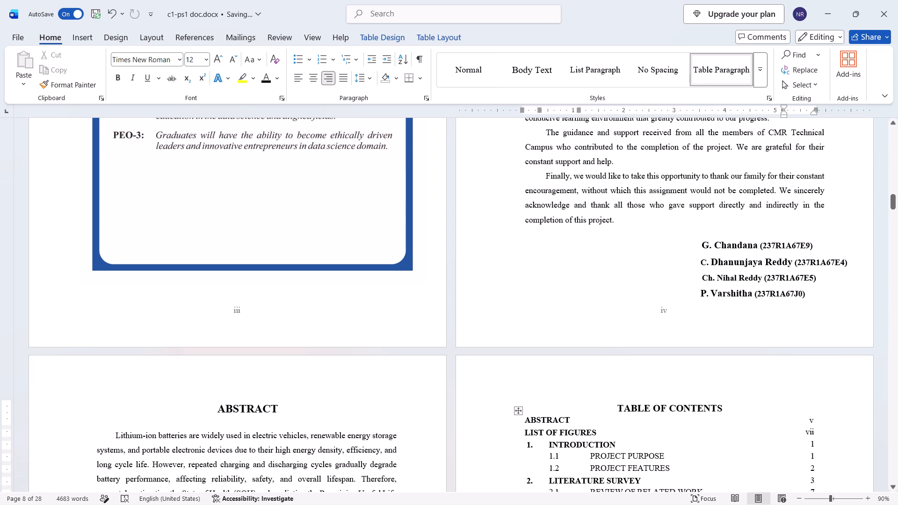
key(BackSpace)
key(2)
key(Down)
key(BackSpace)
key(3)
Check the footer number of the LITERATURE REVIEW title page and set chapter 2's page number in the TABLE OF CONTENTS to 5.
scroll(813, 454, down, 1)
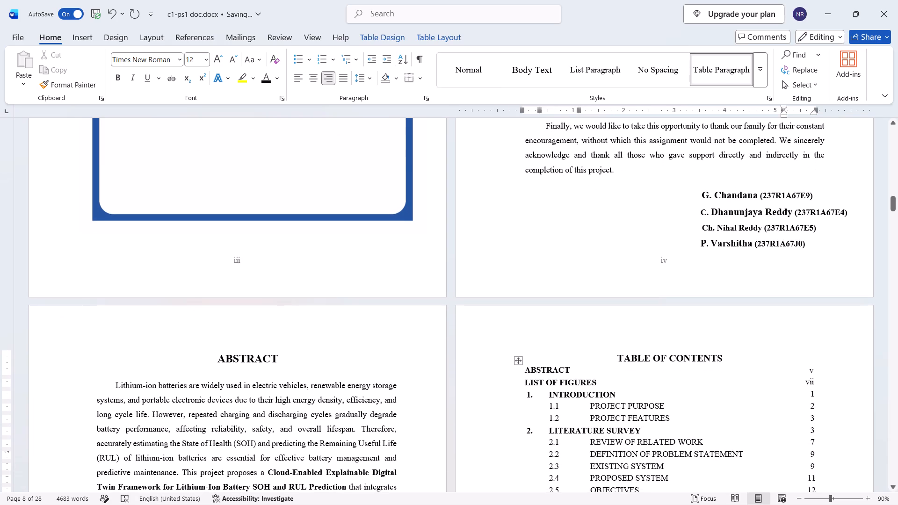
scroll(729, 416, down, 8)
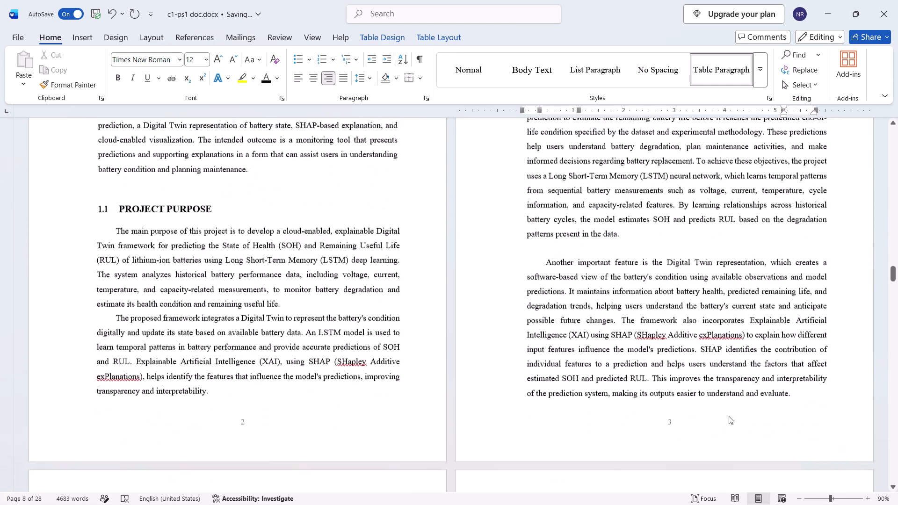
scroll(729, 416, down, 4)
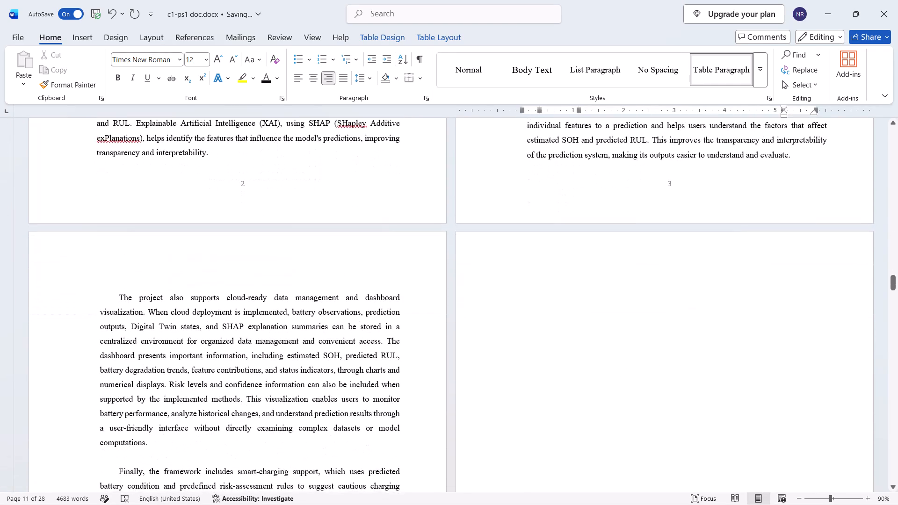
scroll(729, 416, down, 5)
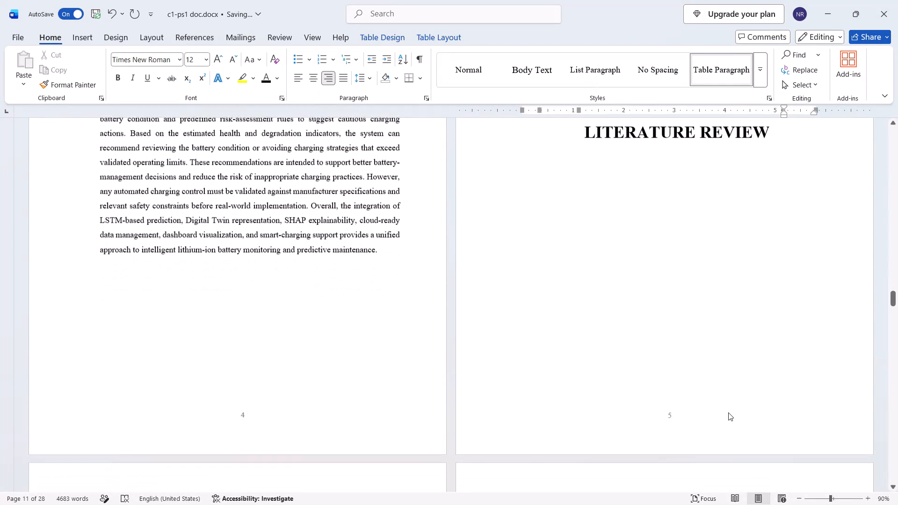
scroll(728, 412, up, 1)
scroll(722, 370, up, 3)
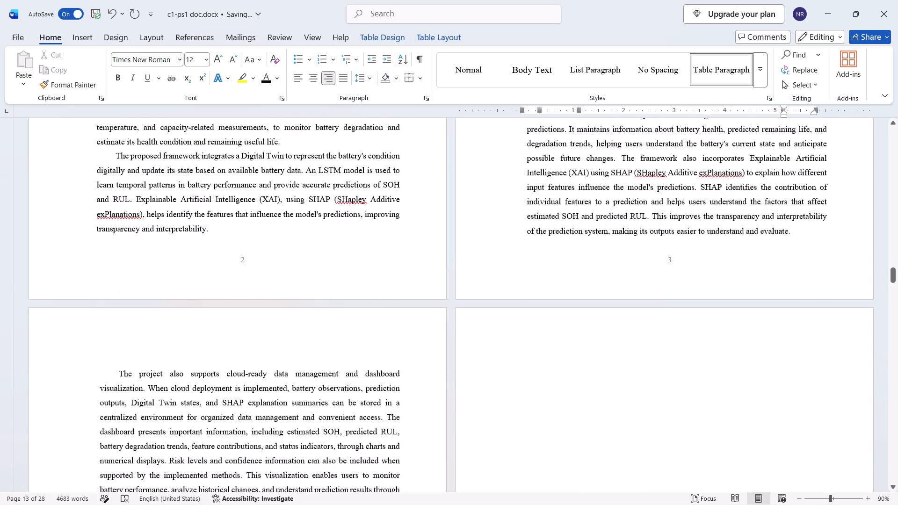
scroll(722, 370, up, 6)
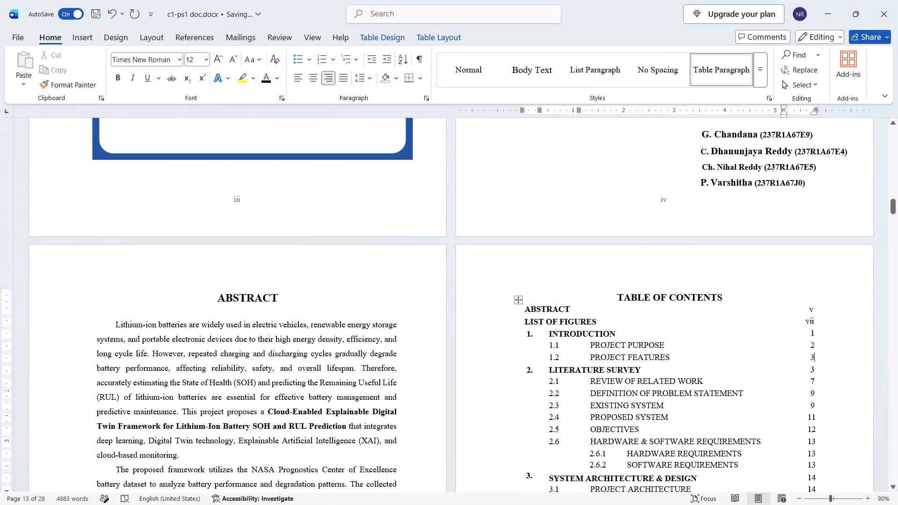
click(722, 370)
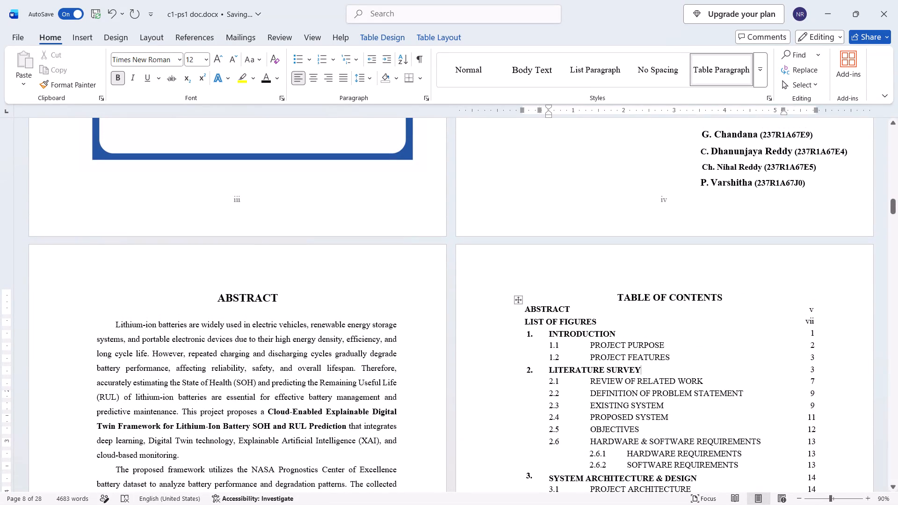
click(816, 370)
click(811, 370)
key(Right)
key(BackSpace)
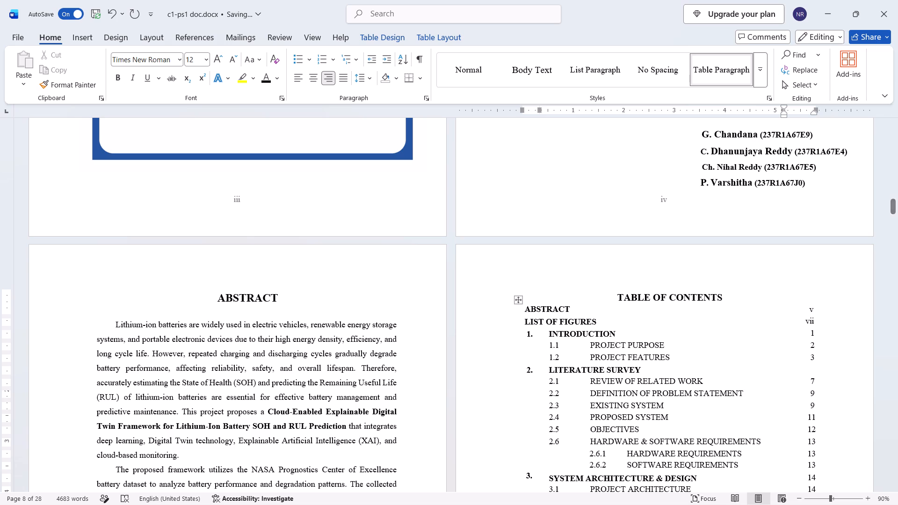
key(5)
Reword the chapter 2 entry in the TABLE OF CONTENTS to LITERATURE REVIEW.
click(639, 371)
key(BackSpace)
key(BackSpace)
key(BackSpace)
key(BackSpace)
key(BackSpace)
key(BackSpace)
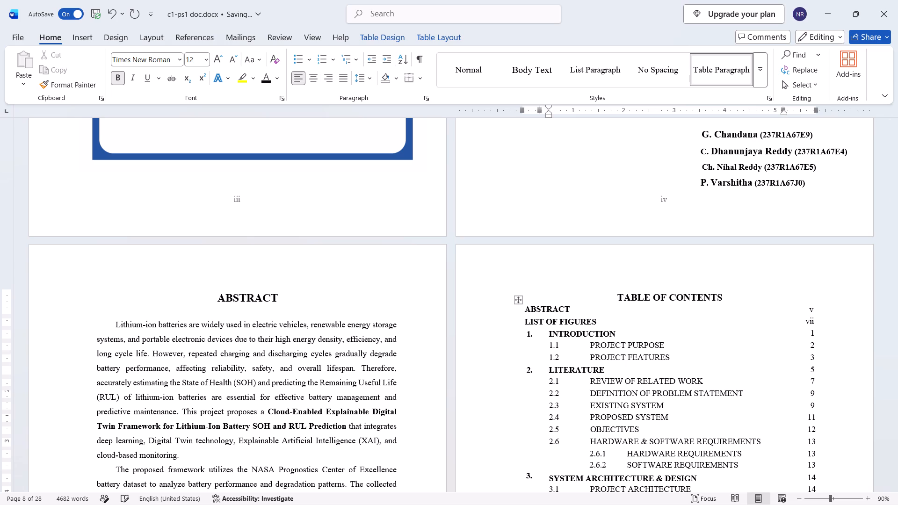
text(RE)
text(view)
key(BackSpace)
key(BackSpace)
key(BackSpace)
key(BackSpace)
text(VIEW)
Compare the chapter 2 entries in the TABLE OF CONTENTS with the opening pages of the Literature Review chapter.
scroll(639, 371, down, 1)
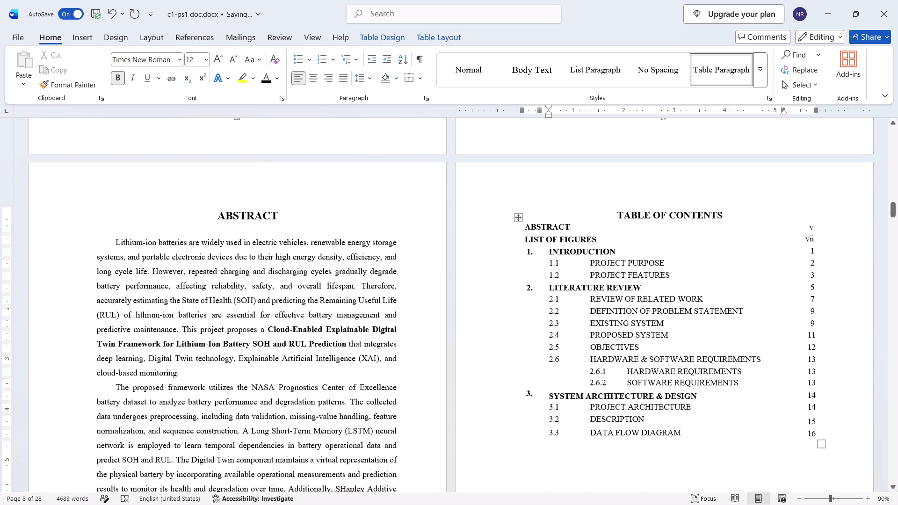
scroll(639, 371, down, 3)
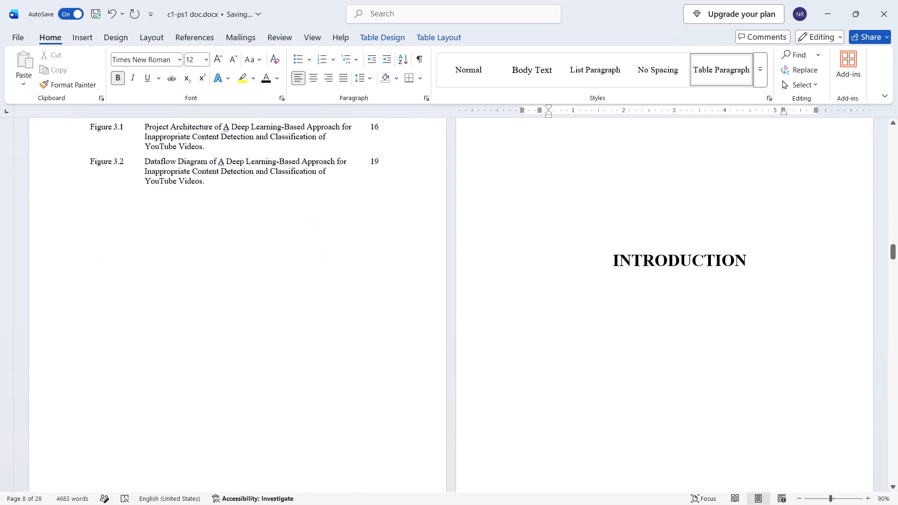
scroll(639, 371, down, 4)
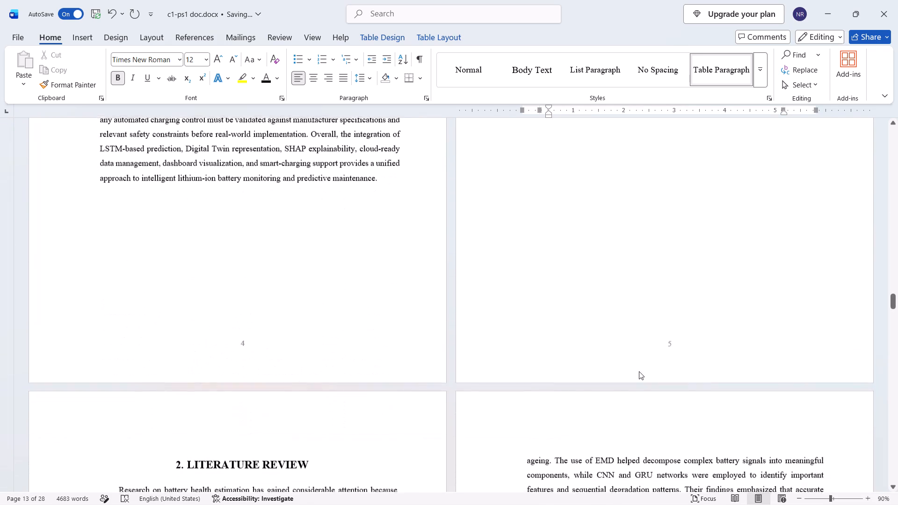
scroll(639, 371, down, 1)
scroll(639, 371, up, 12)
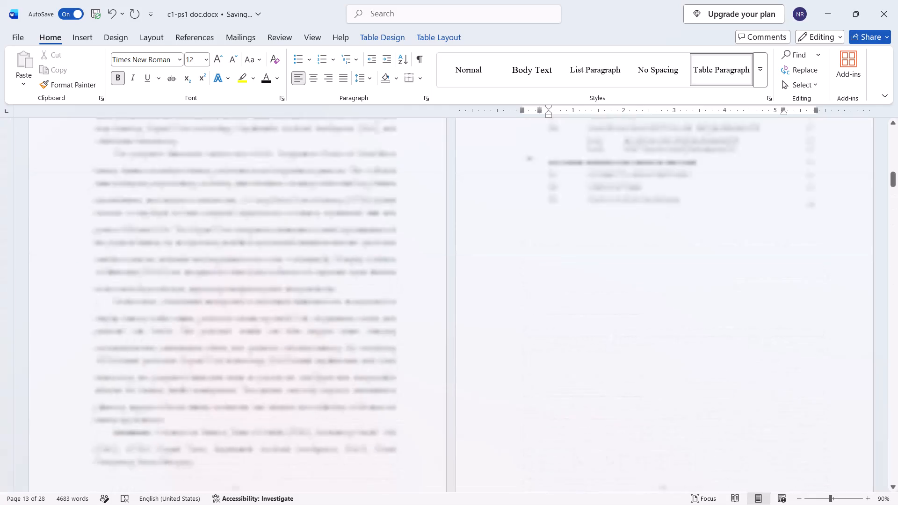
scroll(639, 371, up, 2)
scroll(639, 371, down, 3)
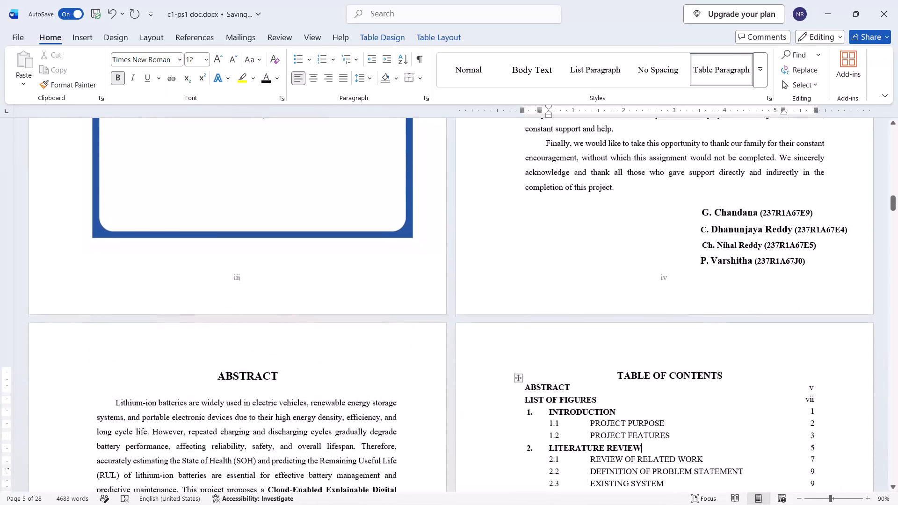
scroll(639, 371, down, 2)
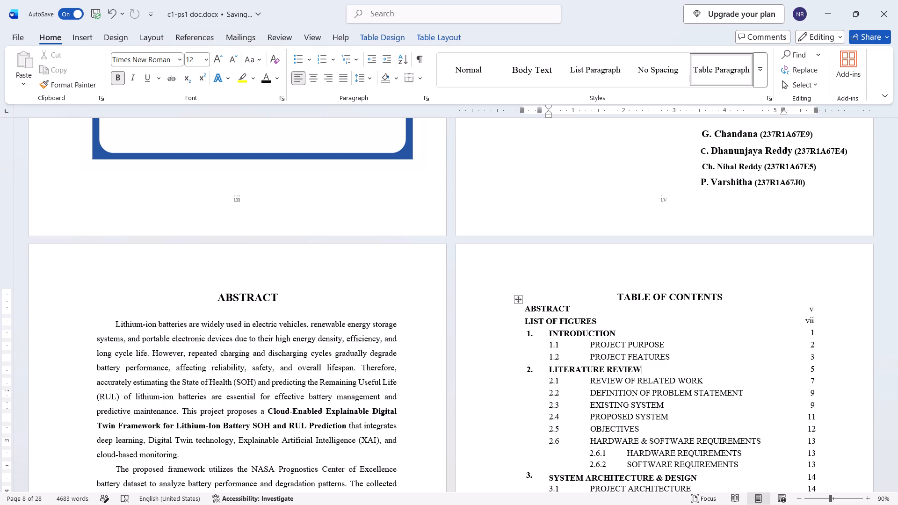
Find the page in the Literature Review chapter where 2.1 REVIEW OF RELATED WORK starts and check its footer number.
scroll(695, 368, down, 1)
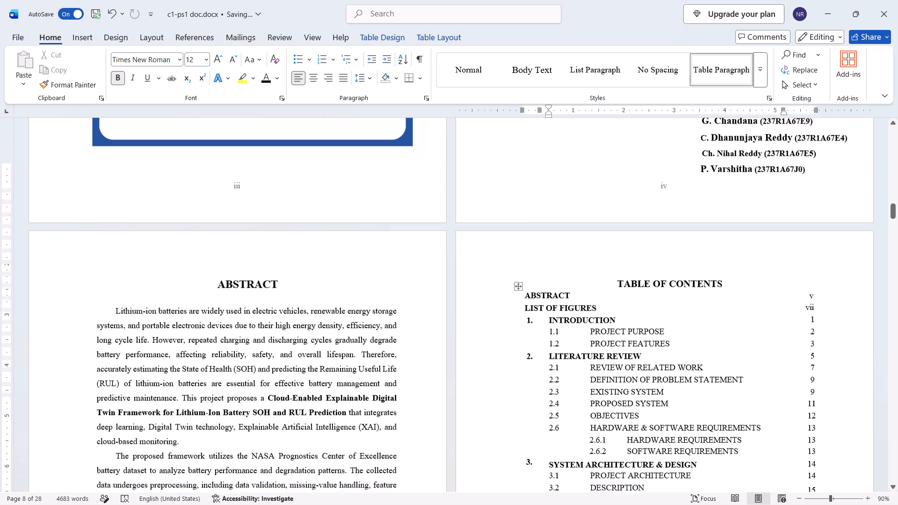
scroll(695, 368, down, 7)
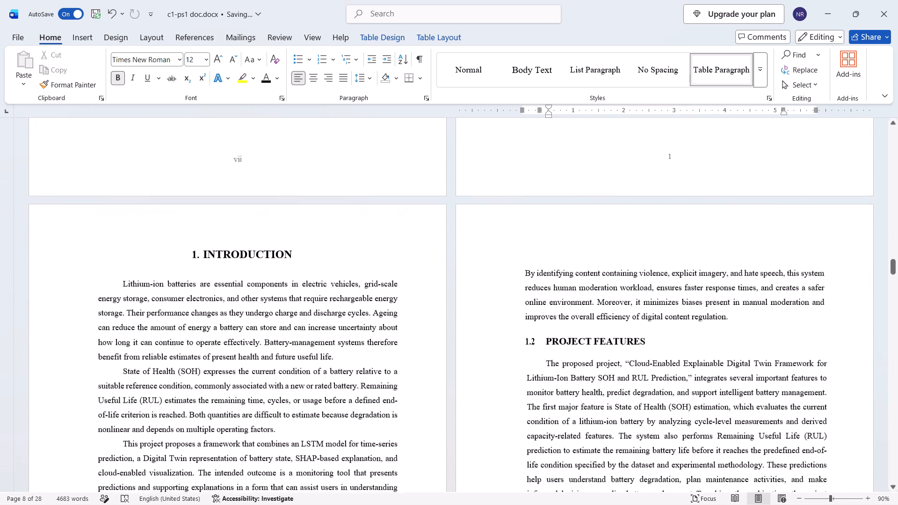
scroll(695, 368, down, 5)
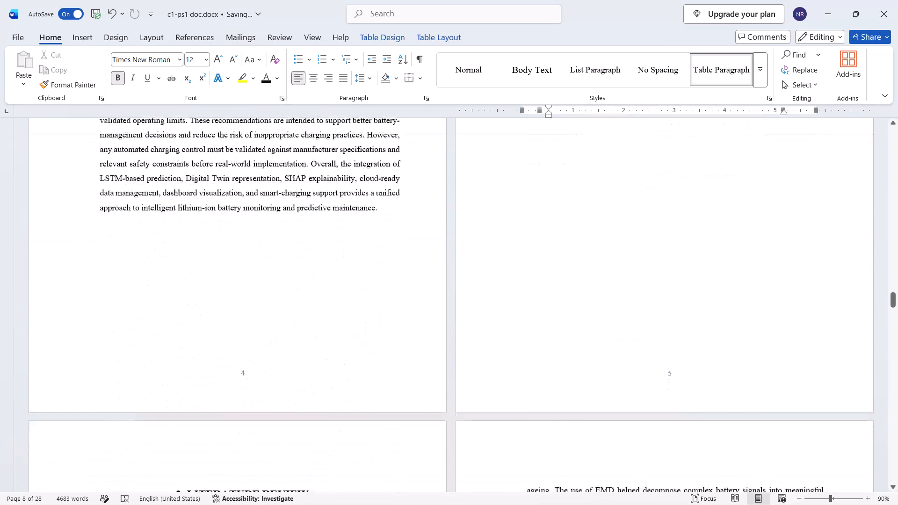
scroll(695, 368, down, 4)
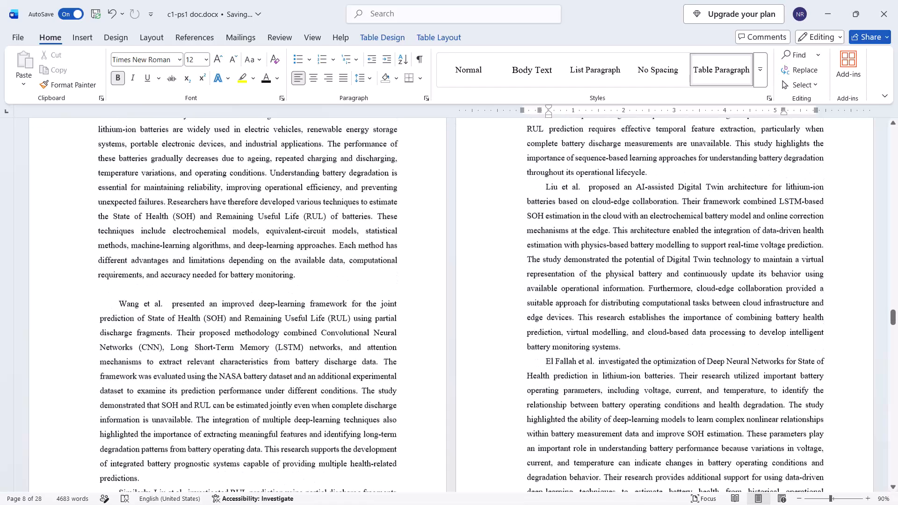
scroll(695, 368, down, 1)
right_click(695, 368)
scroll(695, 368, up, 1)
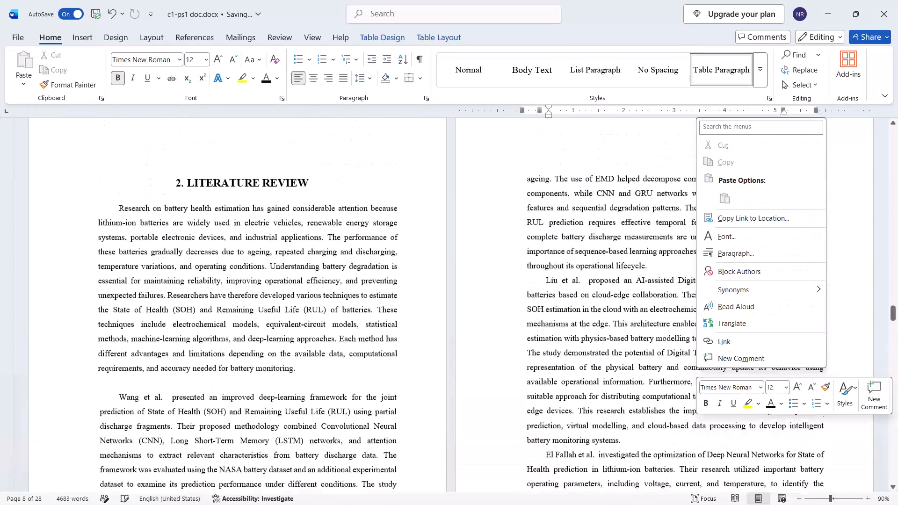
scroll(695, 368, up, 1)
click(488, 279)
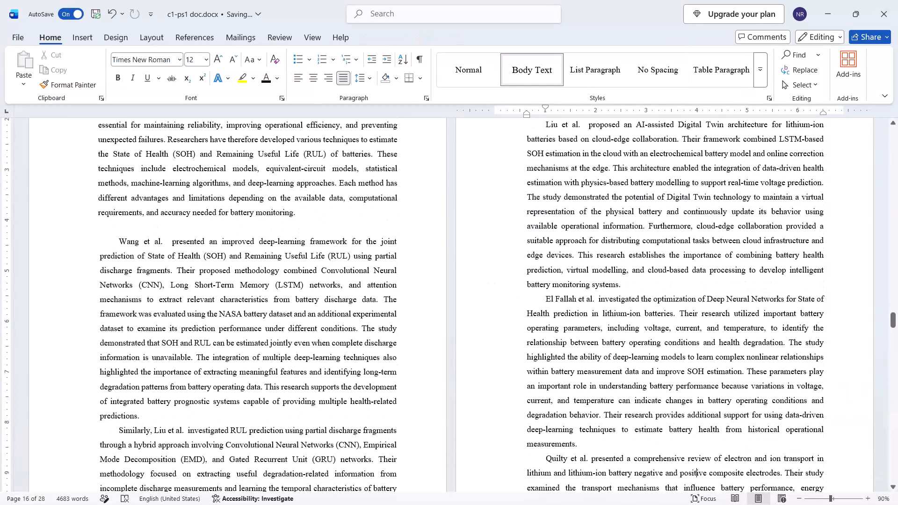
scroll(488, 279, up, 3)
scroll(488, 279, down, 1)
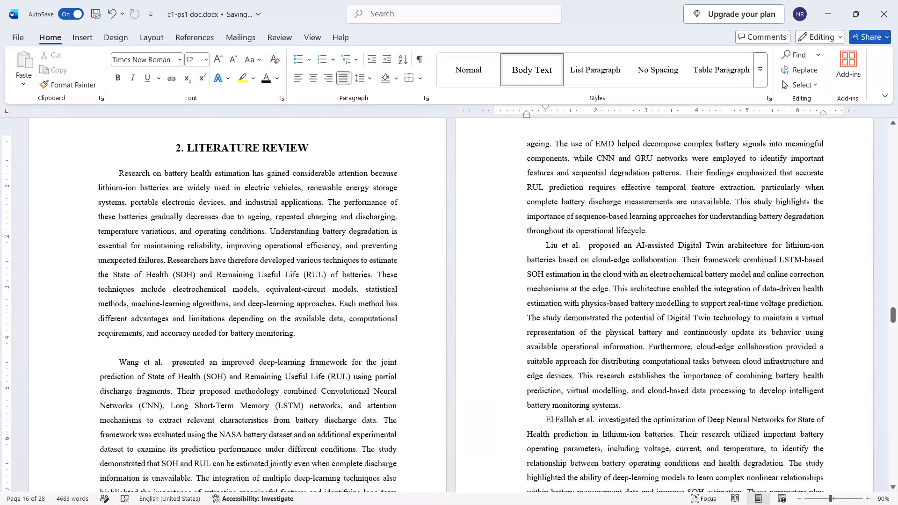
scroll(488, 279, down, 2)
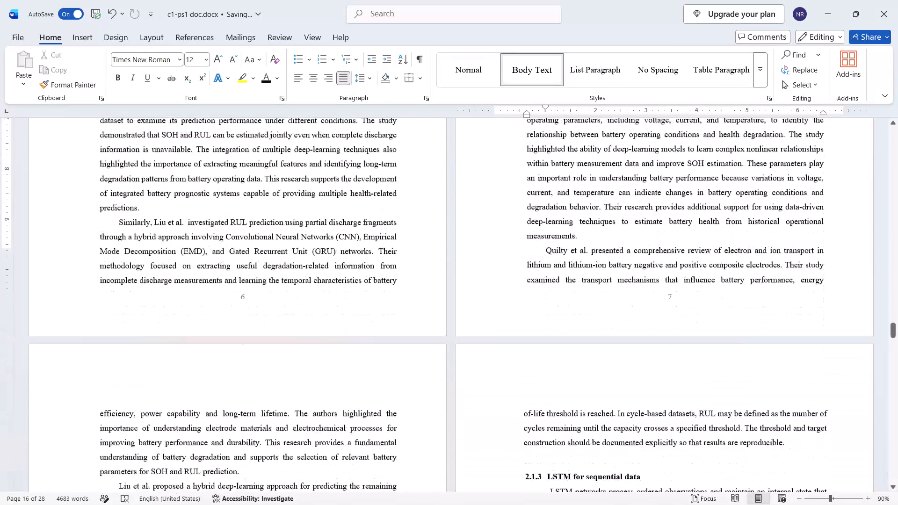
scroll(488, 279, down, 2)
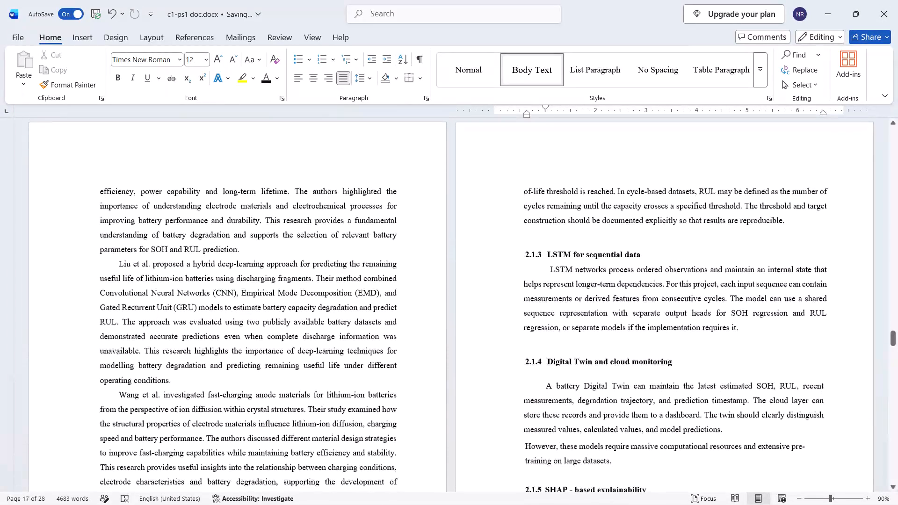
scroll(488, 279, down, 1)
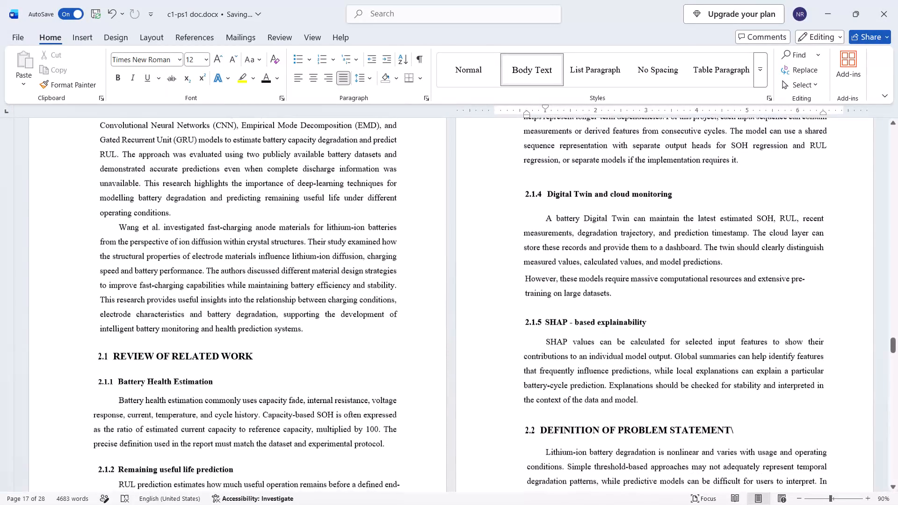
scroll(488, 279, down, 1)
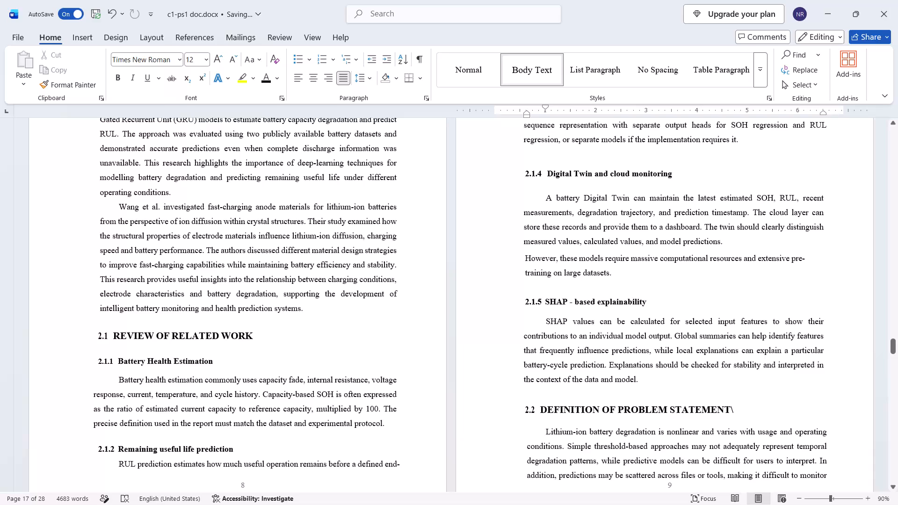
scroll(329, 290, down, 1)
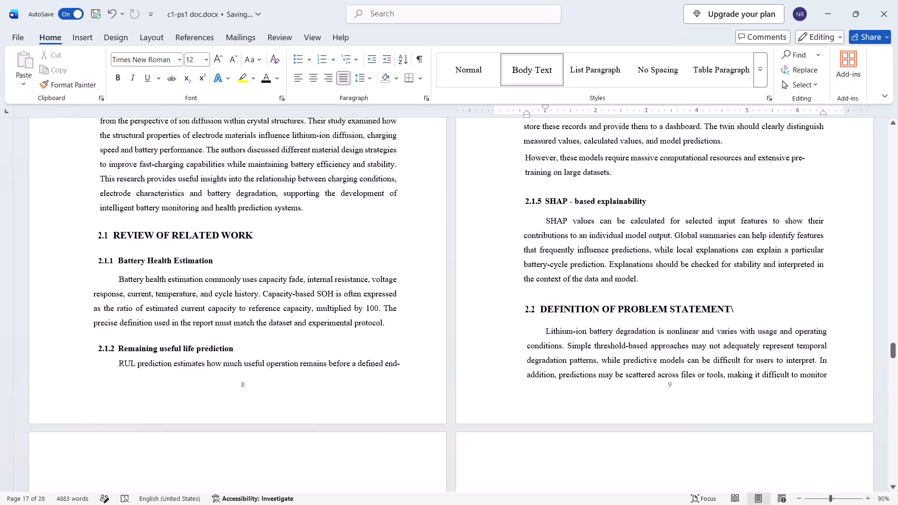
In the TABLE OF CONTENTS, set the page number of 2.1 REVIEW OF RELATED WORK to 8.
scroll(365, 347, up, 15)
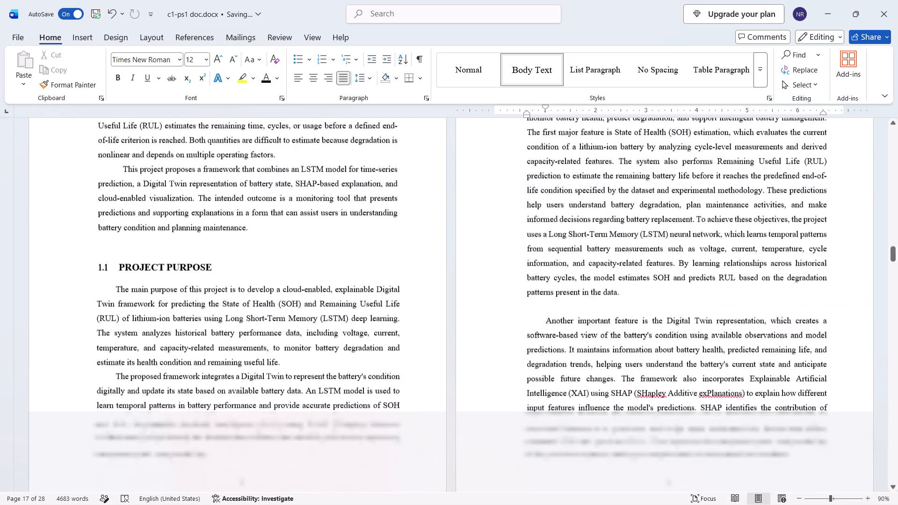
scroll(365, 347, up, 6)
scroll(365, 347, down, 2)
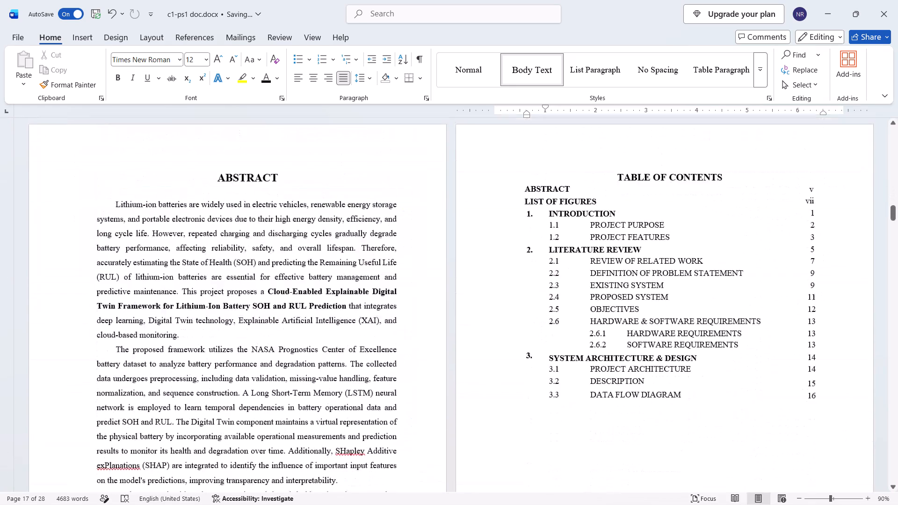
scroll(365, 347, down, 1)
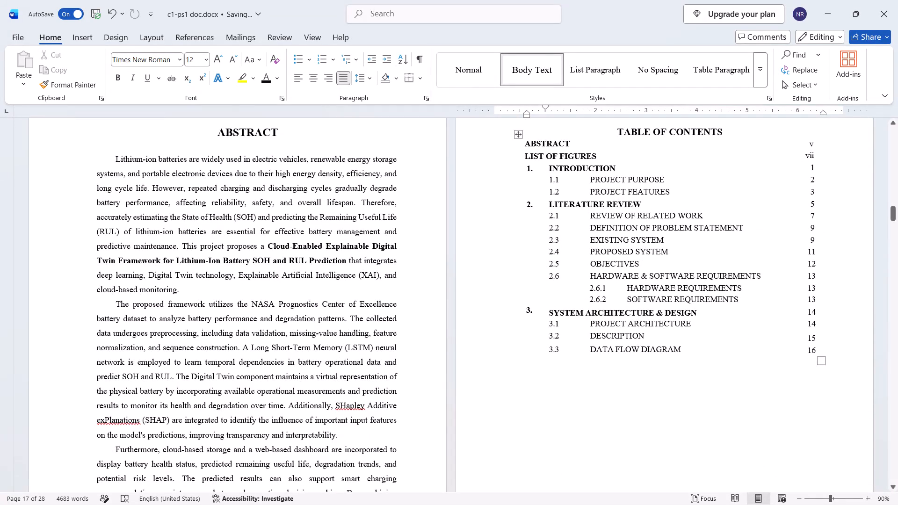
click(815, 215)
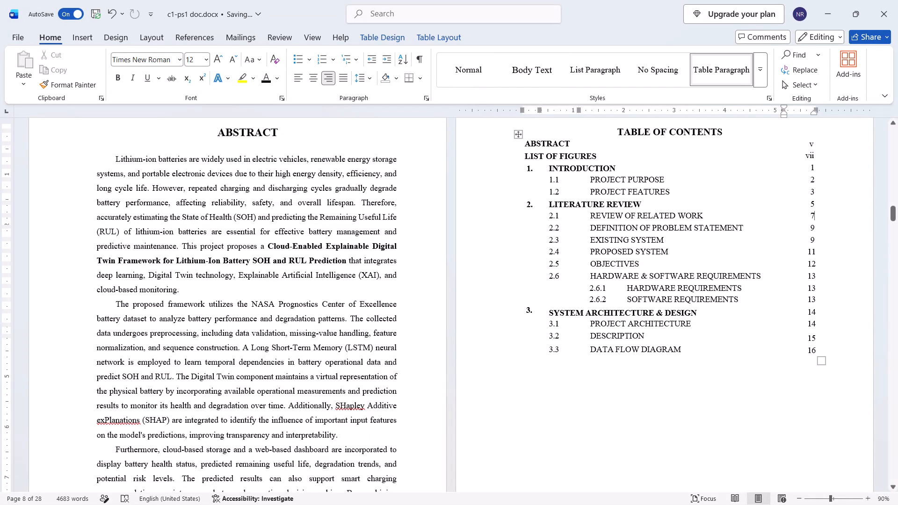
key(BackSpace)
key(8)
Check the footer numbers of the pages where 2.2 DEFINITION OF PROBLEM STATEMENT and 2.3 EXISTING SYSTEM start.
scroll(669, 347, down, 9)
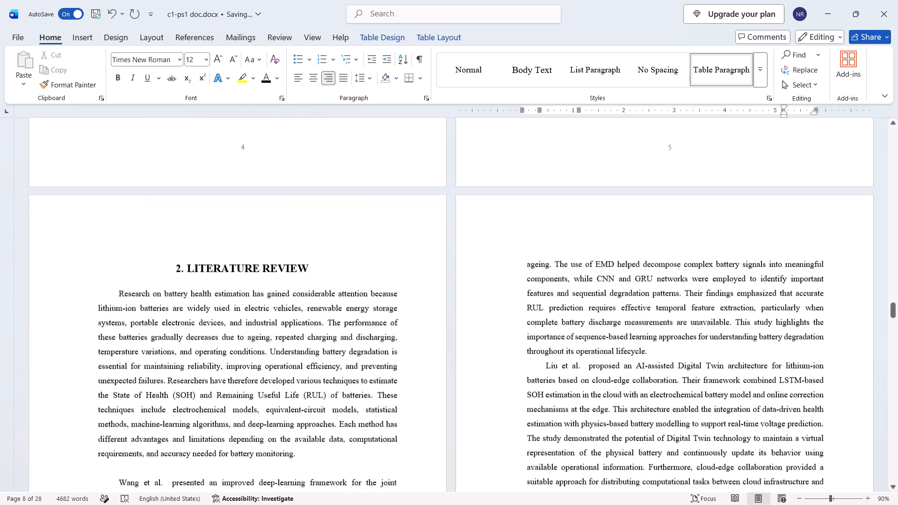
scroll(669, 347, down, 11)
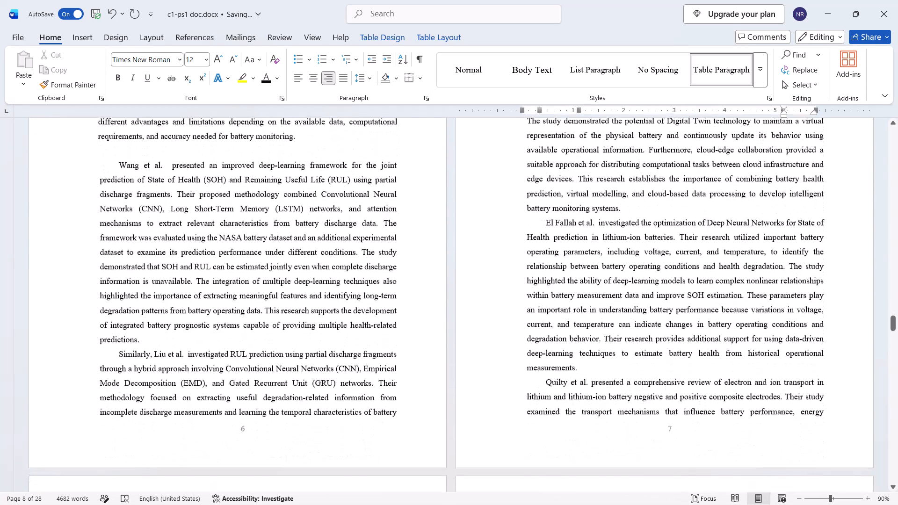
scroll(669, 347, down, 3)
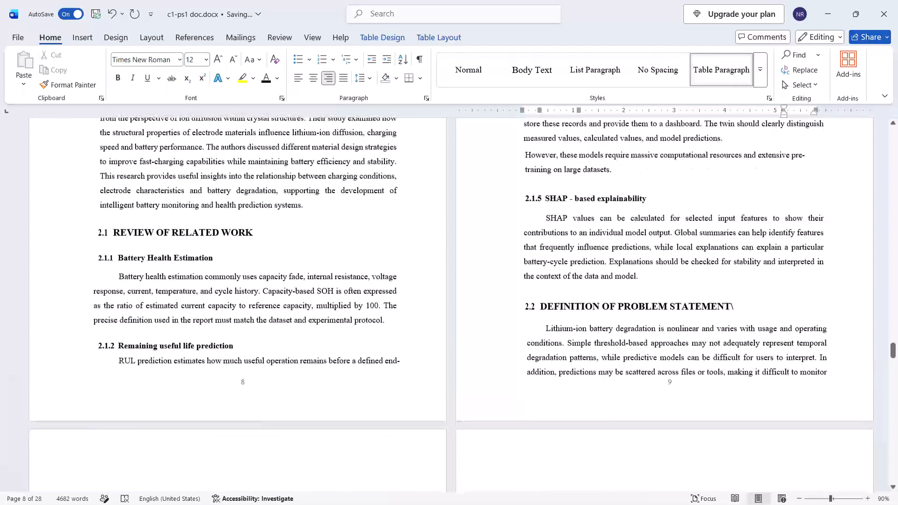
scroll(613, 341, up, 9)
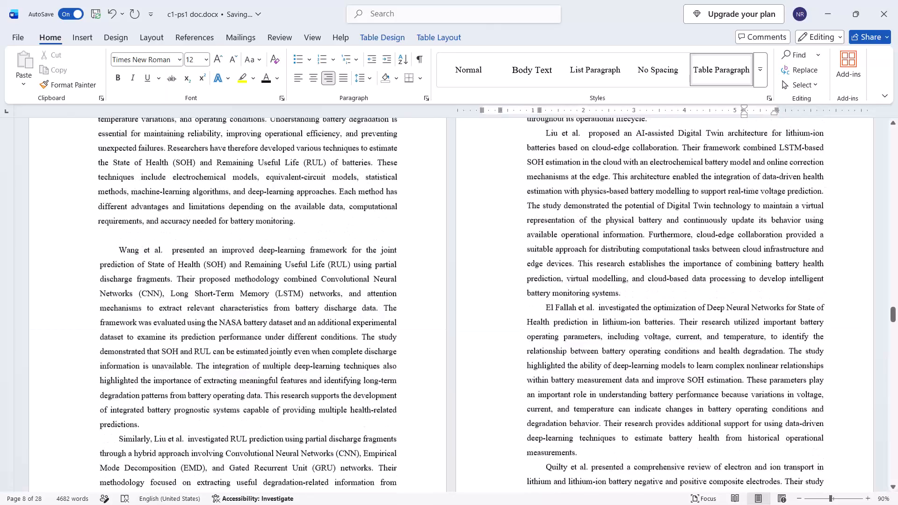
scroll(613, 341, up, 15)
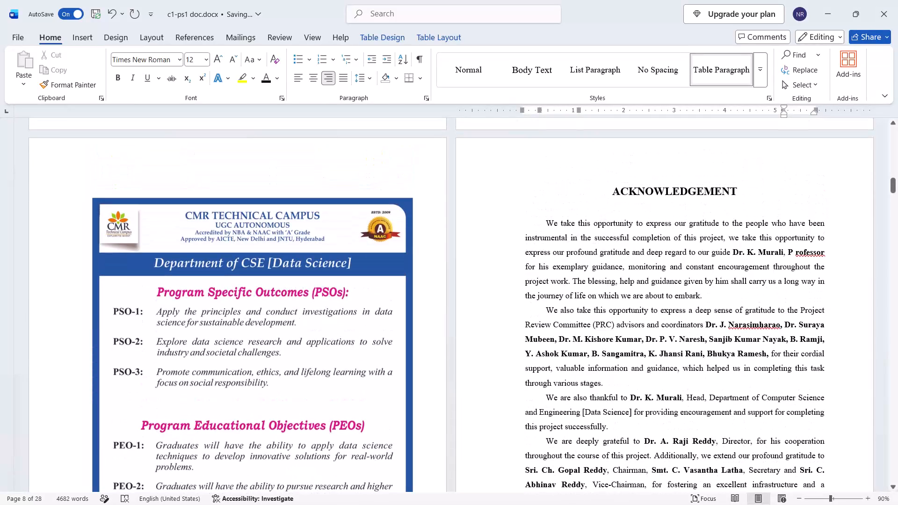
scroll(613, 341, down, 14)
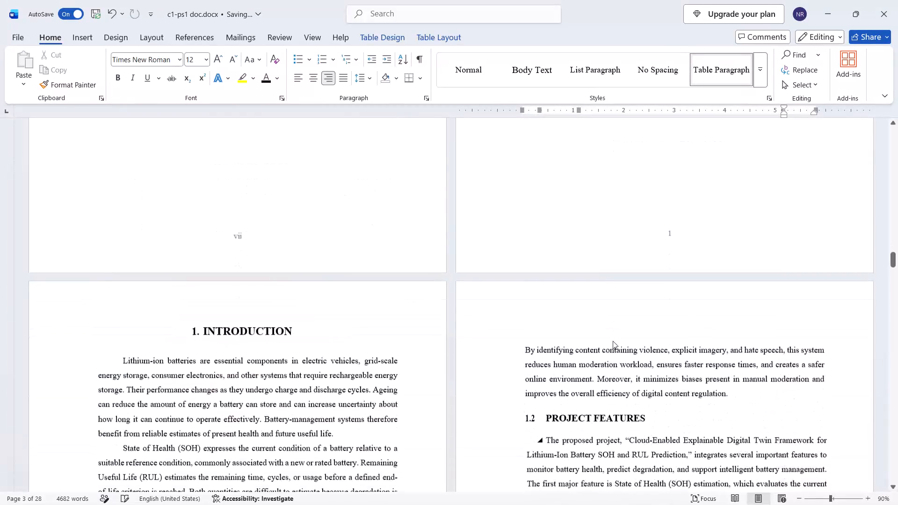
scroll(613, 341, down, 4)
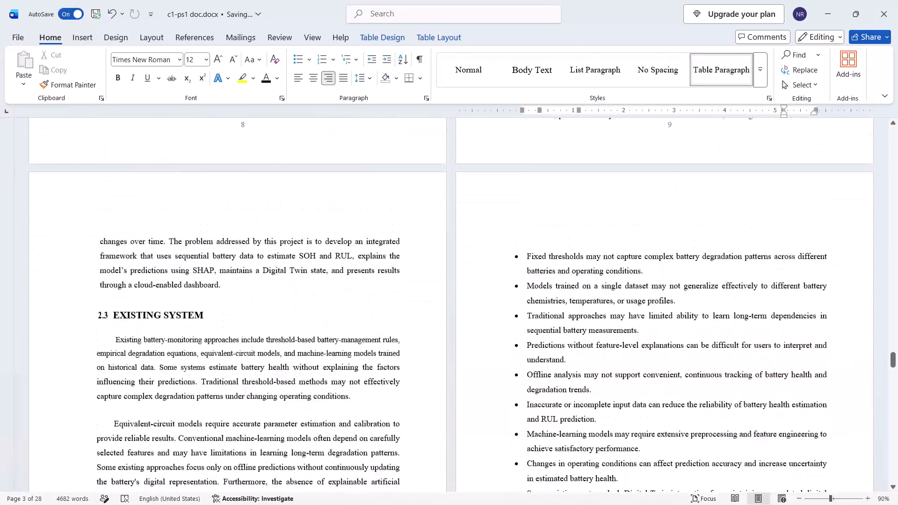
scroll(613, 341, up, 1)
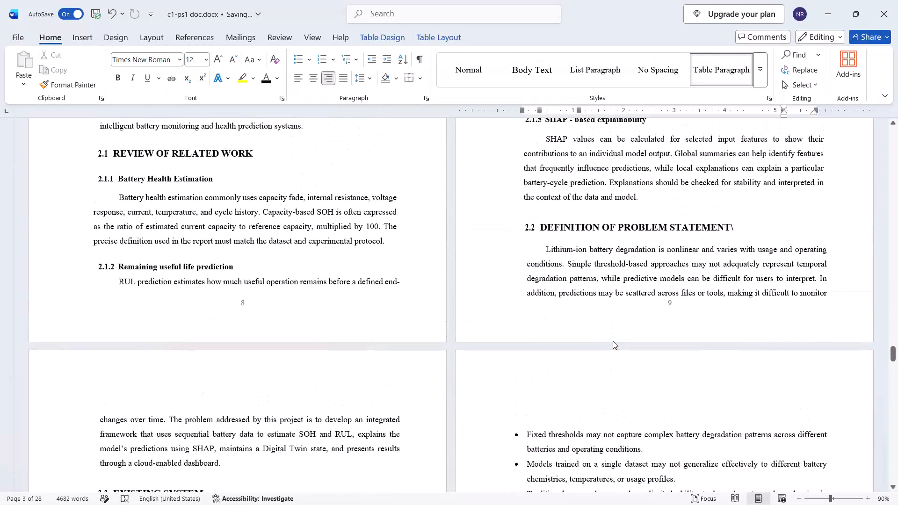
scroll(613, 341, down, 4)
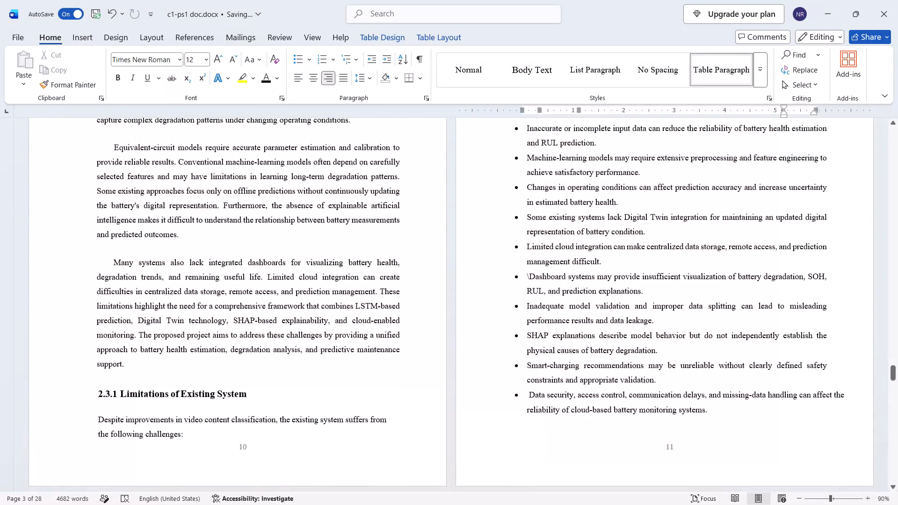